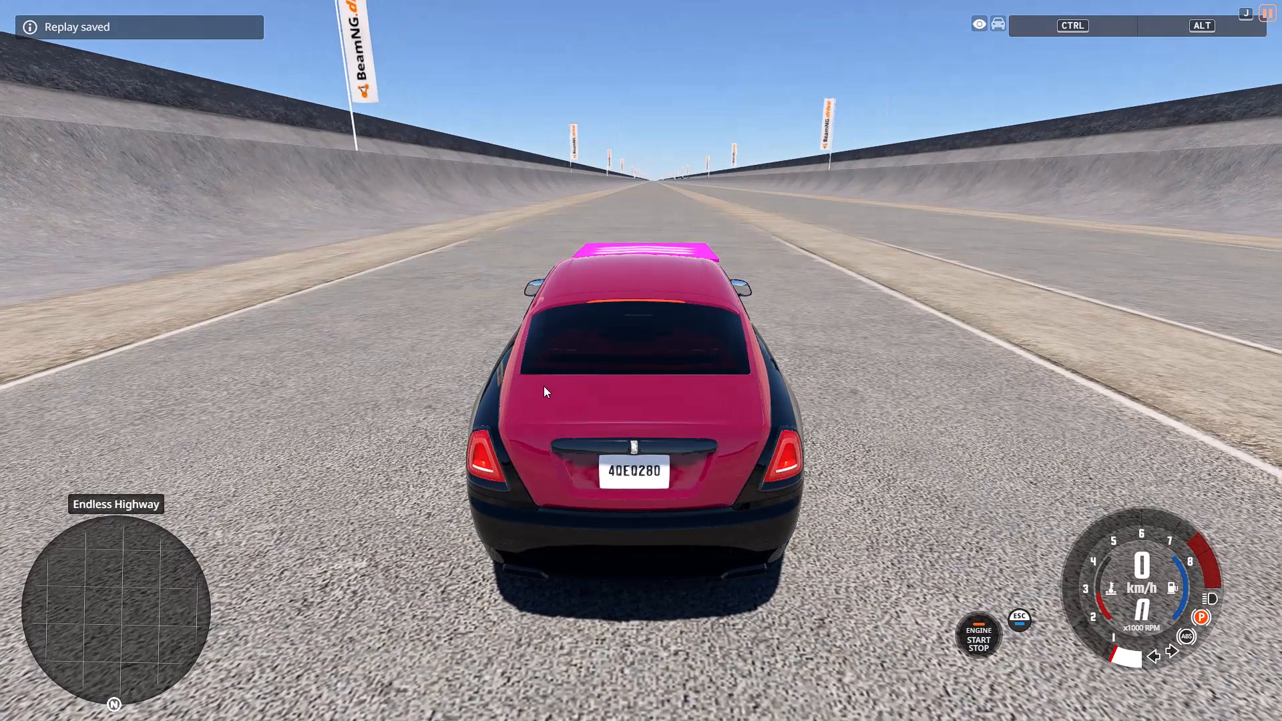
Frame the parked car from behind on the highway, start a recording in Streamlabs Desktop, and return to BeamNG.drive.
key("3")
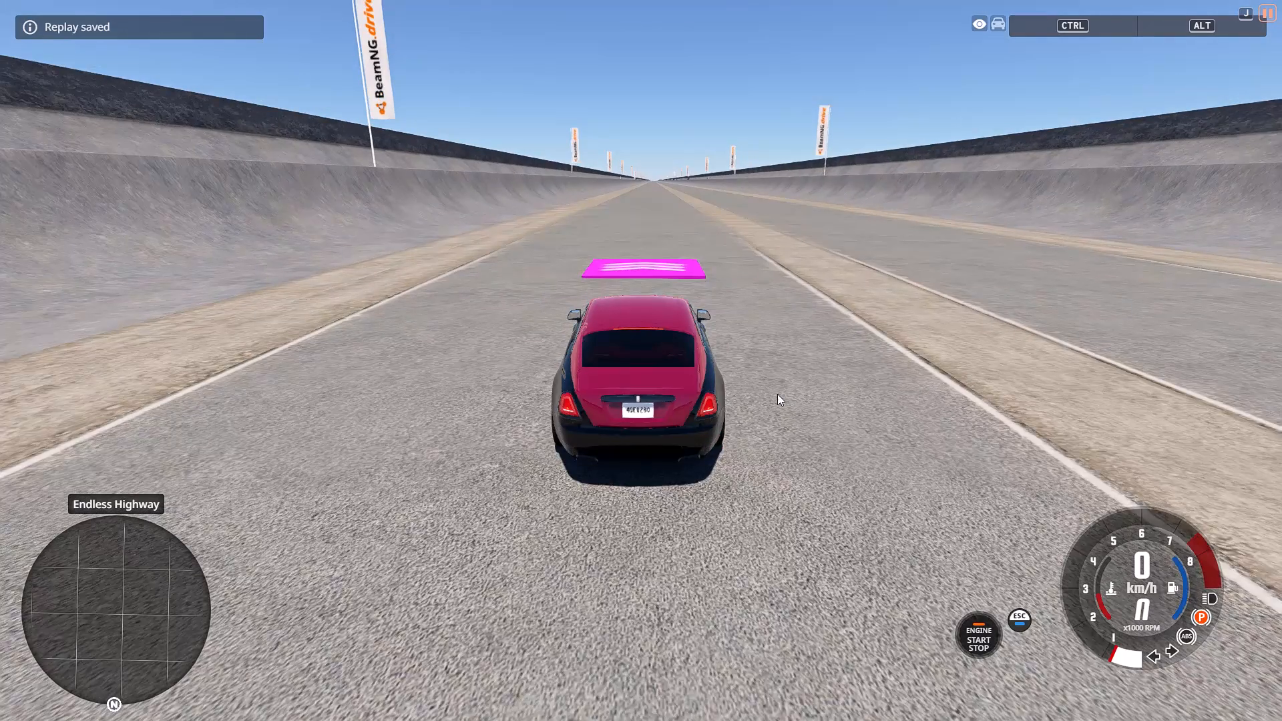
key("2")
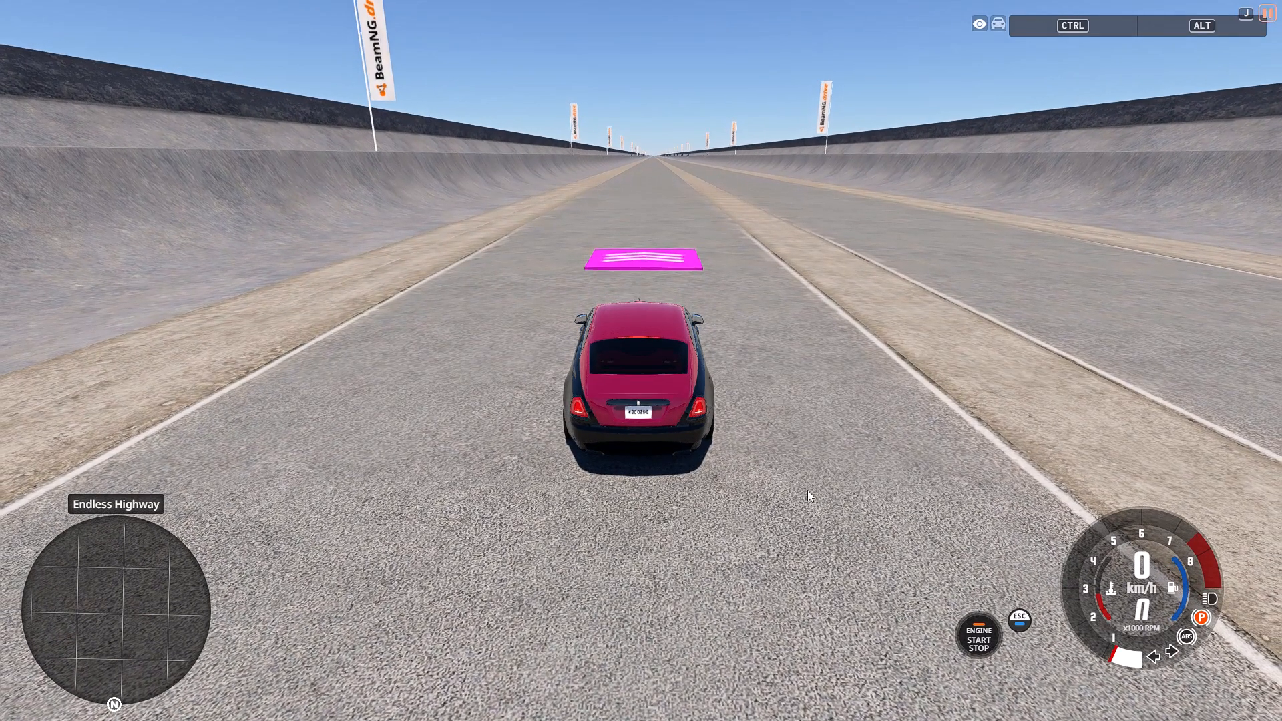
left_click(733, 698)
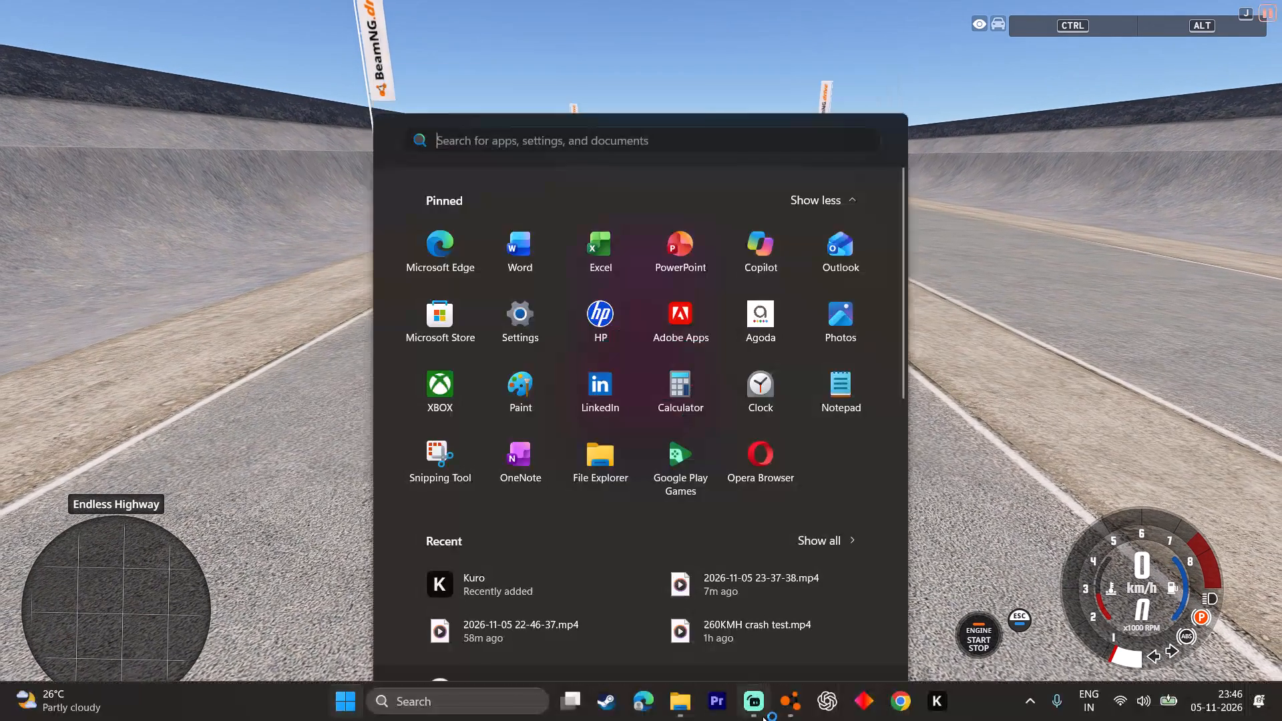
left_click(759, 700)
left_click(1045, 694)
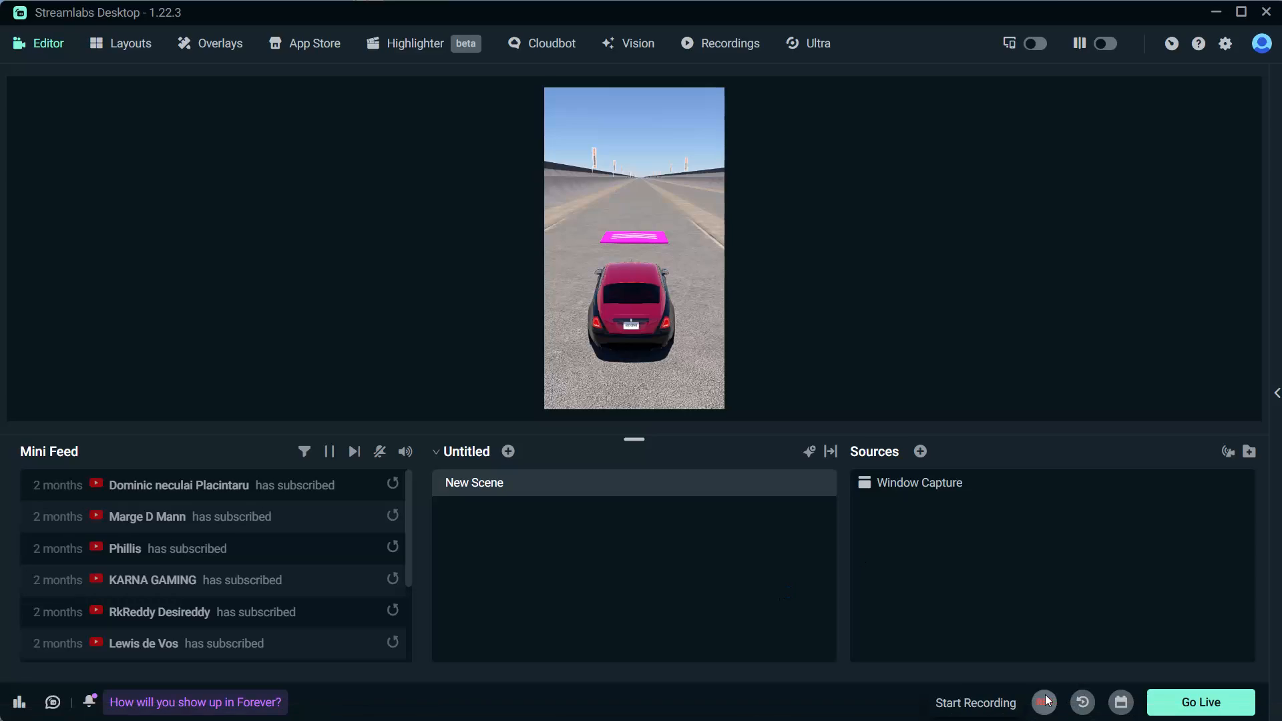
left_click(795, 708)
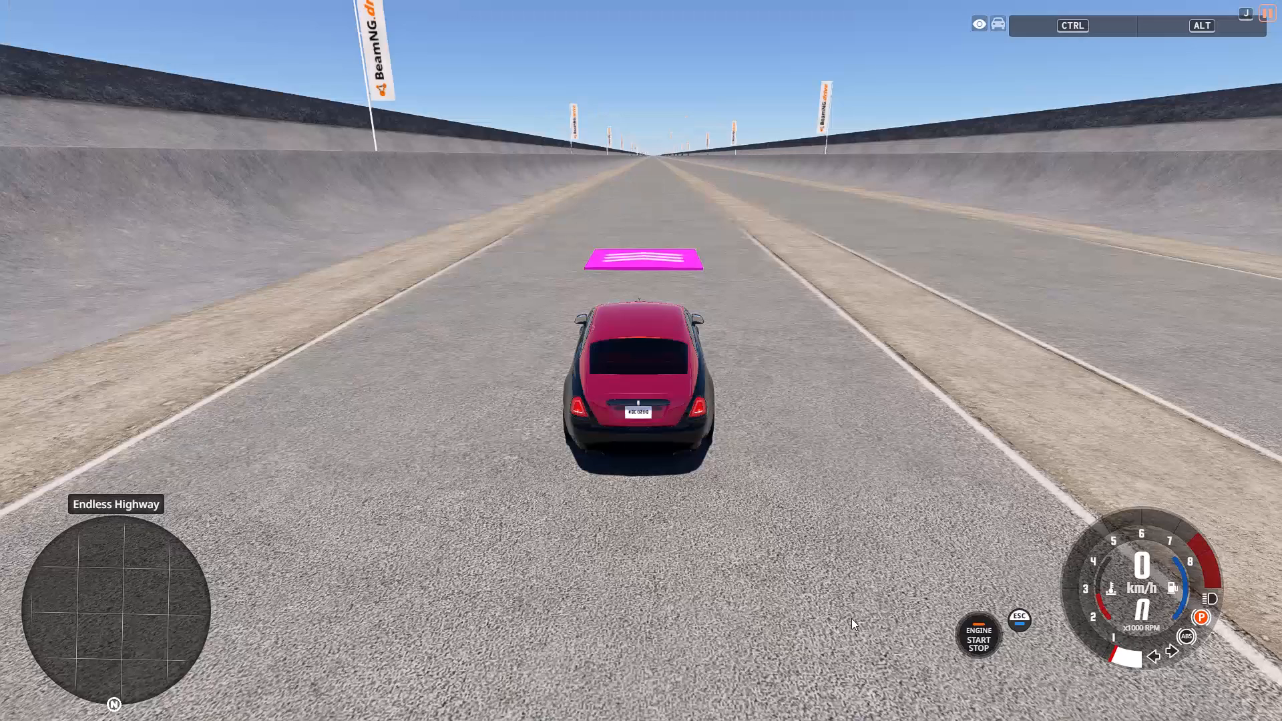
Resume the paused simulation and film the car's run down the highway, its crash and its fall into the water with the orbit camera.
key("j")
right_click_drag(1001, 451, 642, 360)
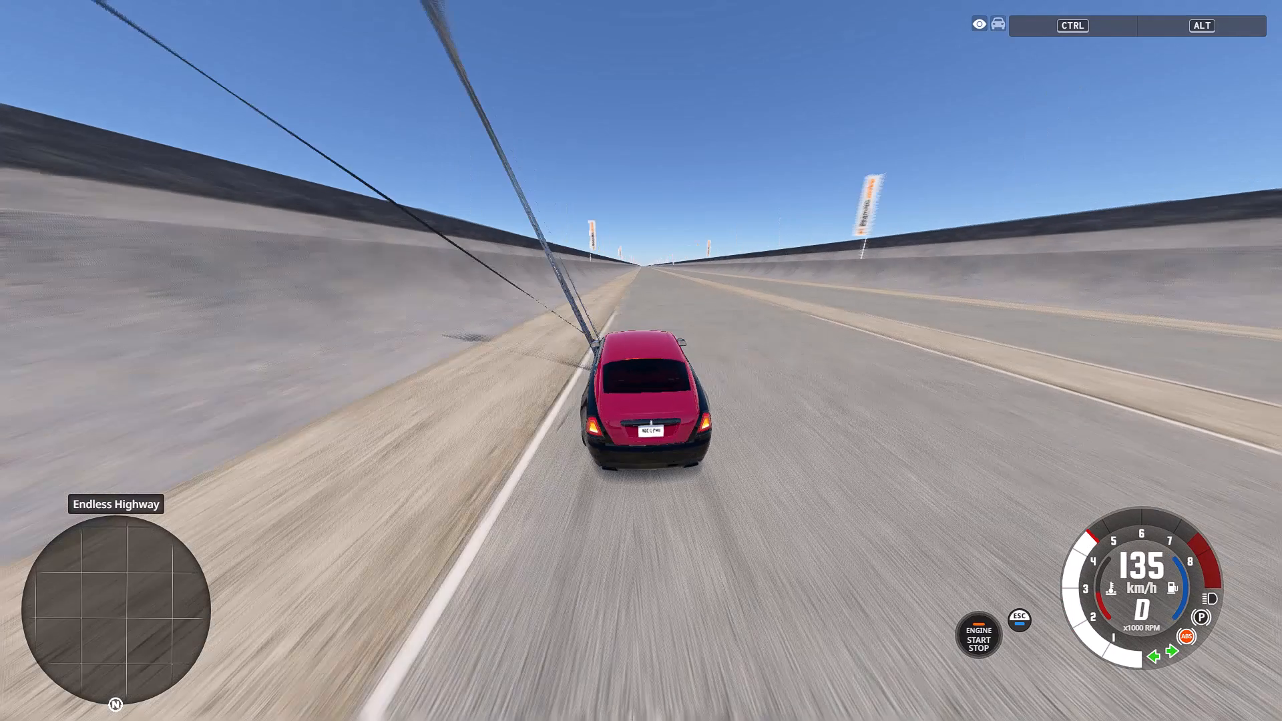
right_click_drag(642, 360, 641, 361)
key("3")
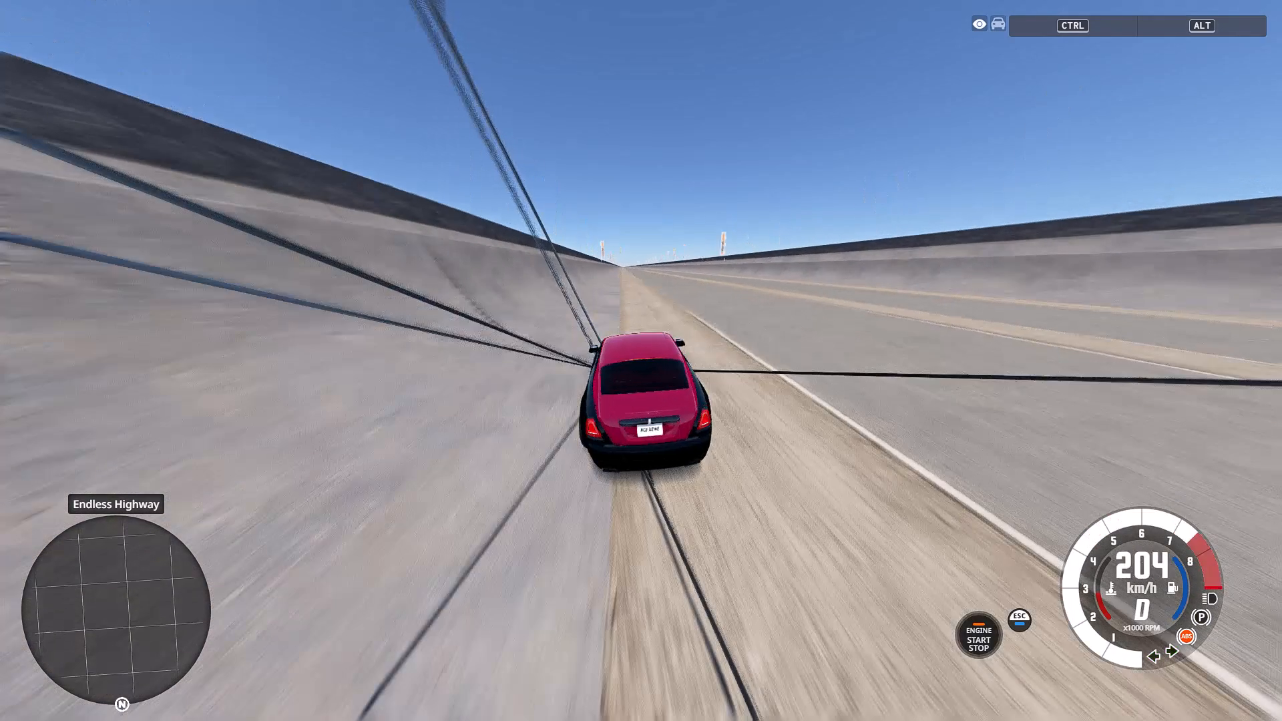
right_click_drag(641, 361, 640, 360)
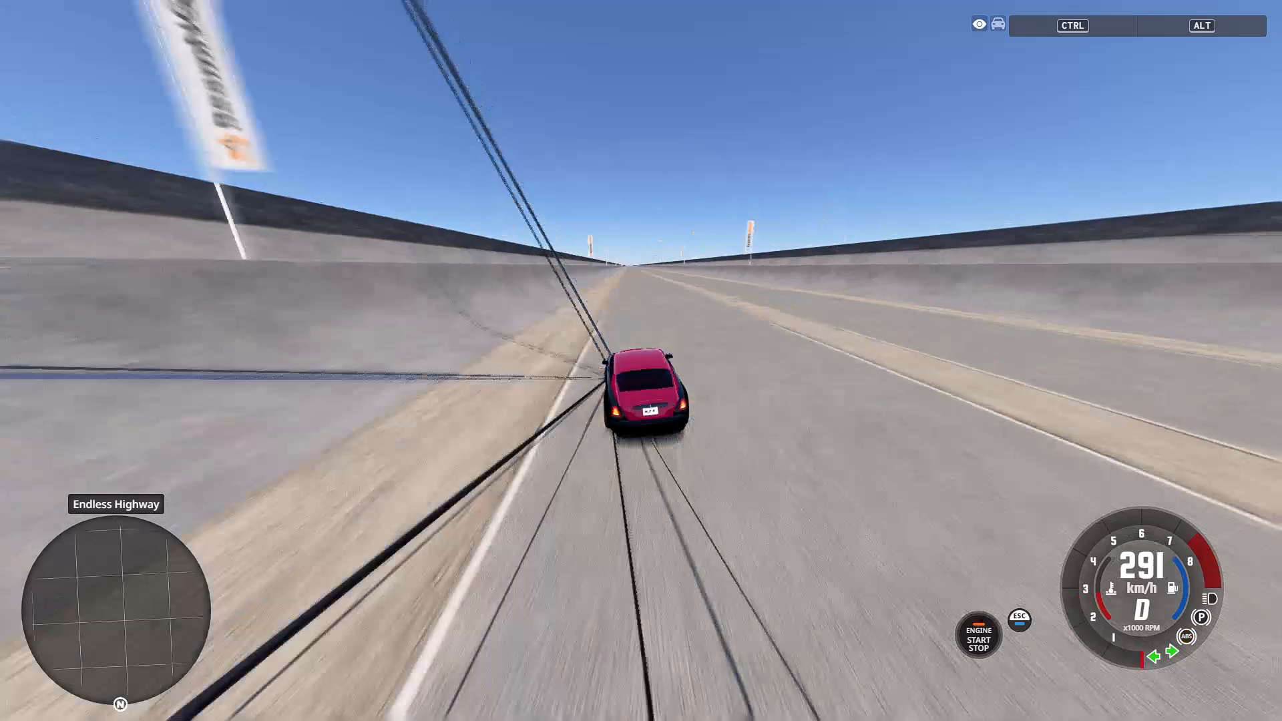
right_click_drag(640, 360, 642, 360)
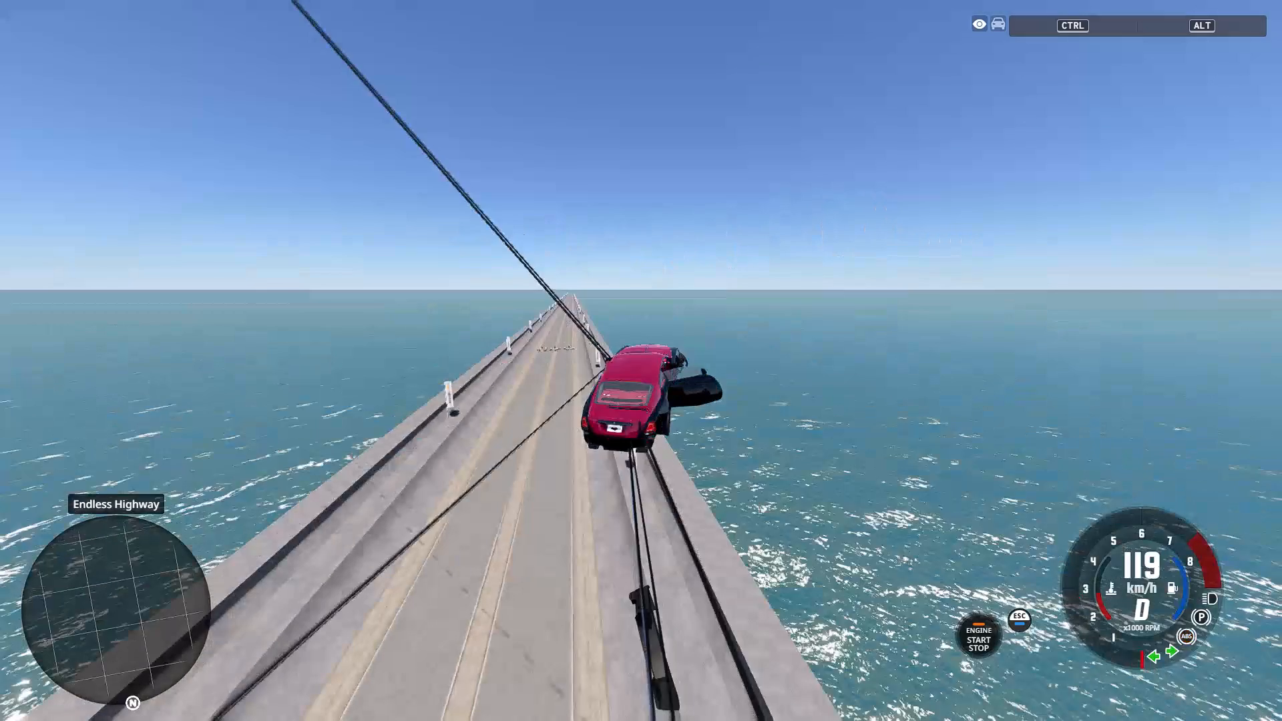
right_click_drag(642, 360, 640, 360)
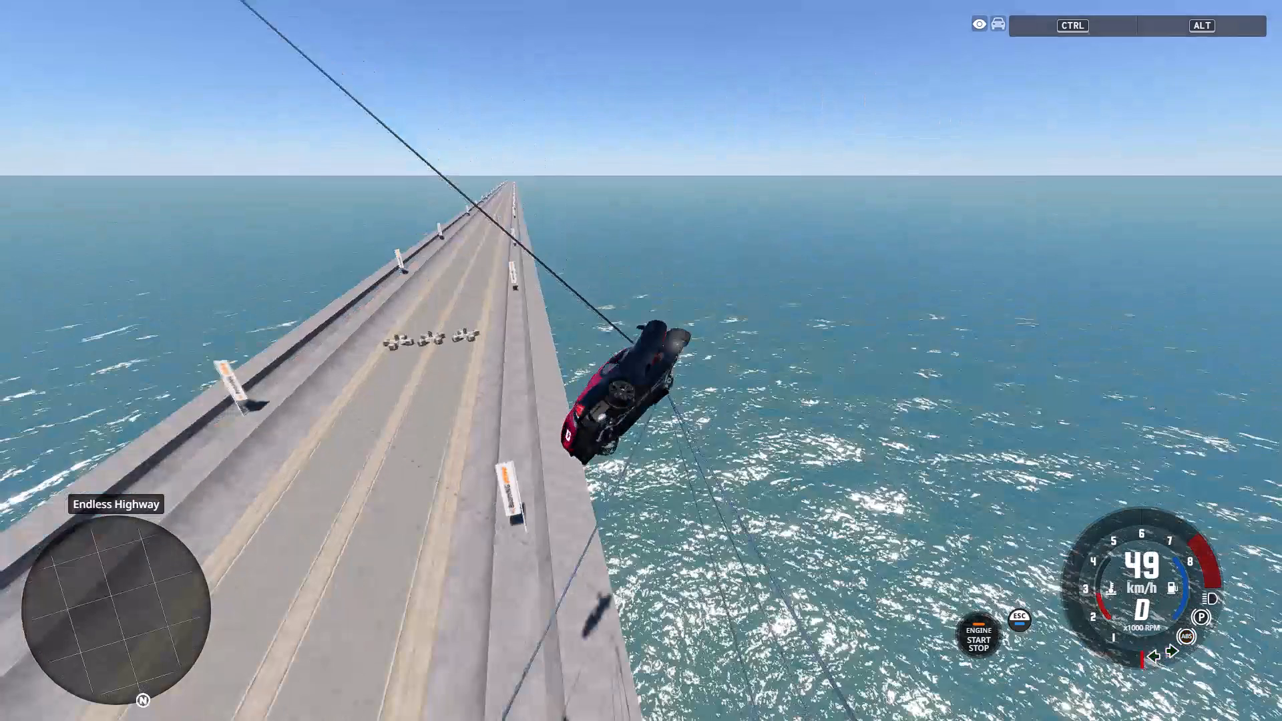
right_click_drag(640, 360, 641, 359)
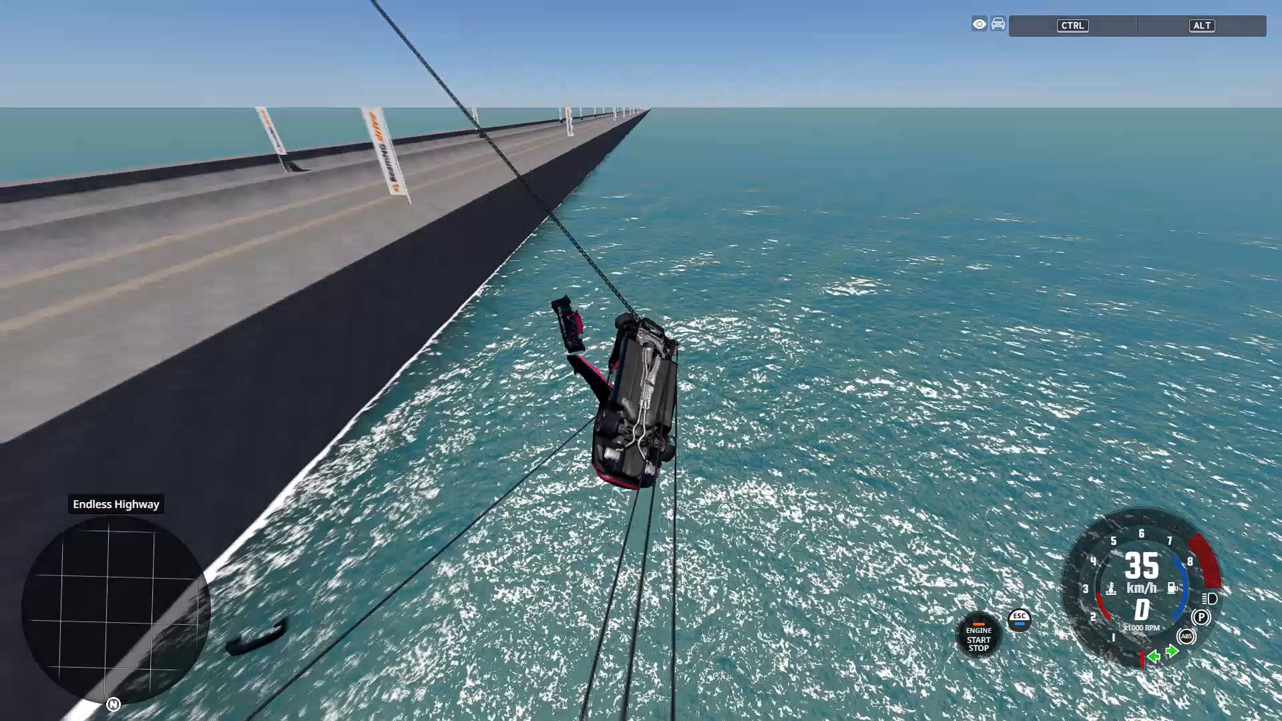
right_click_drag(641, 359, 642, 358)
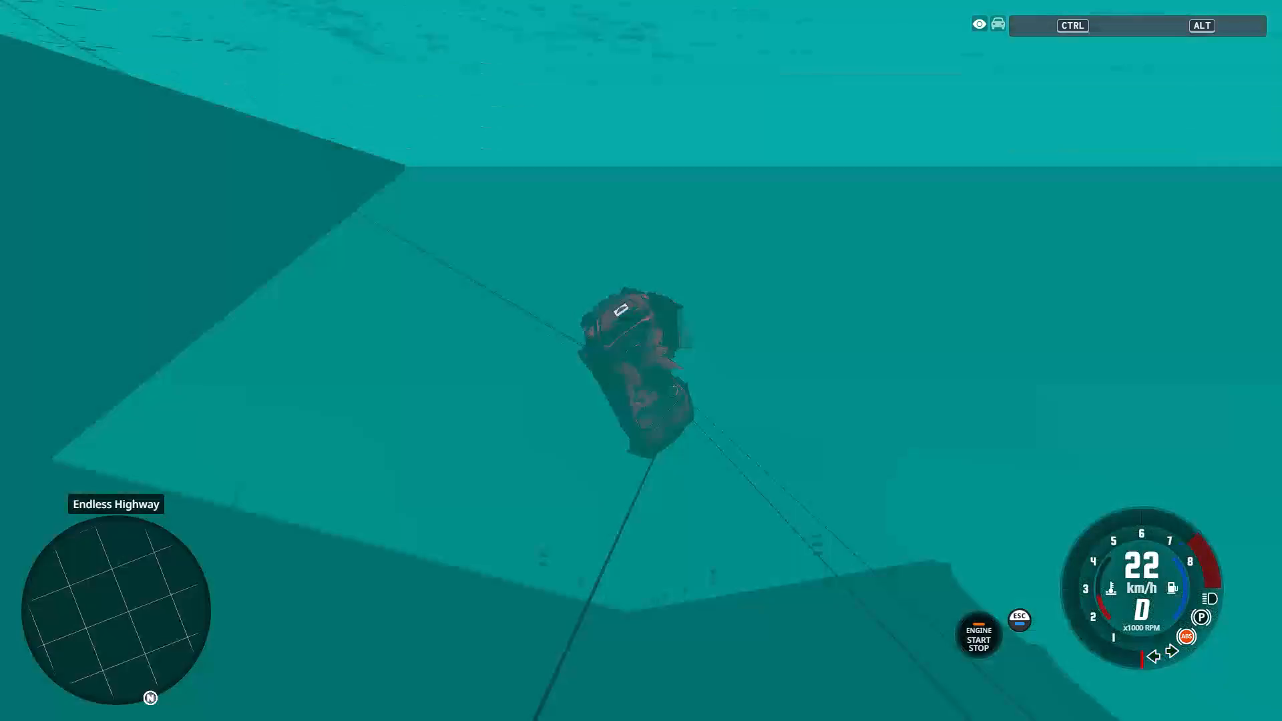
right_click_drag(642, 358, 640, 361)
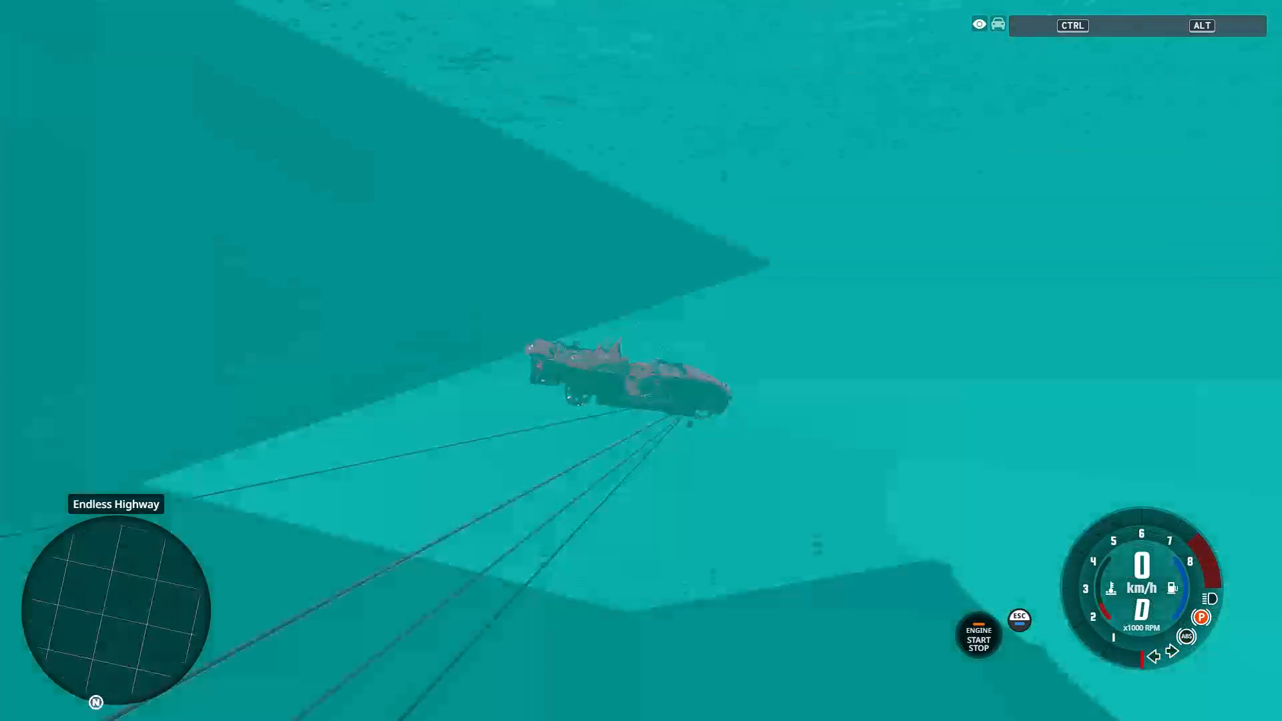
right_click_drag(640, 361, 640, 360)
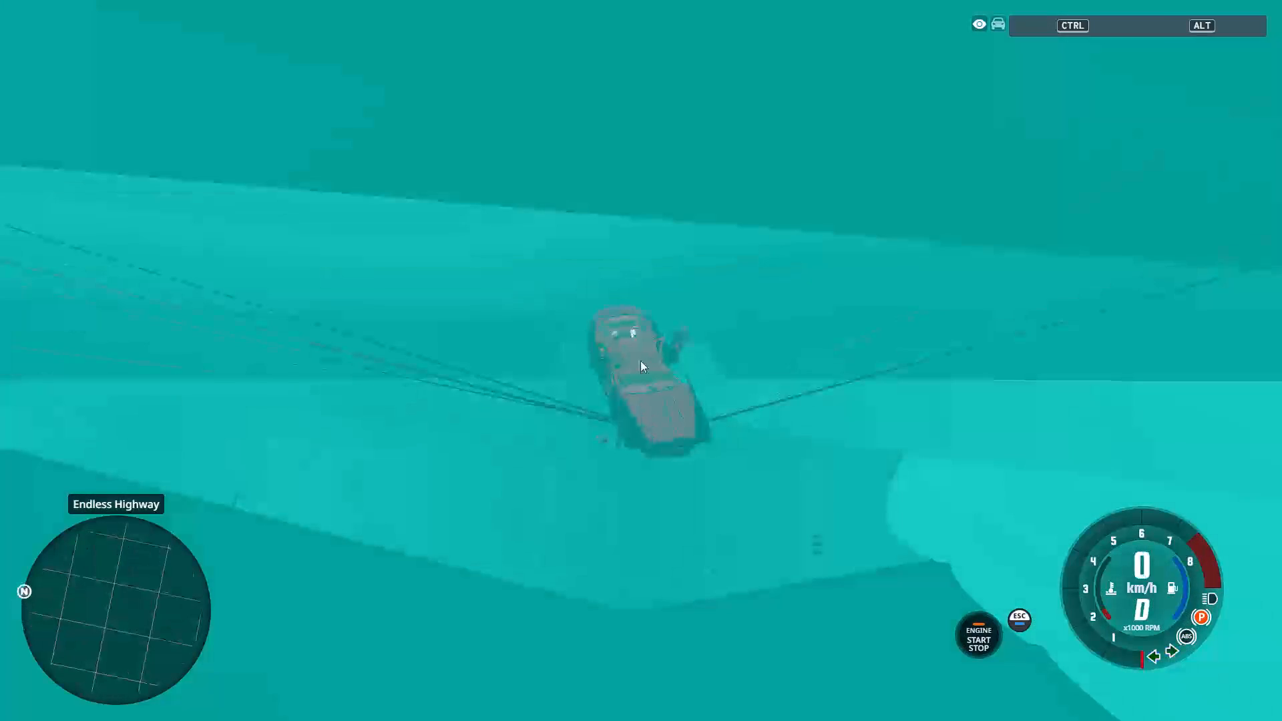
right_click_drag(640, 360, 641, 360)
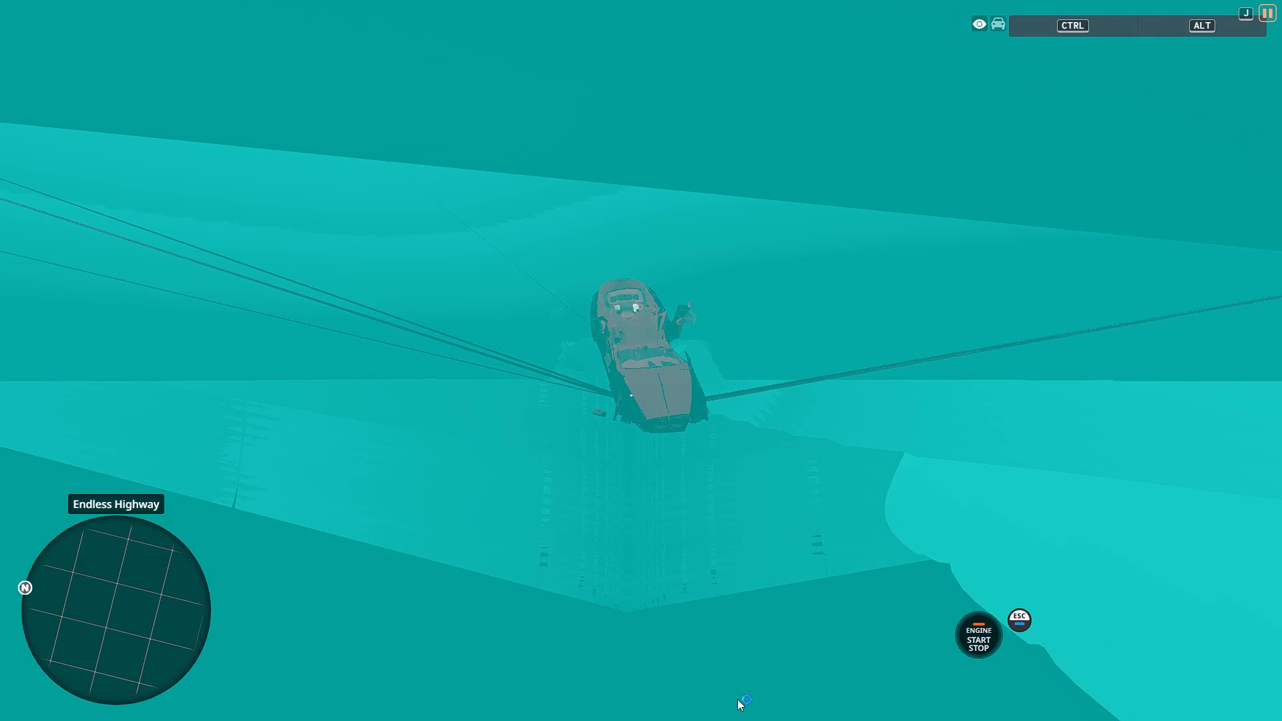
Switch to Streamlabs Desktop, stop the recording and close the application.
left_click(756, 703)
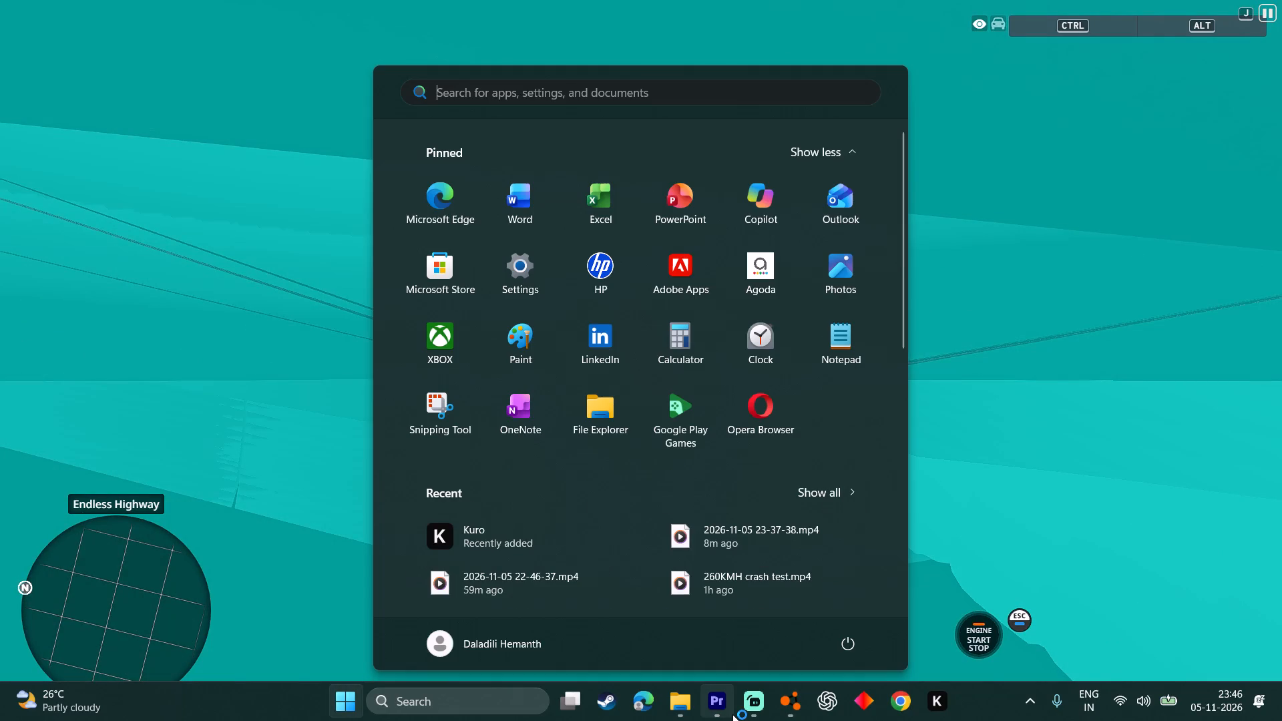
left_click(1040, 699)
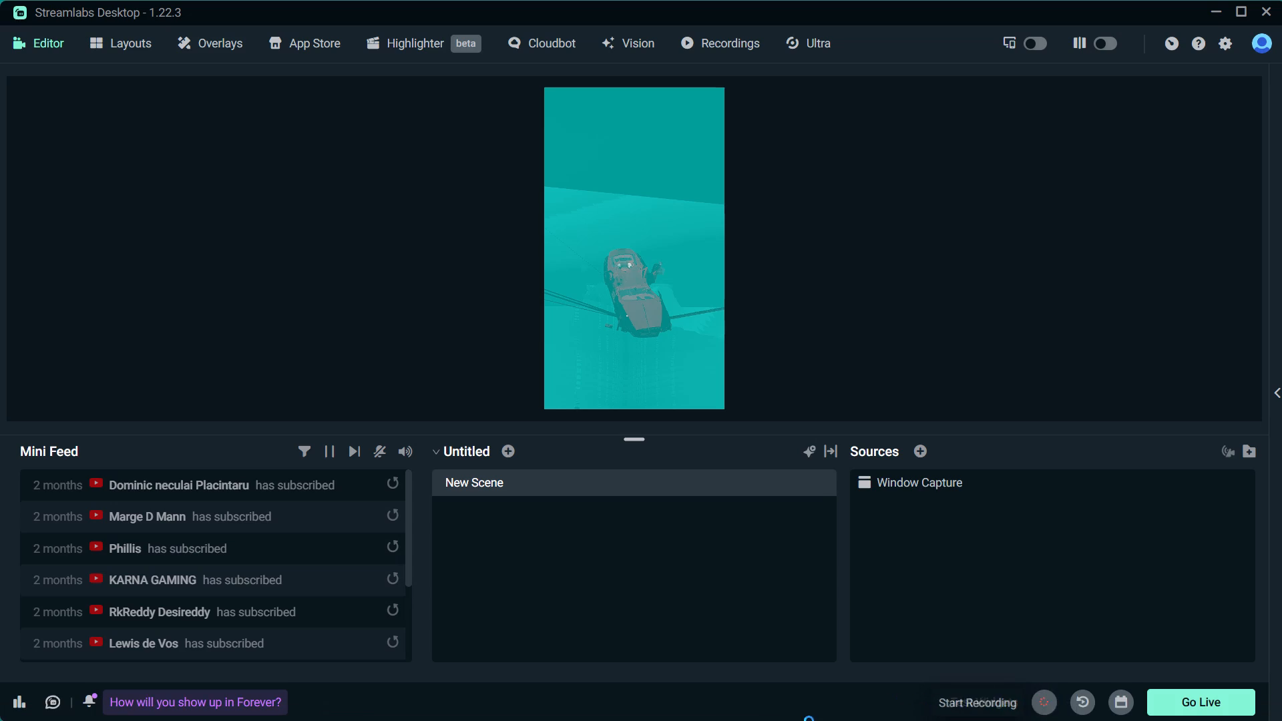
left_click(1266, 12)
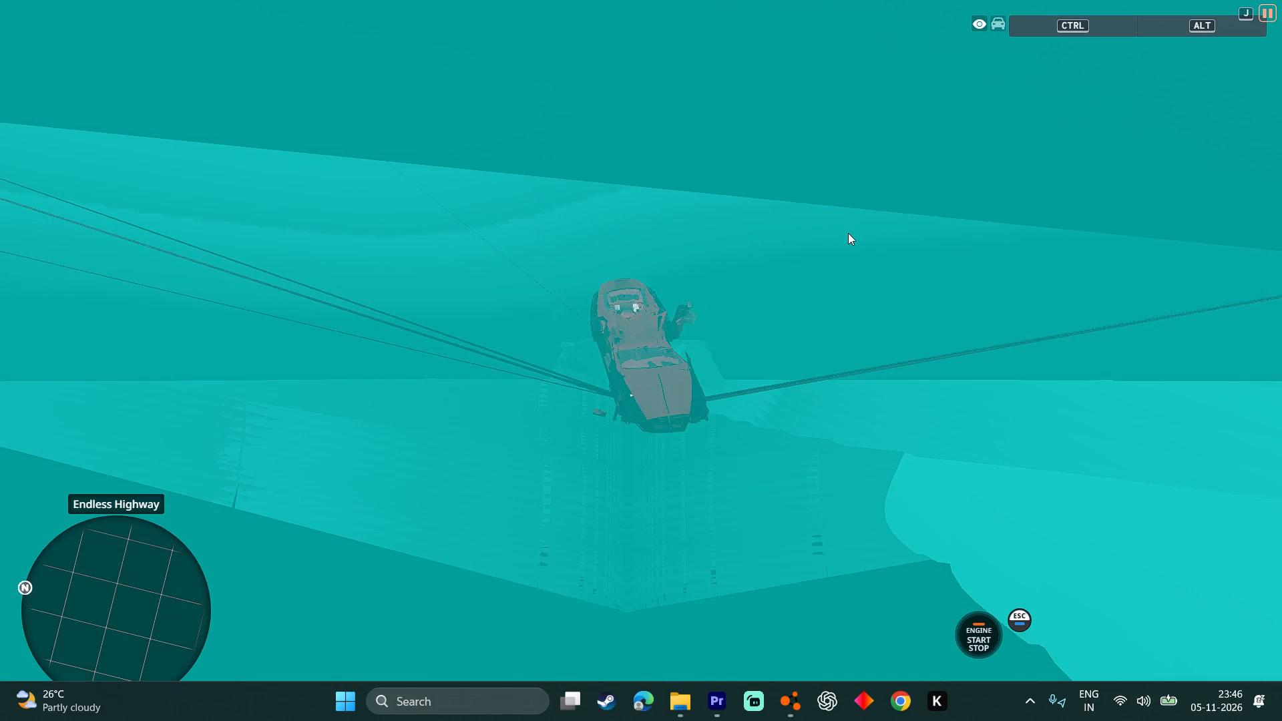
Close the BeamNG.drive game, dealing with the prompt to save the level changes.
key("shift+c")
key("Escape")
left_click(853, 558)
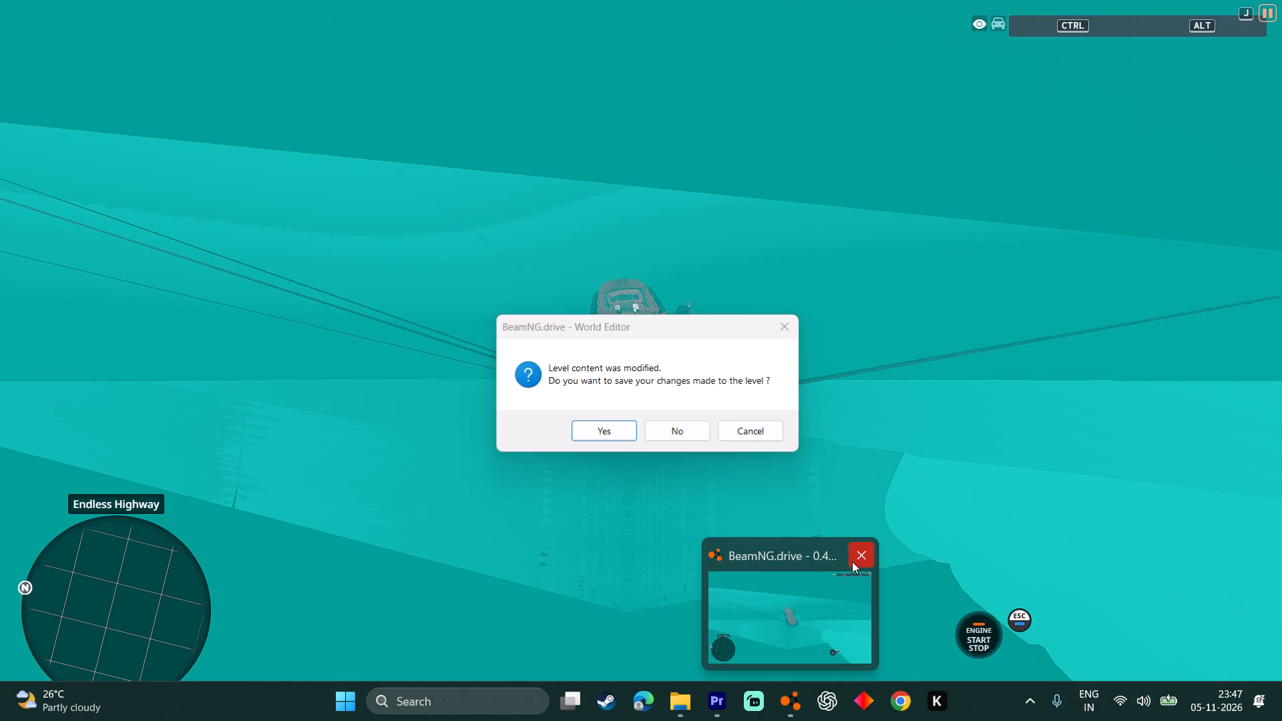
left_click(533, 387)
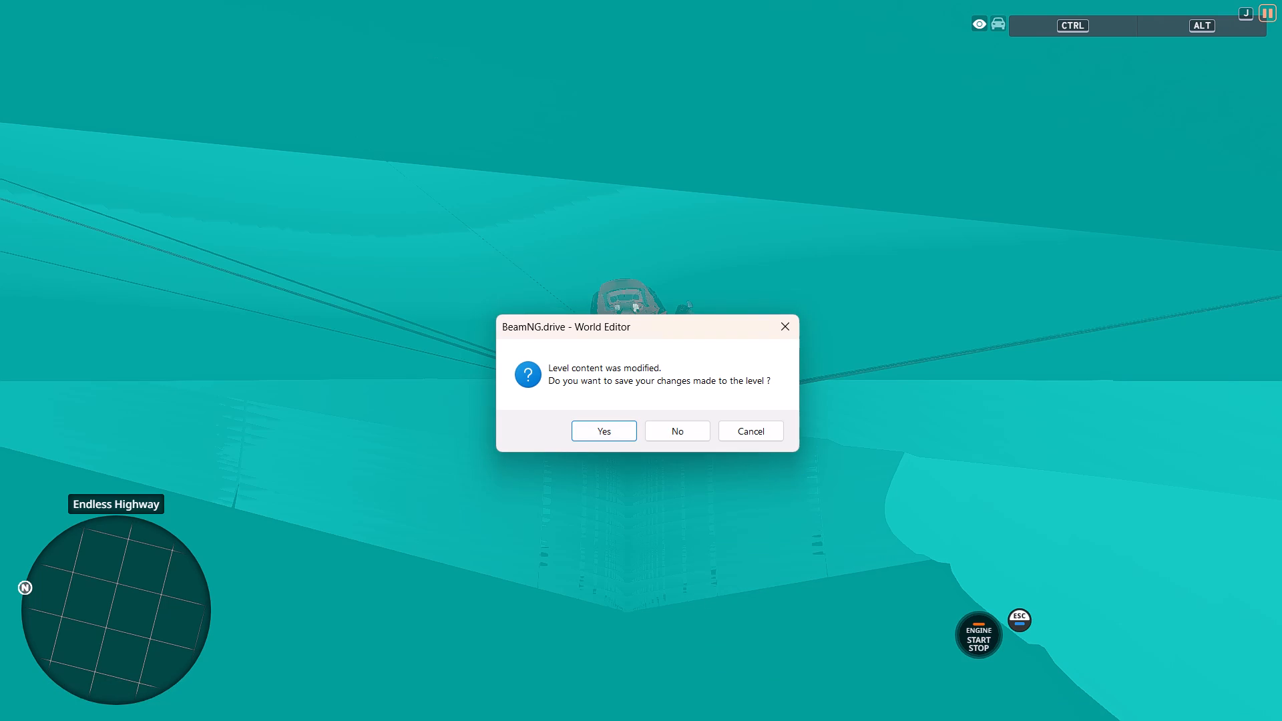
left_click(507, 383)
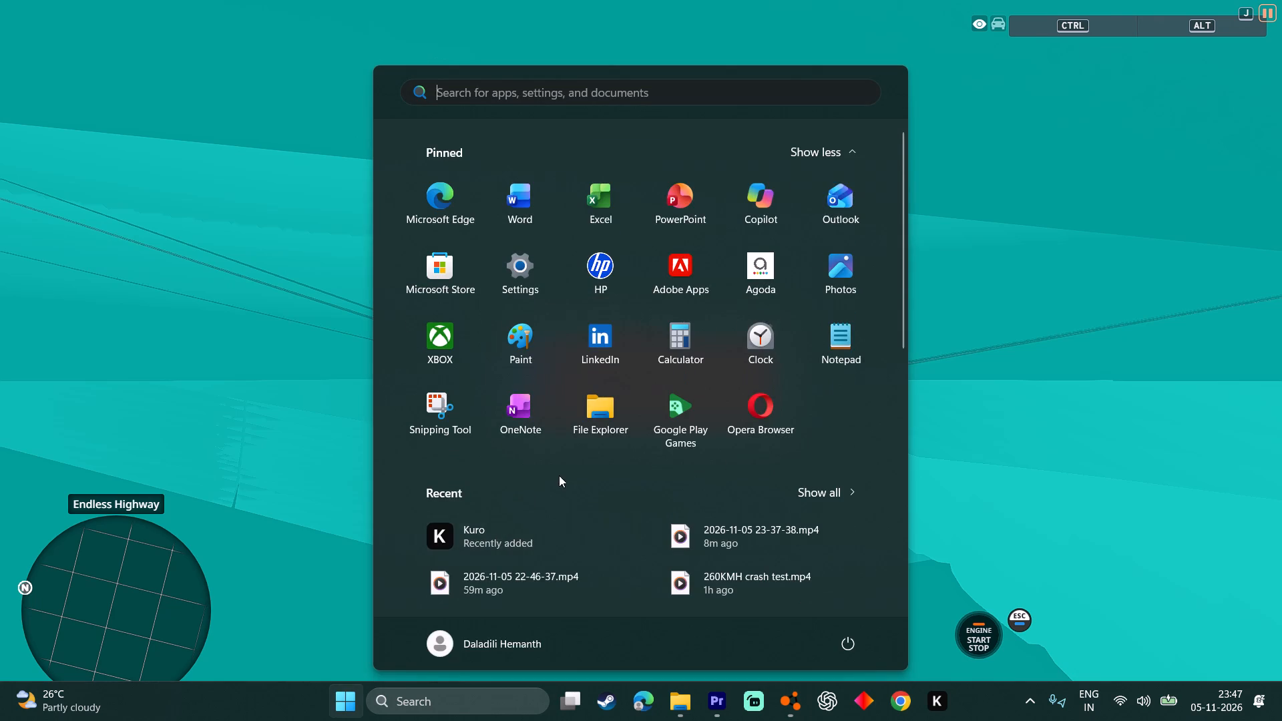
left_click(602, 429)
left_click(855, 558)
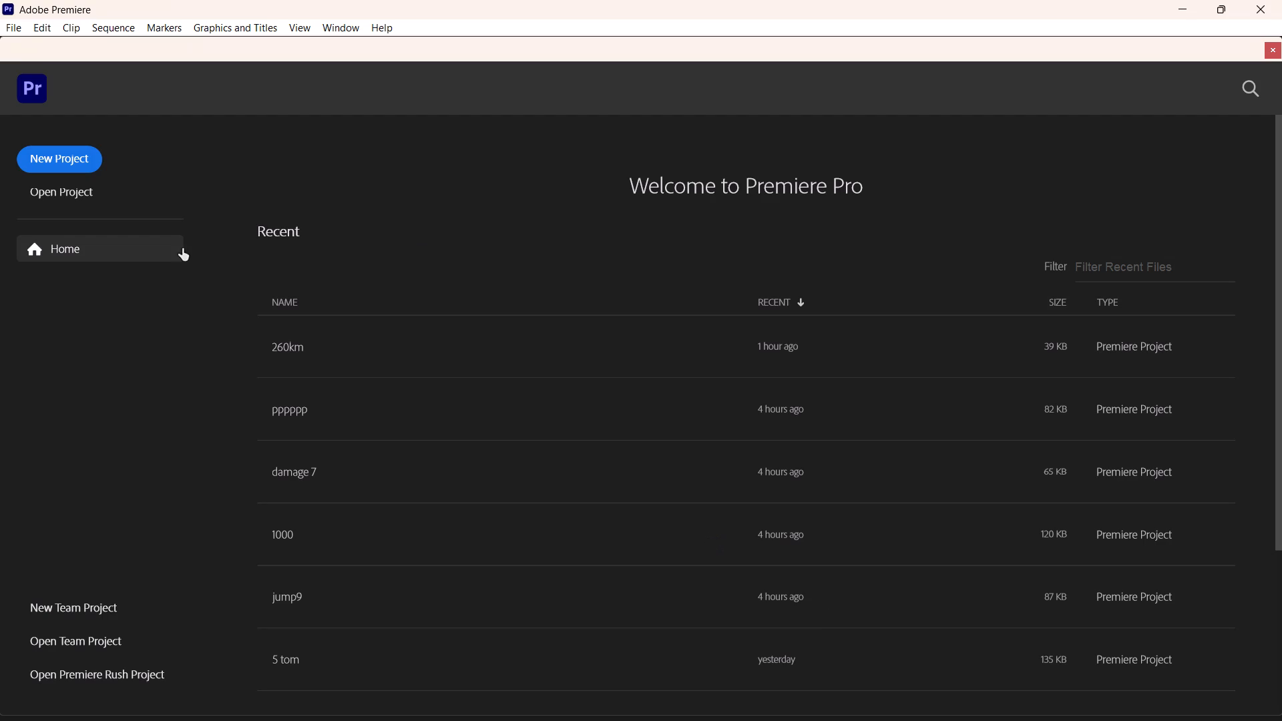
In Adobe Premiere, create a new project named 650 and skip the media import.
left_click(91, 164)
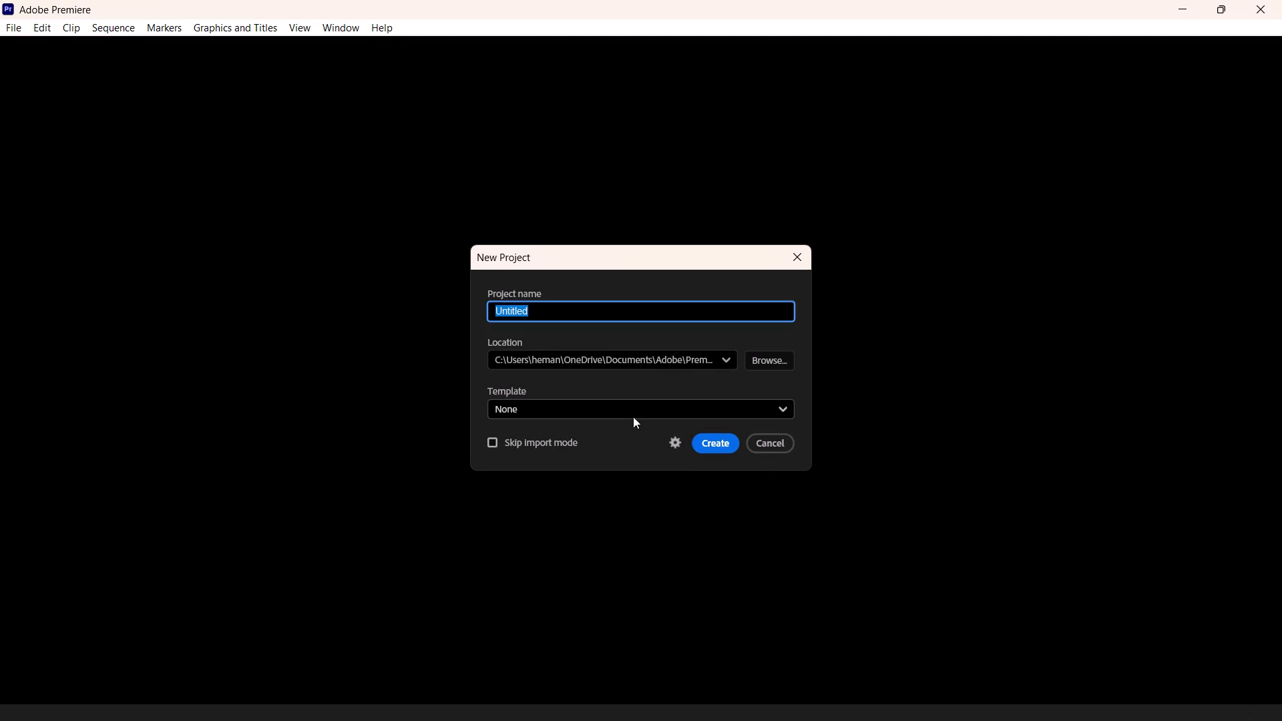
key("BackSpace")
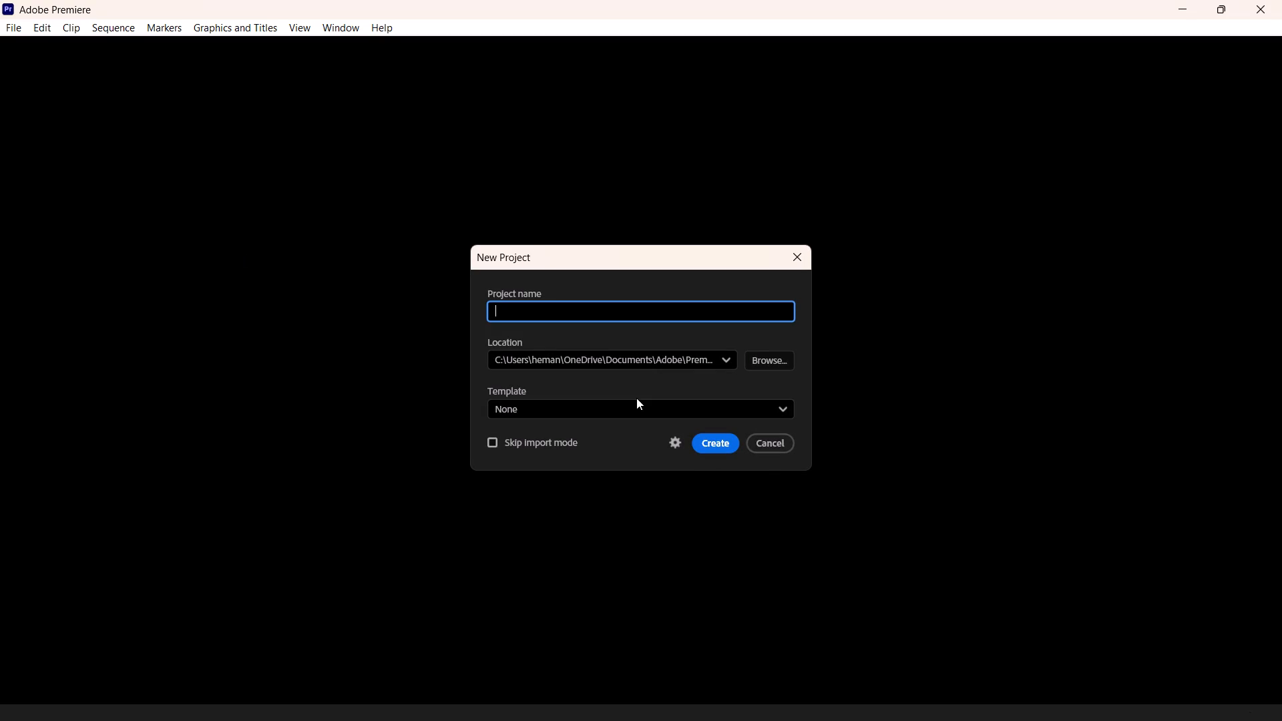
type("650")
key("Return")
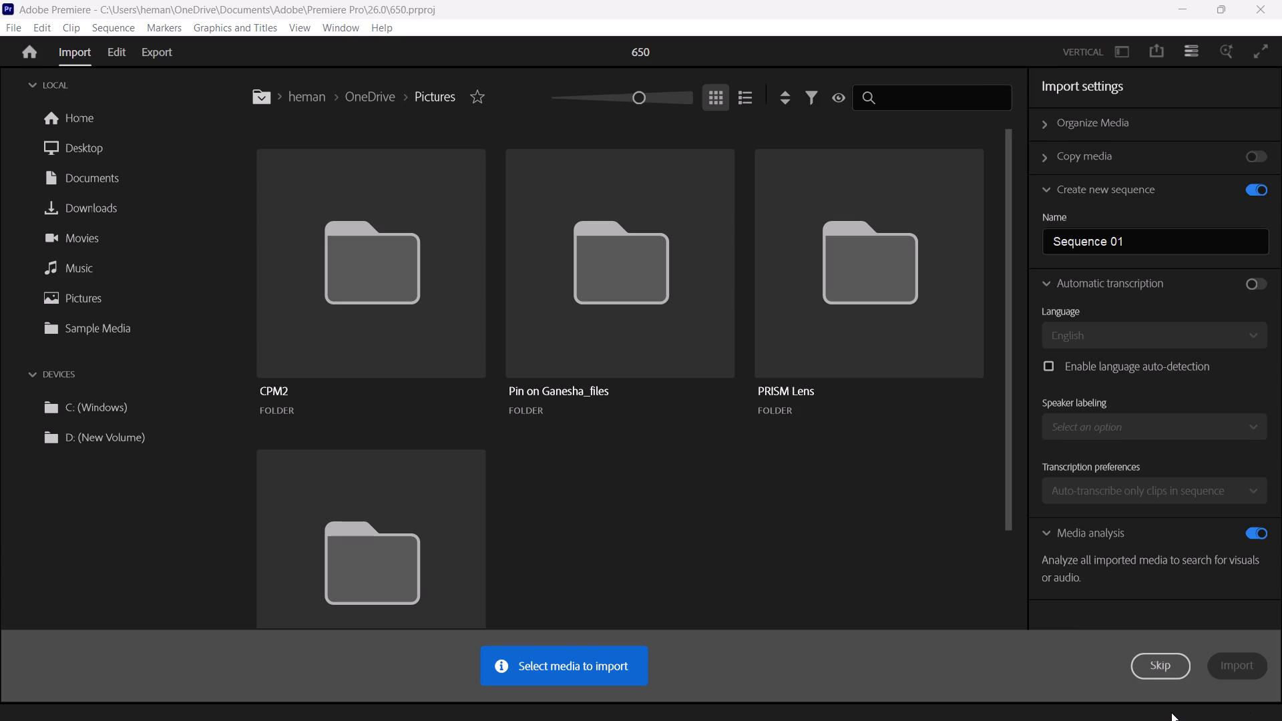
left_click(1161, 672)
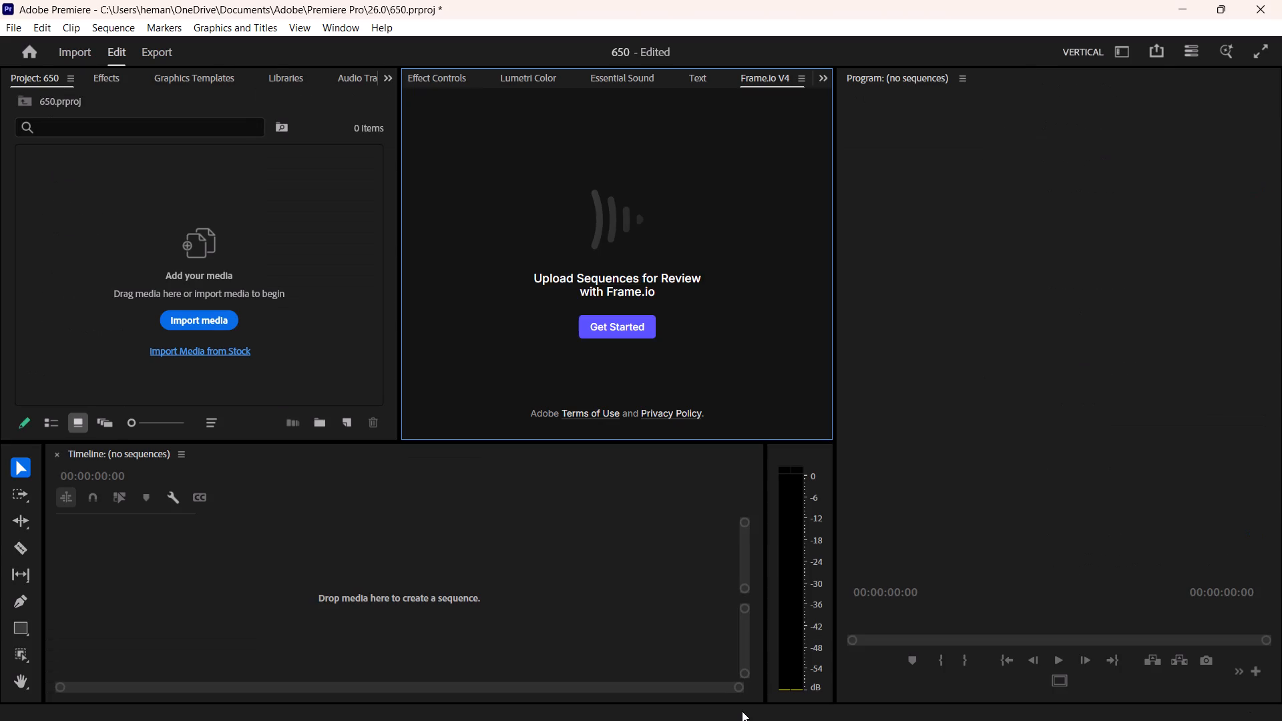
Switch to File Explorer and look through the newest recordings at the end of the Videos folder, closing the window when done.
left_click(674, 706)
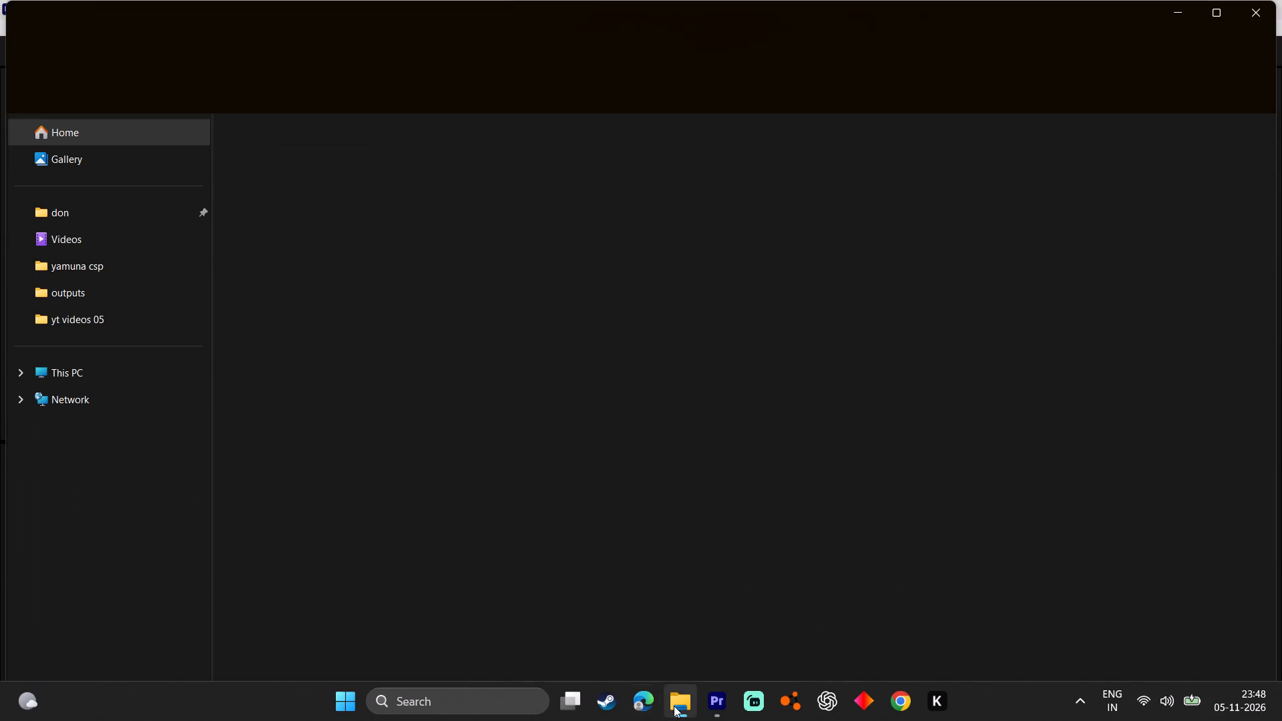
left_click(130, 247)
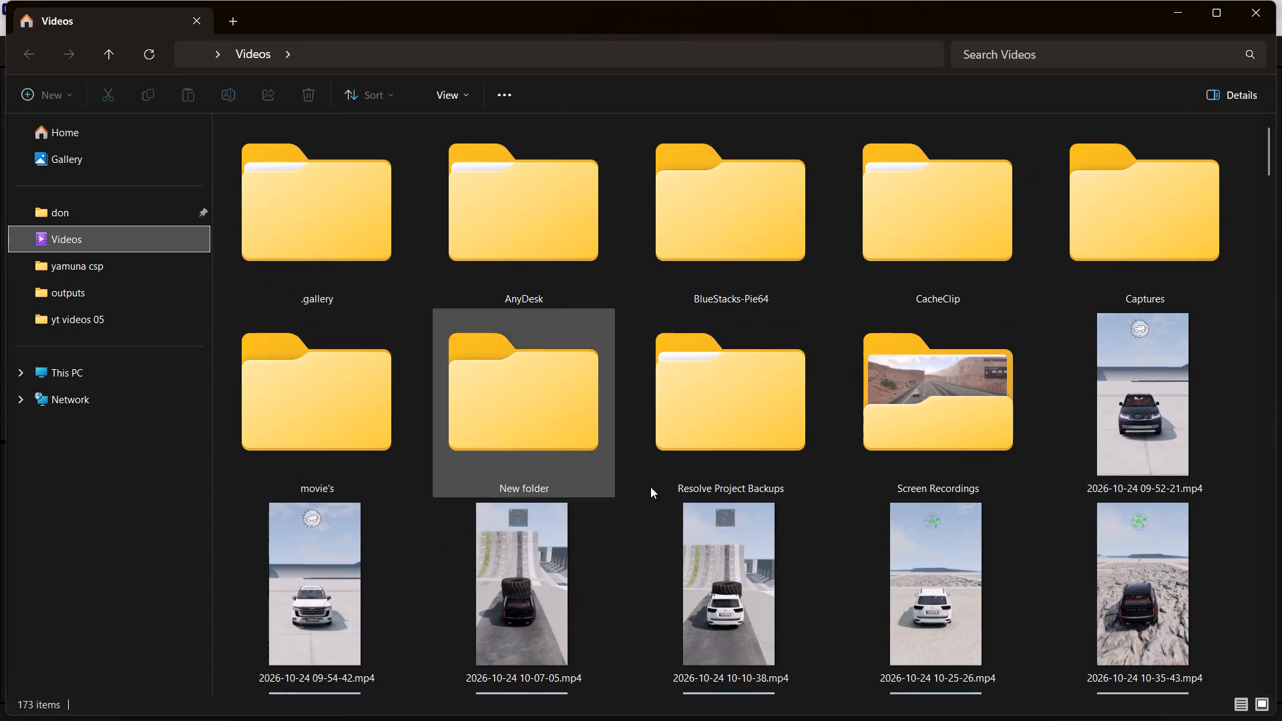
scroll(822, 501, "down", 20)
scroll(822, 501, "down", 1)
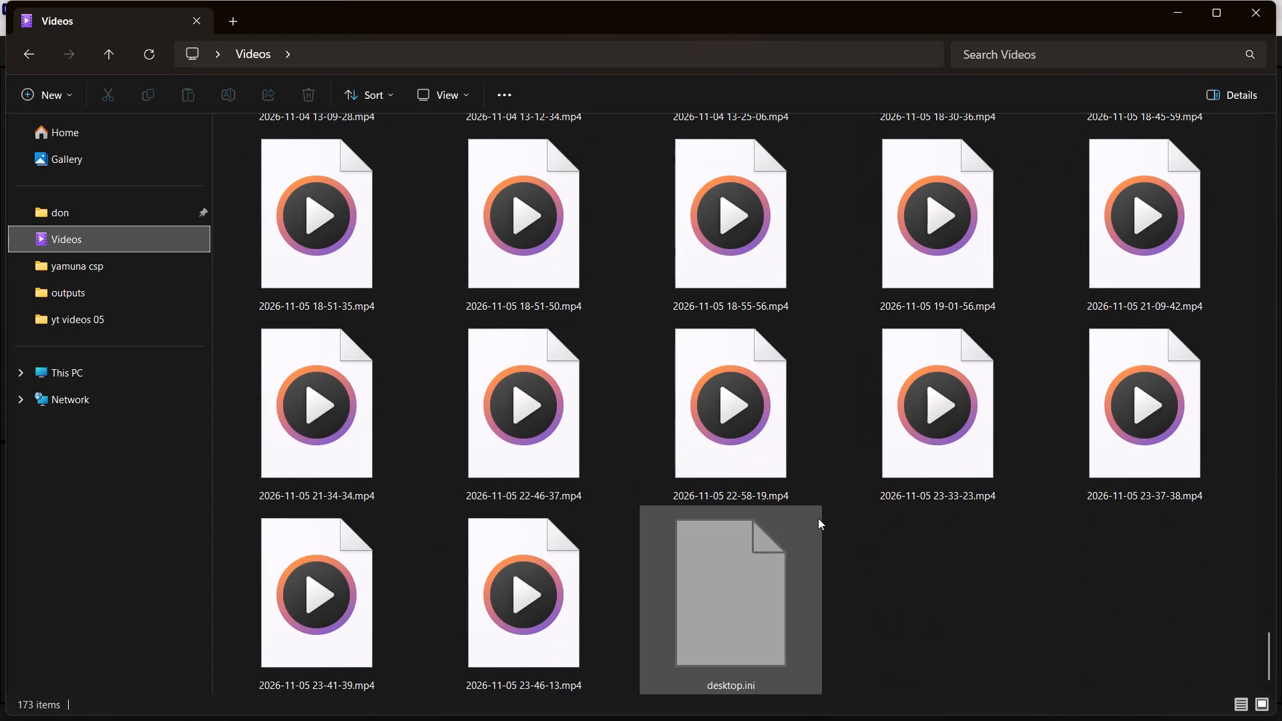
scroll(818, 518, "down", 2)
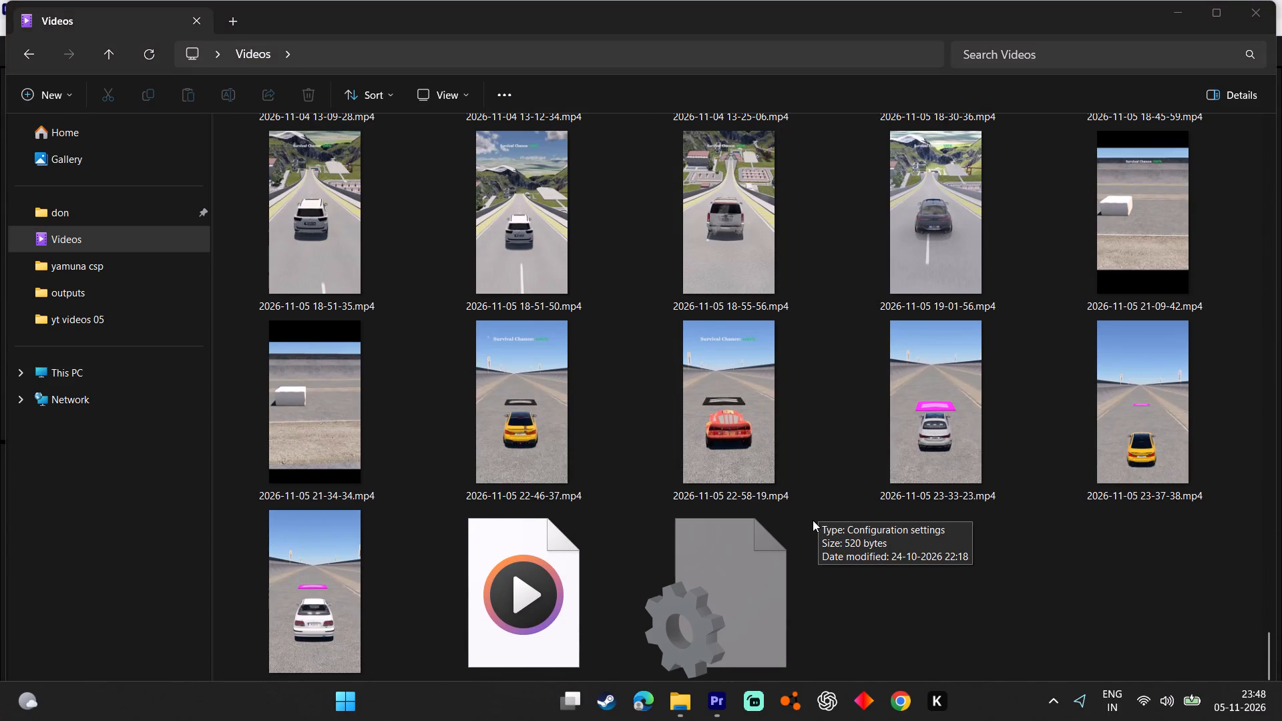
left_click(990, 444)
left_click(934, 450)
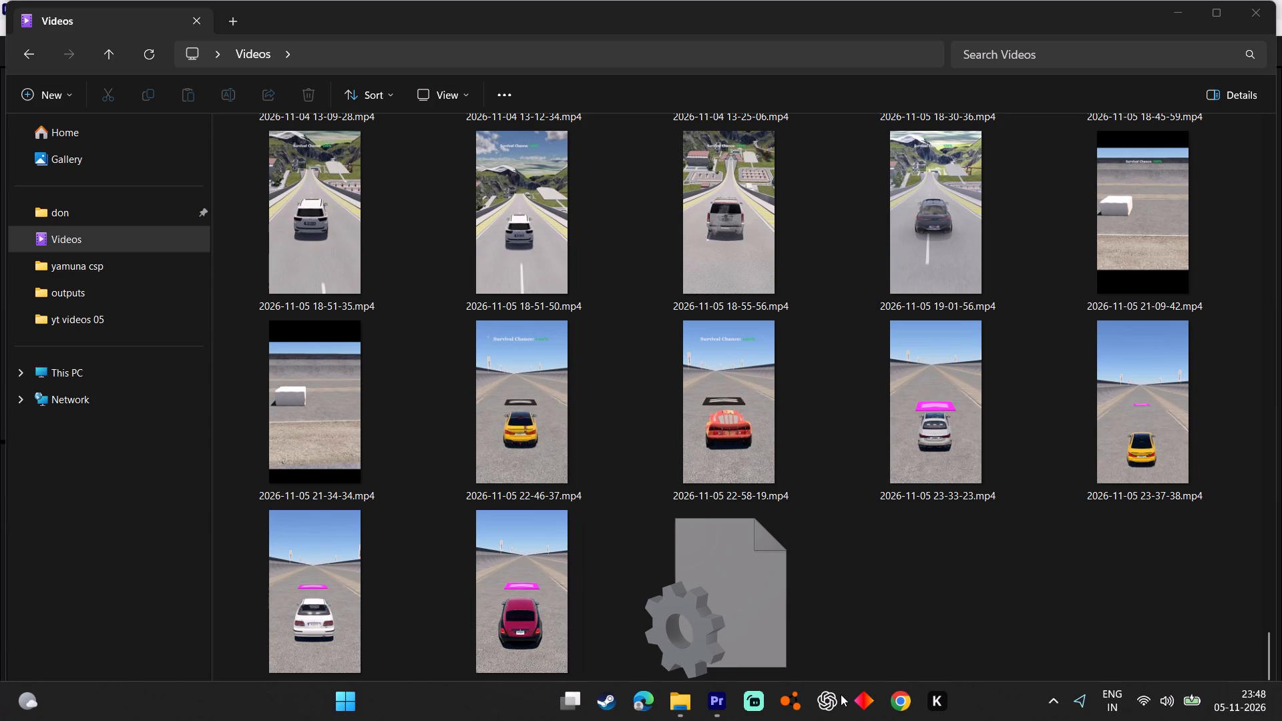
left_click(930, 425)
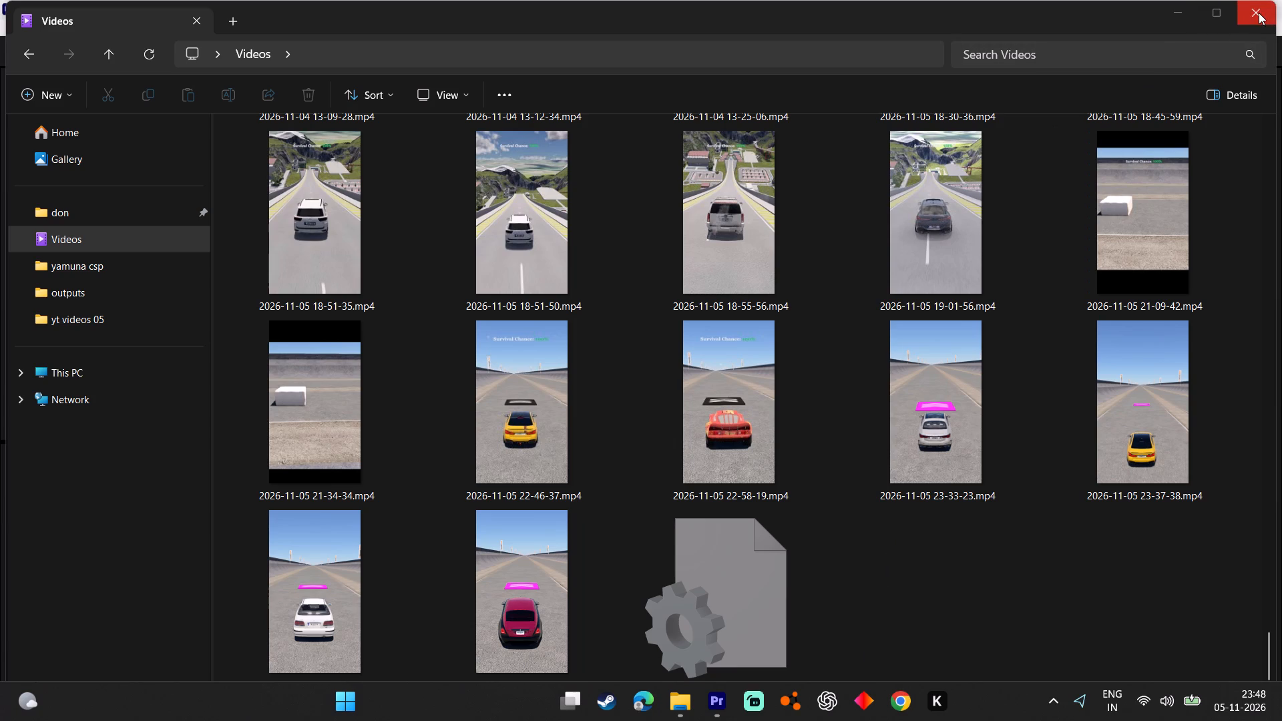
left_click(1255, 15)
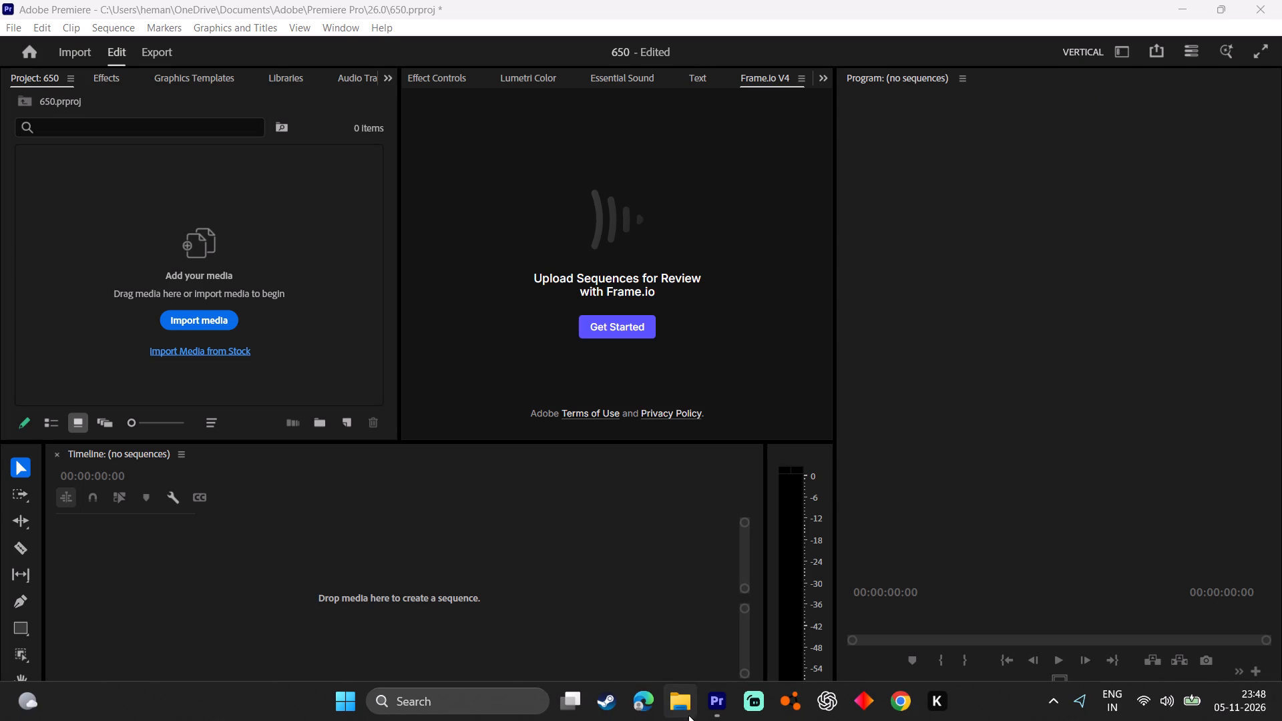
Add the recordings 23-33-23, 23-37-38, 23-41-39 and 23-46-13 from the Videos folder to the empty Premiere timeline as a new sequence.
left_click(688, 710)
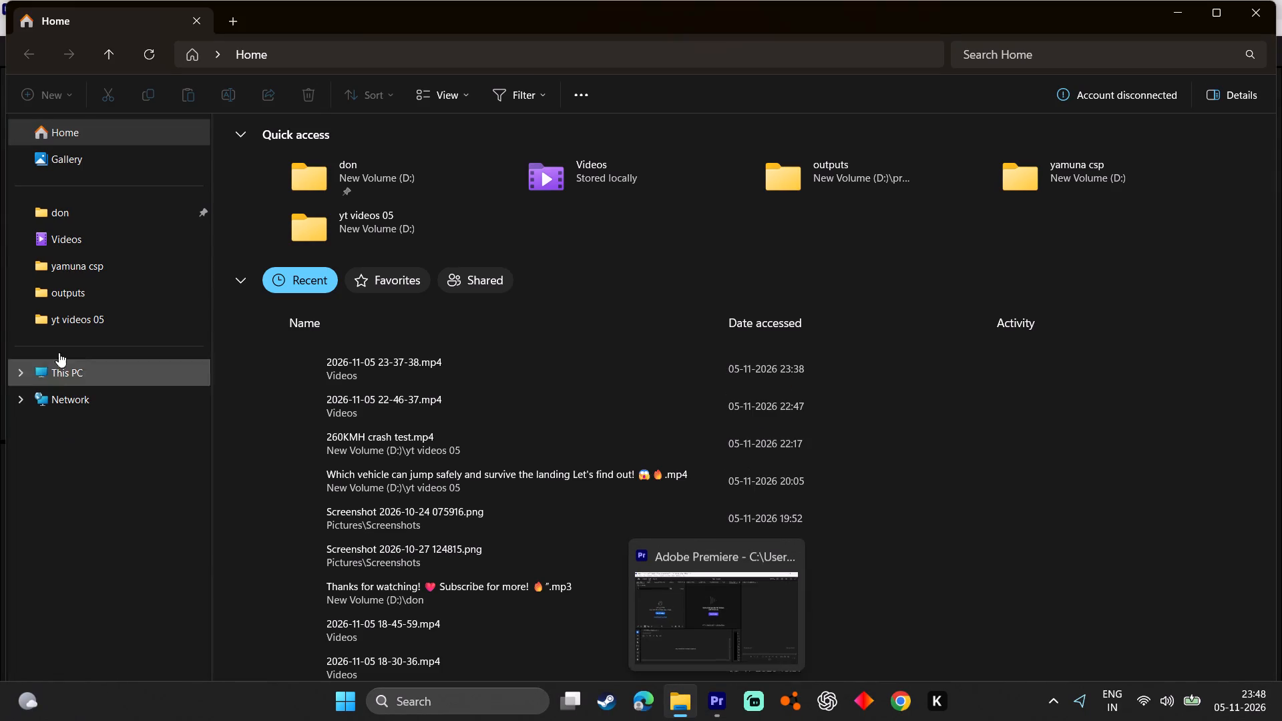
left_click(66, 247)
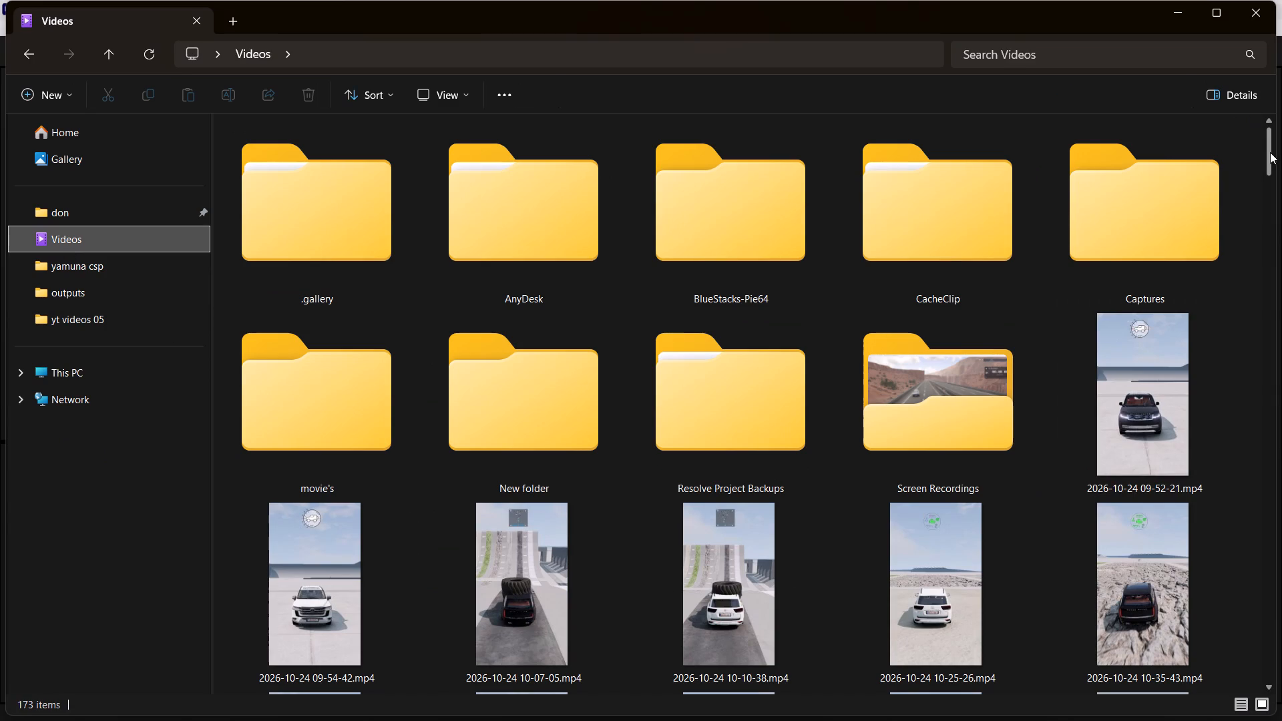
left_click_drag(1270, 152, 1243, 720)
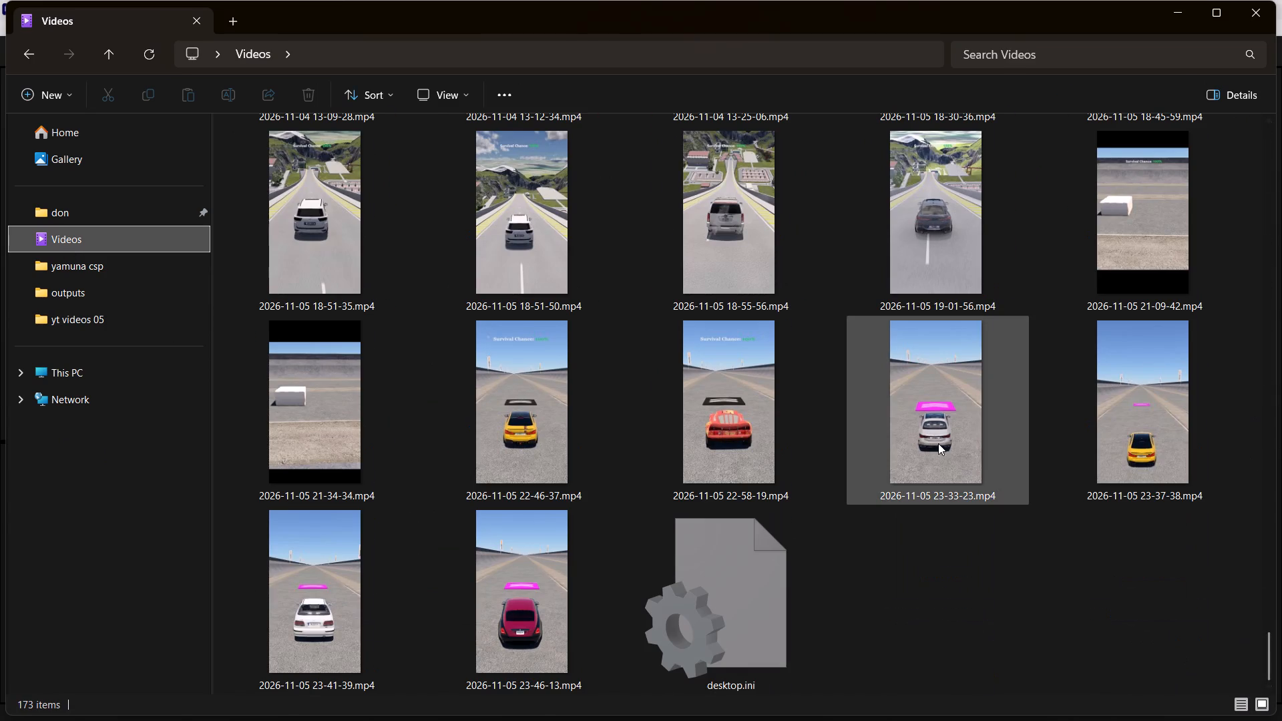
left_click(938, 443)
left_click(1132, 439)
left_click(914, 441)
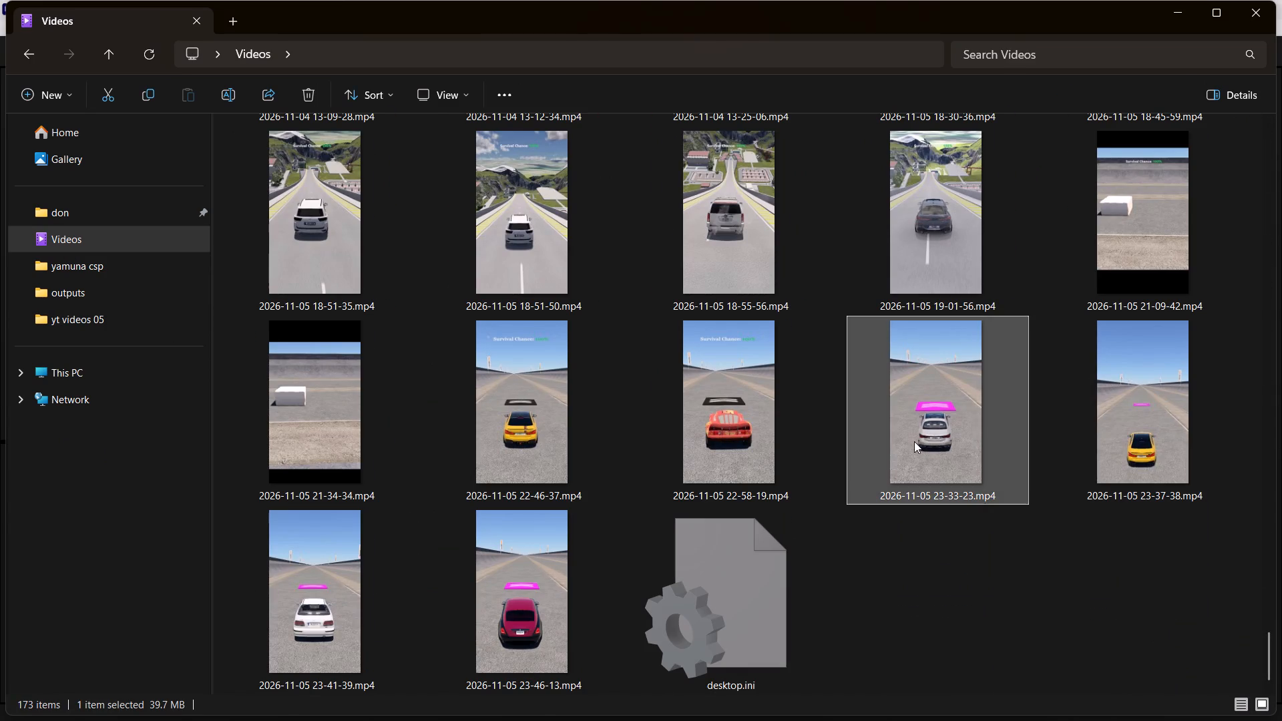
left_click(1189, 461, "ctrl")
left_click(318, 573, "ctrl")
left_click(487, 601, "ctrl")
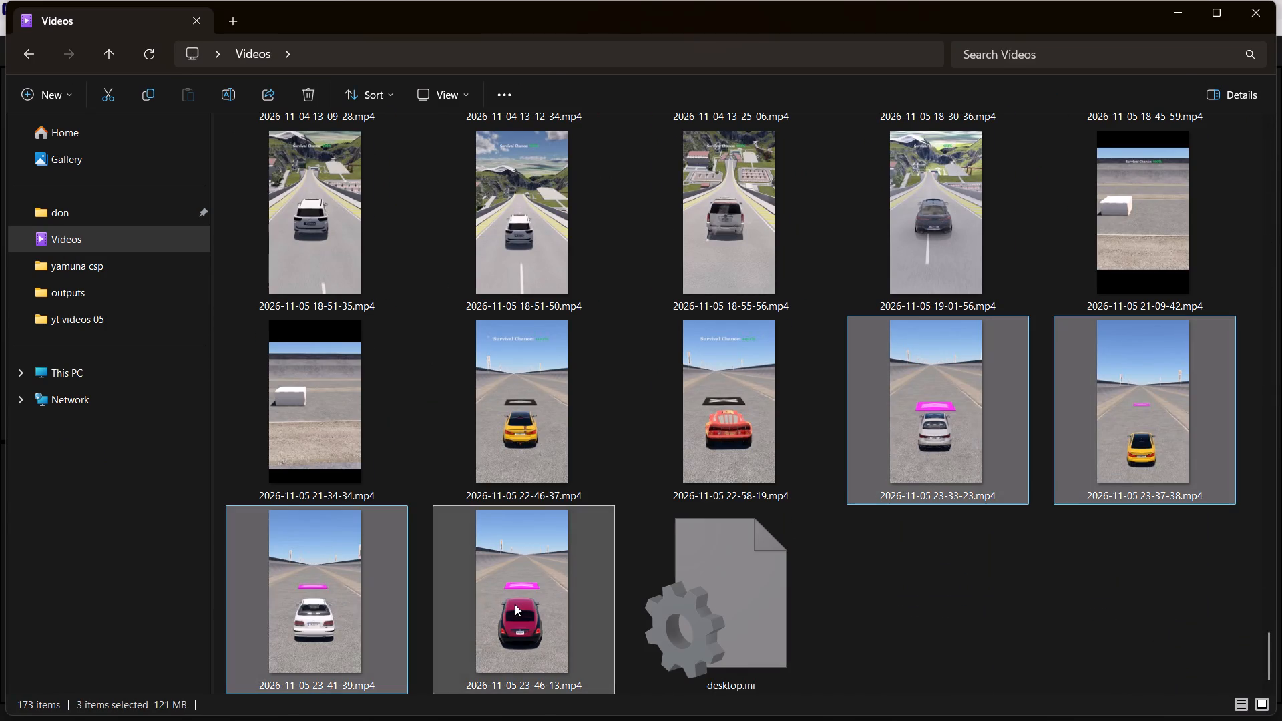
left_click_drag(517, 604, 389, 623)
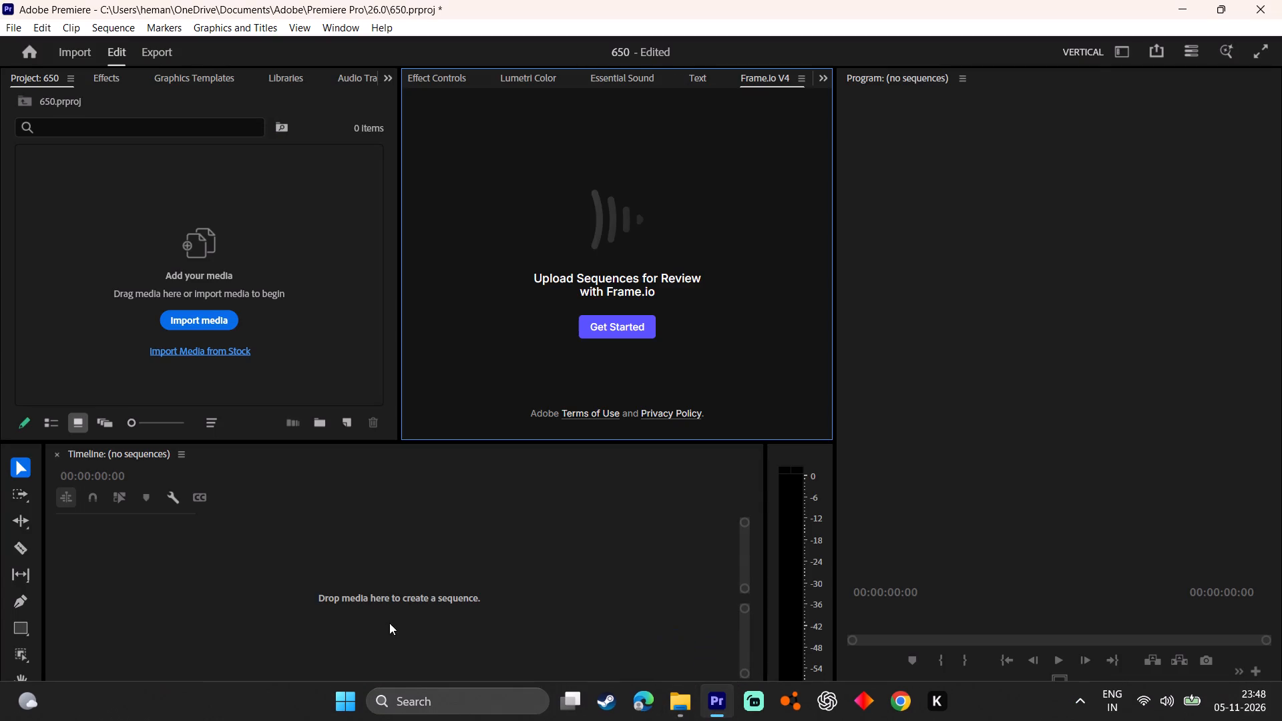
left_click_drag(389, 623, 385, 603)
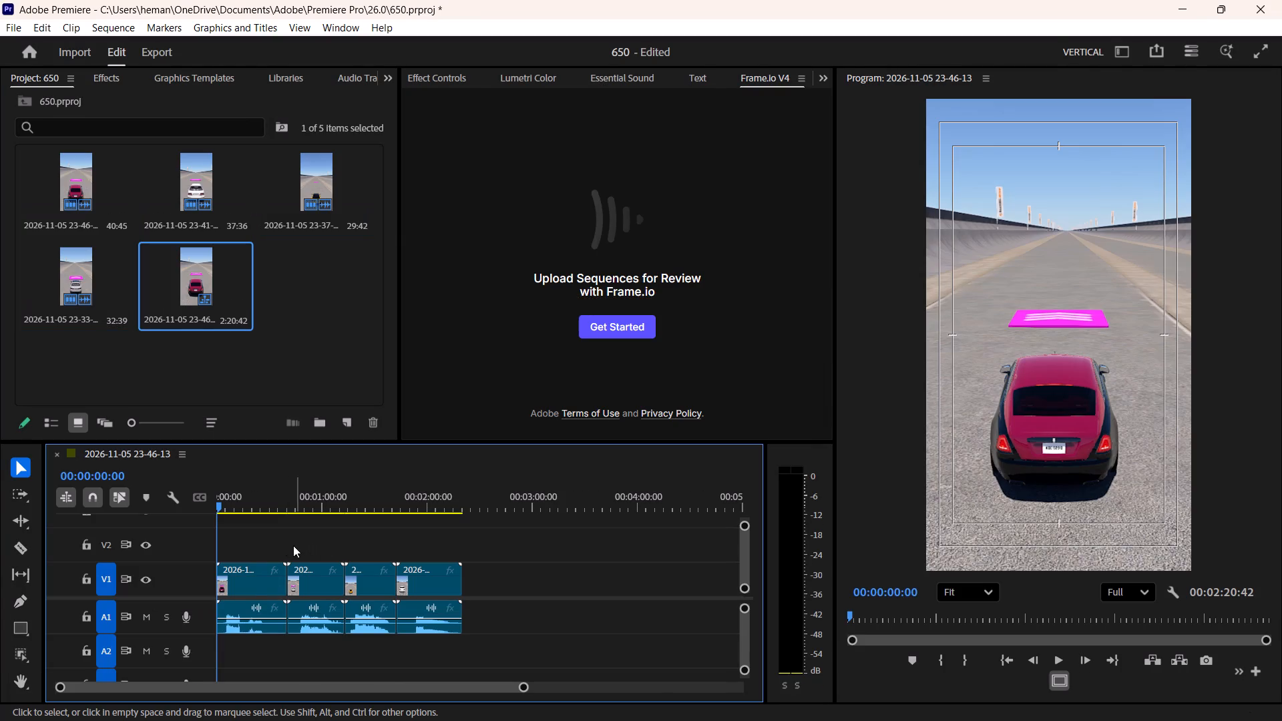
left_click_drag(251, 593, 483, 597)
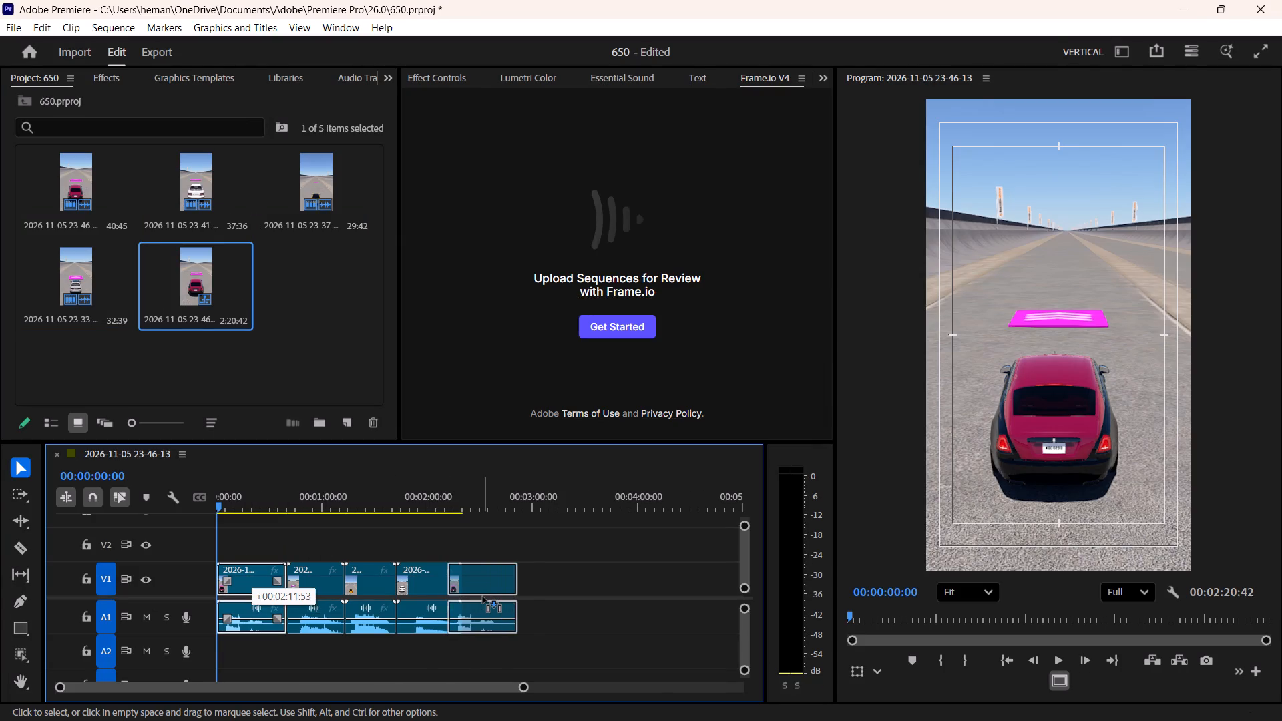
left_click_drag(483, 597, 502, 598)
left_click_drag(304, 485, 320, 498)
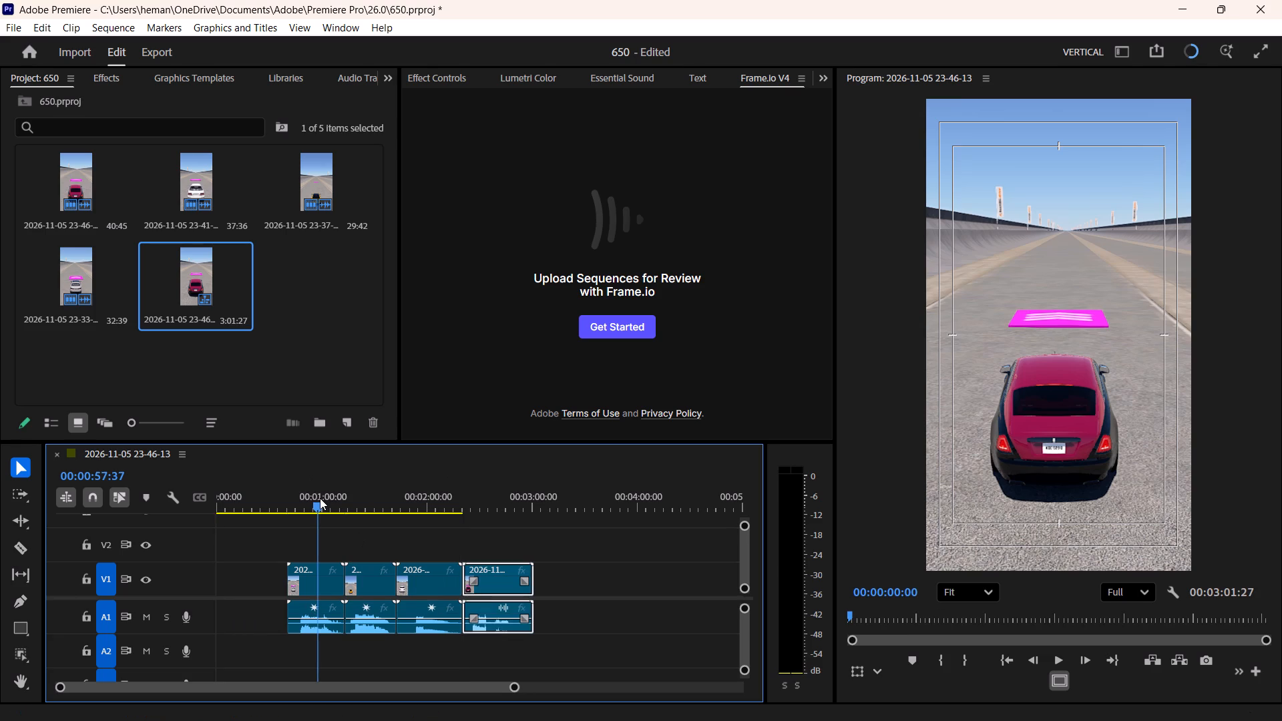
left_click_drag(320, 498, 290, 503)
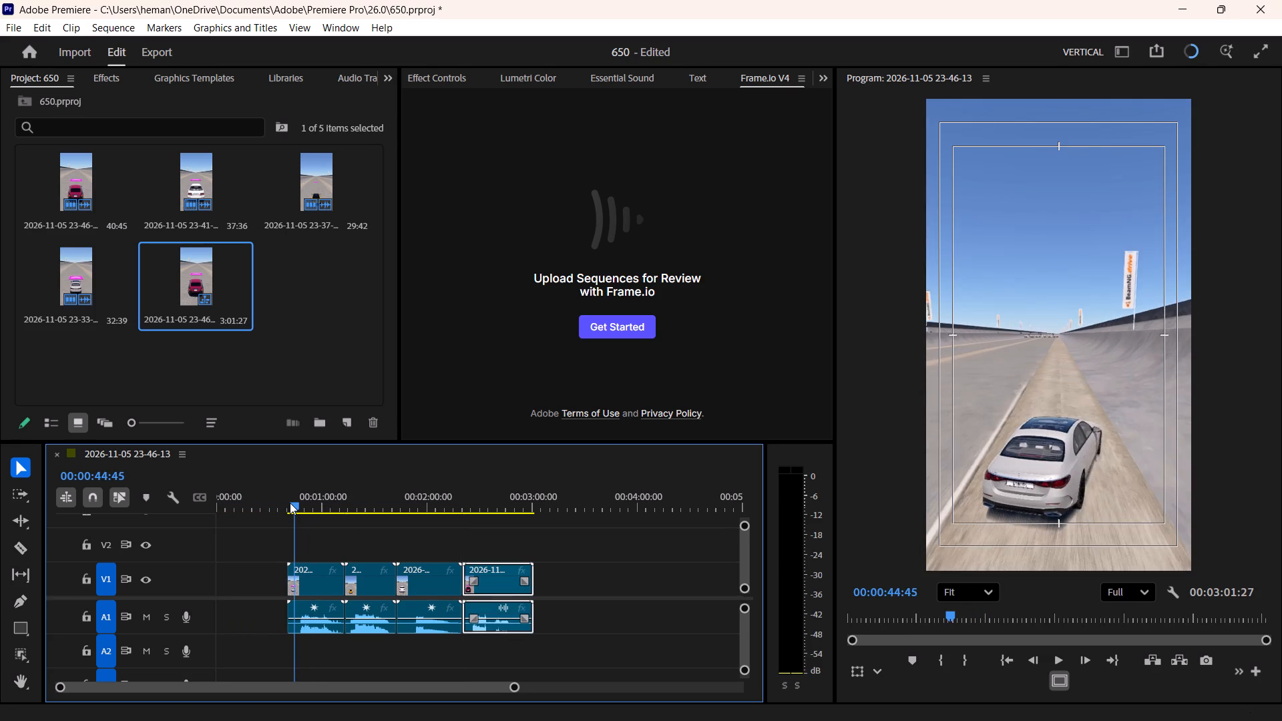
left_click_drag(290, 503, 419, 517)
left_click_drag(433, 594, 209, 583)
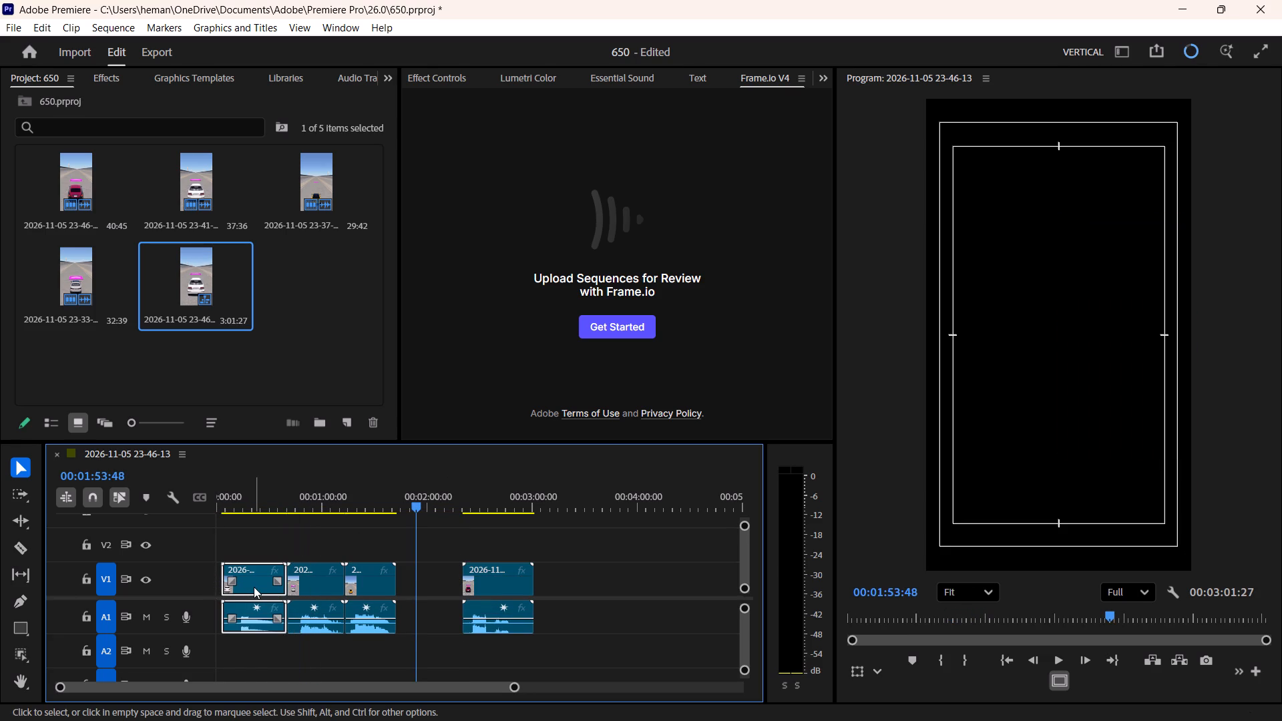
key("ctrl+z")
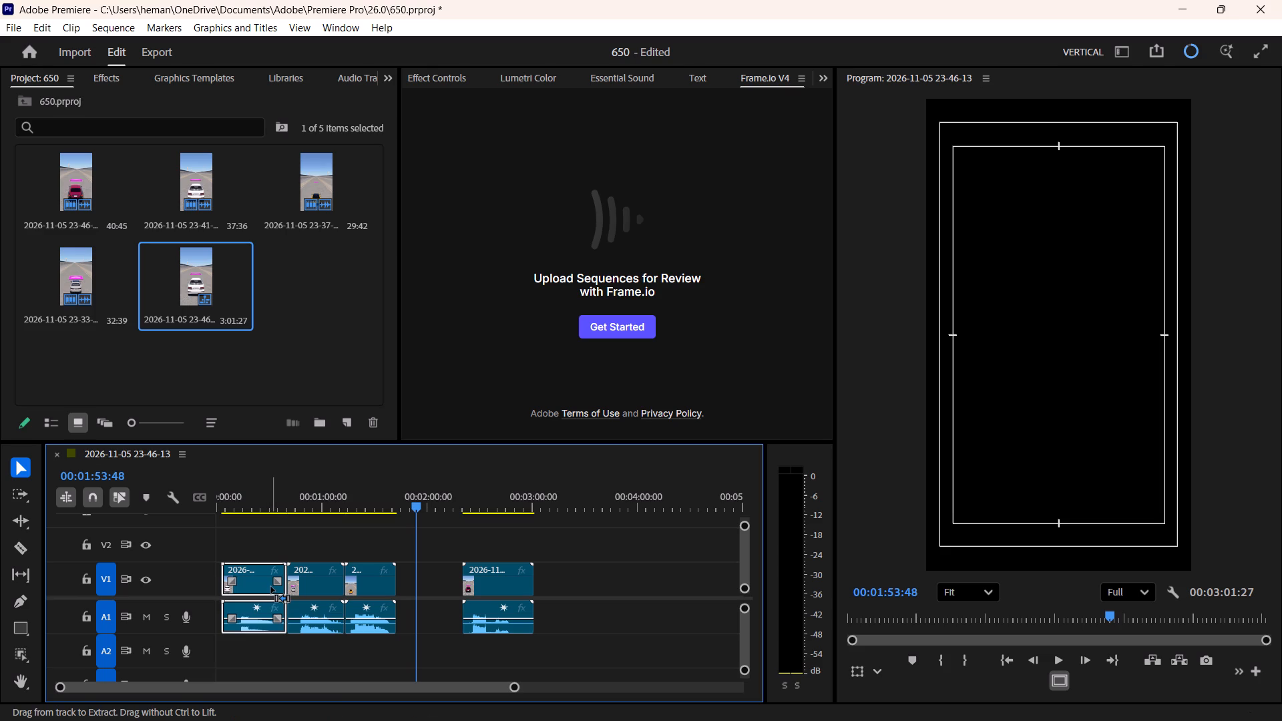
left_click_drag(429, 588, 271, 587)
left_click_drag(271, 587, 184, 587)
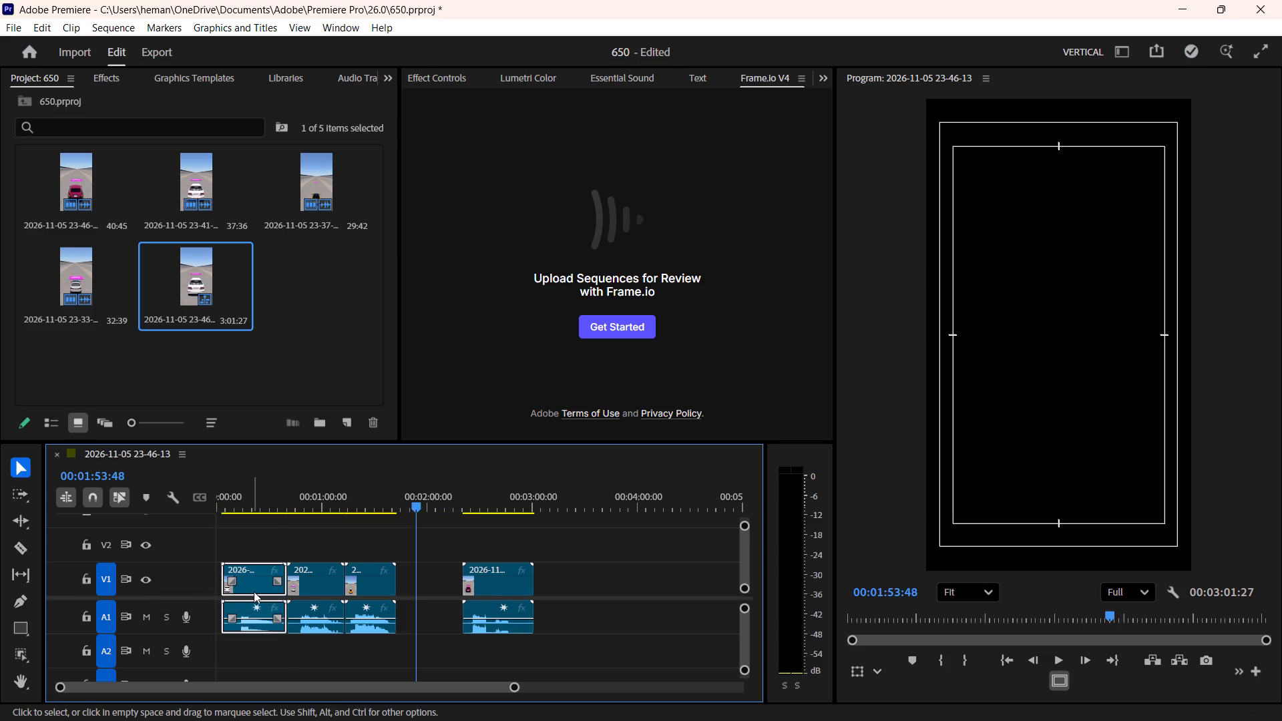
left_click_drag(257, 591, 218, 595)
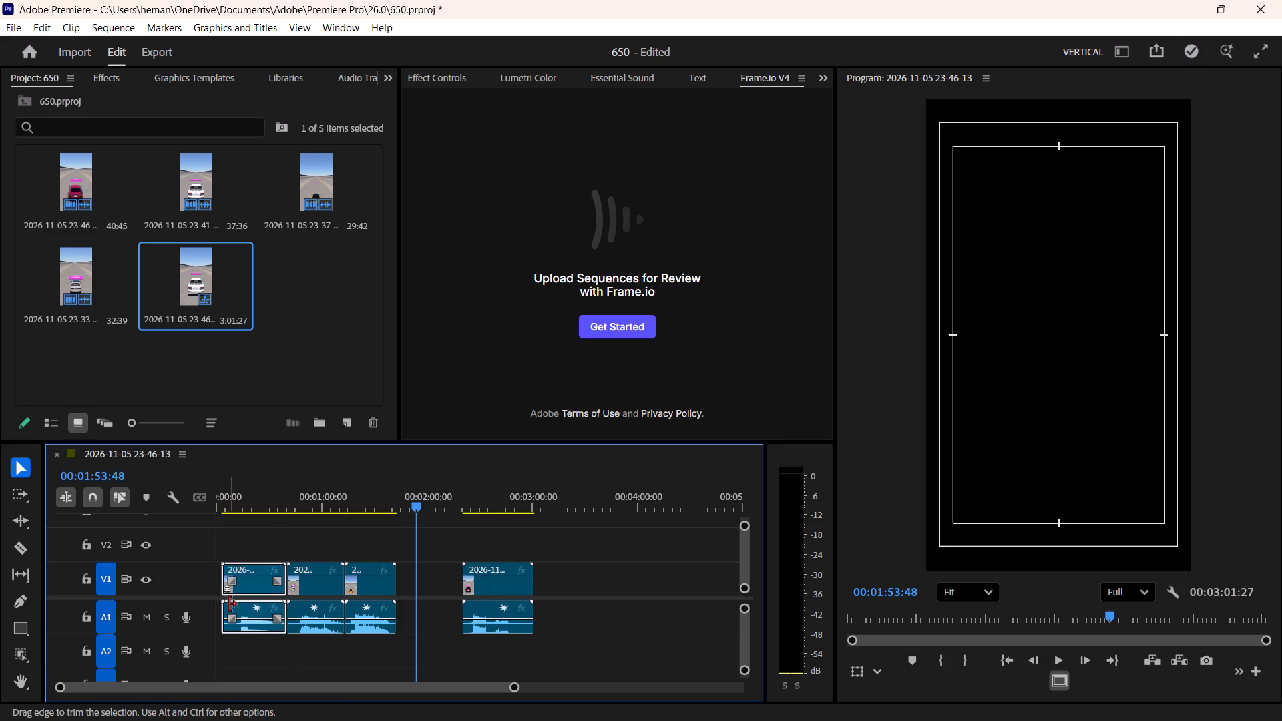
Shift the 23-41-39 clip to begin exactly at the sequence start, 00:00:00:00.
key("Up")
key("Up")
key("Up")
key("Up")
key("Up")
key("Up")
key("Up")
key("Up")
key("Up")
key("Up")
key("Up")
key("Up")
key("Up")
key("Up")
key("Up")
key("Up")
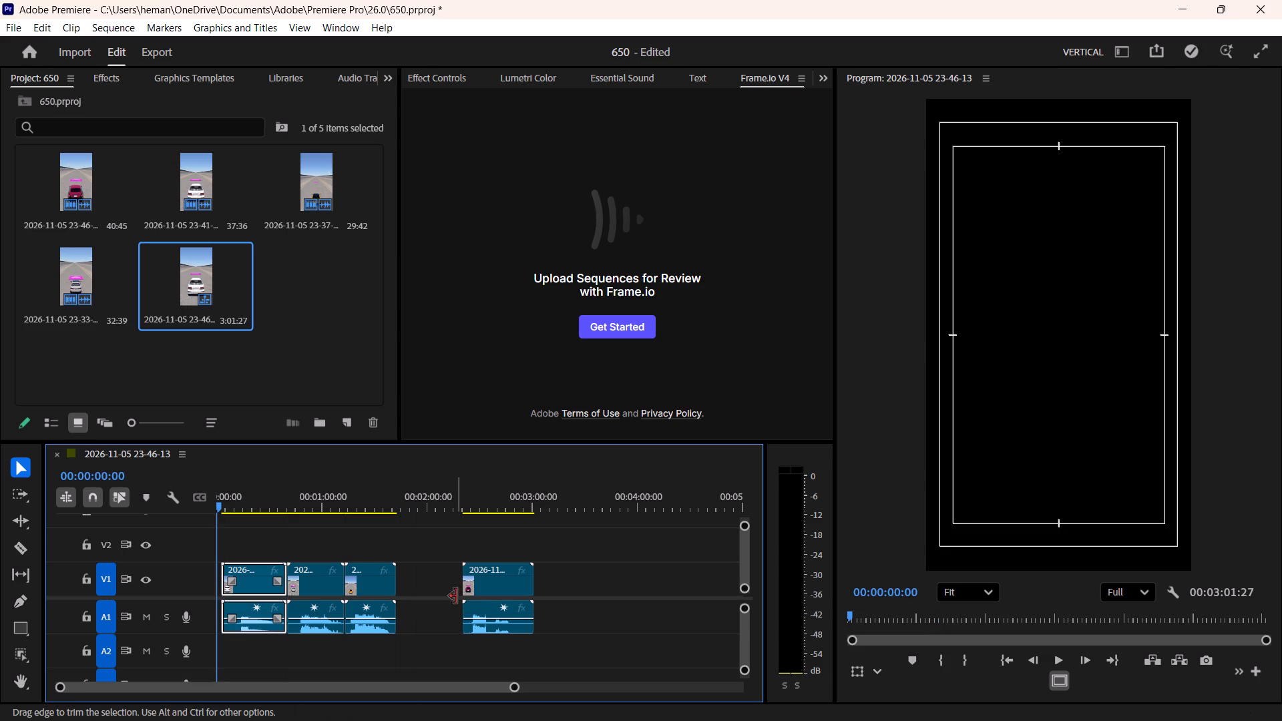
key("equal")
key("equal")
left_click_drag(399, 587, 274, 585)
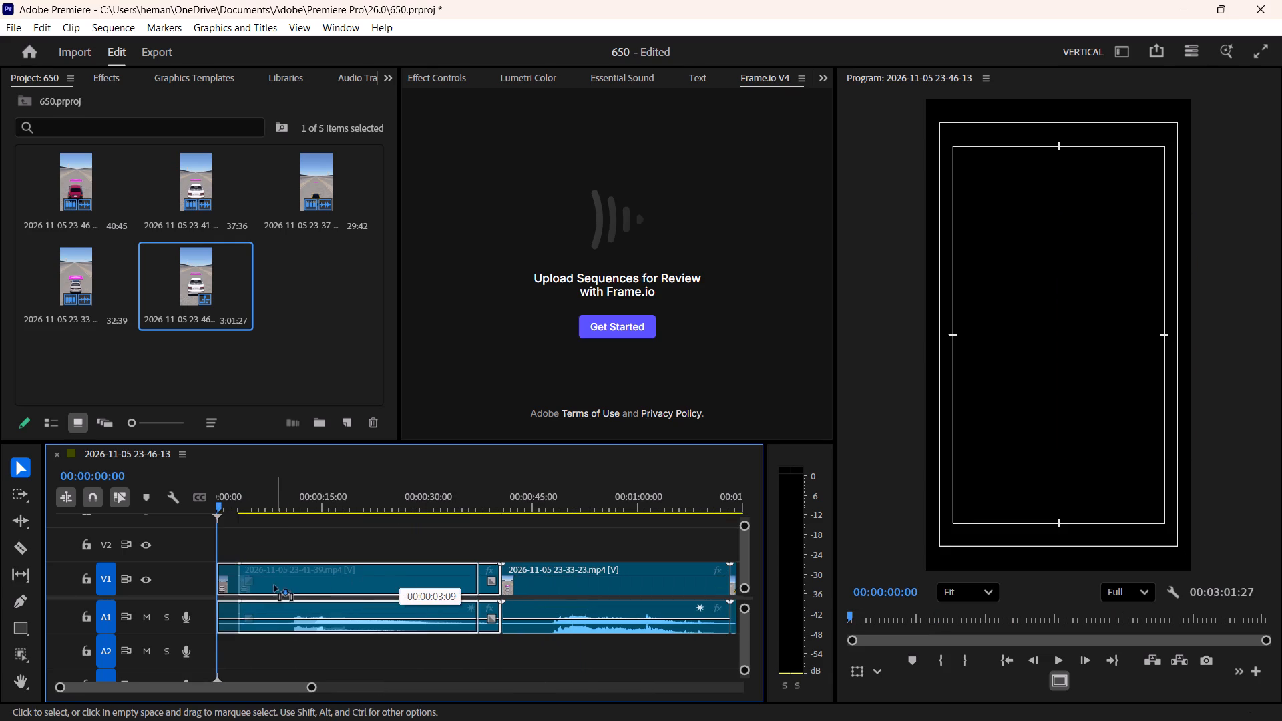
left_click_drag(274, 585, 258, 581)
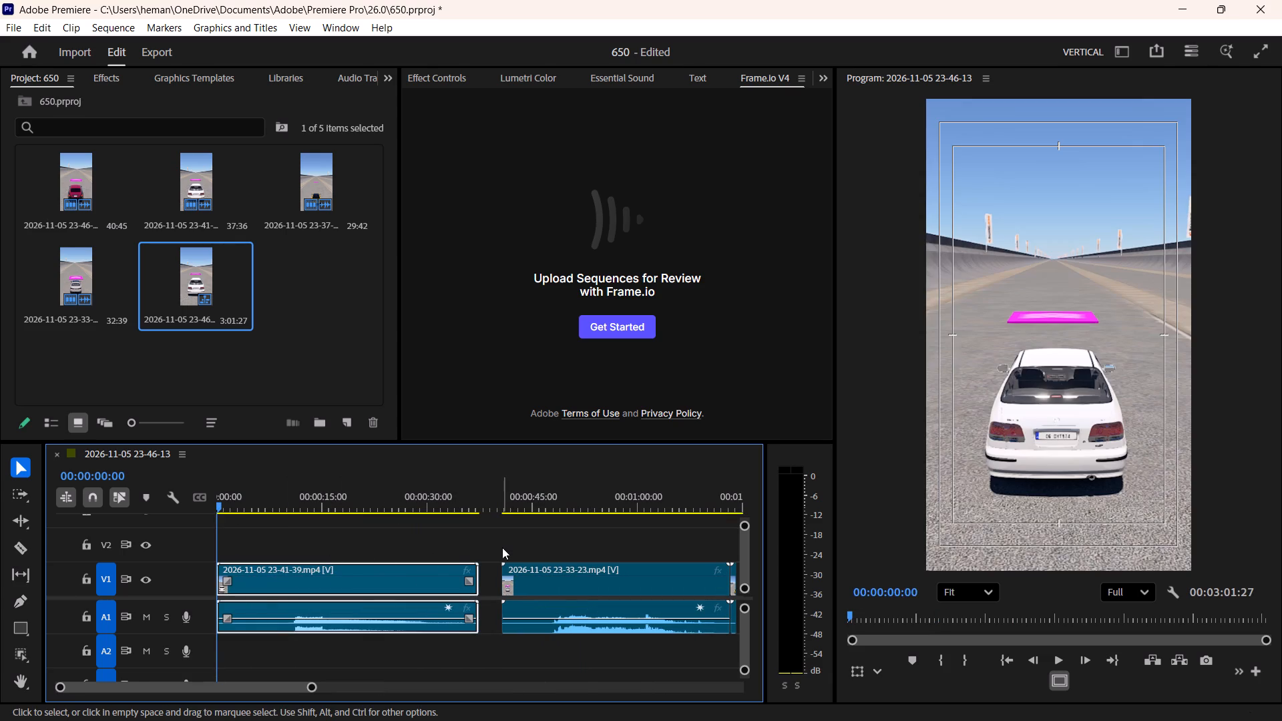
Close the gap after the first clip and the gap before the final 23-46-13 clip.
left_click(484, 575)
left_click(493, 574)
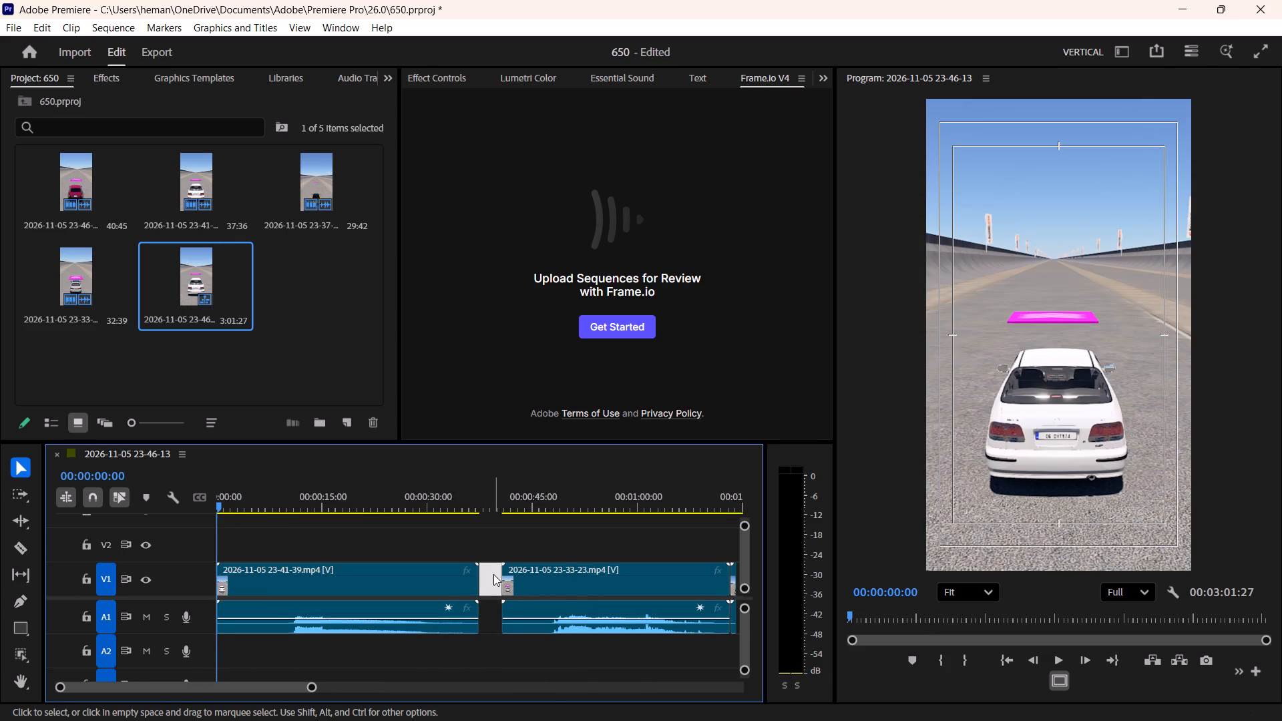
key("BackSpace")
left_click_drag(496, 507, 527, 519)
key("minus")
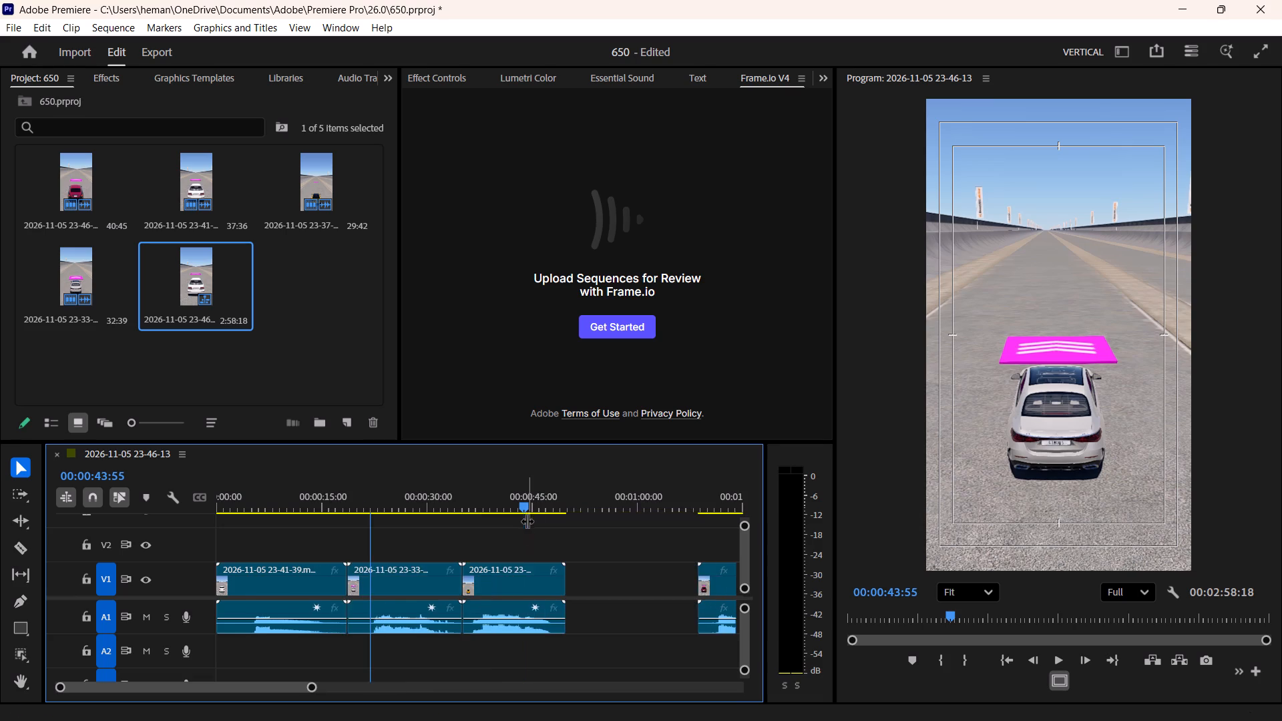
key("minus")
left_click_drag(349, 498, 371, 505)
left_click(421, 579)
key("equal")
key("BackSpace")
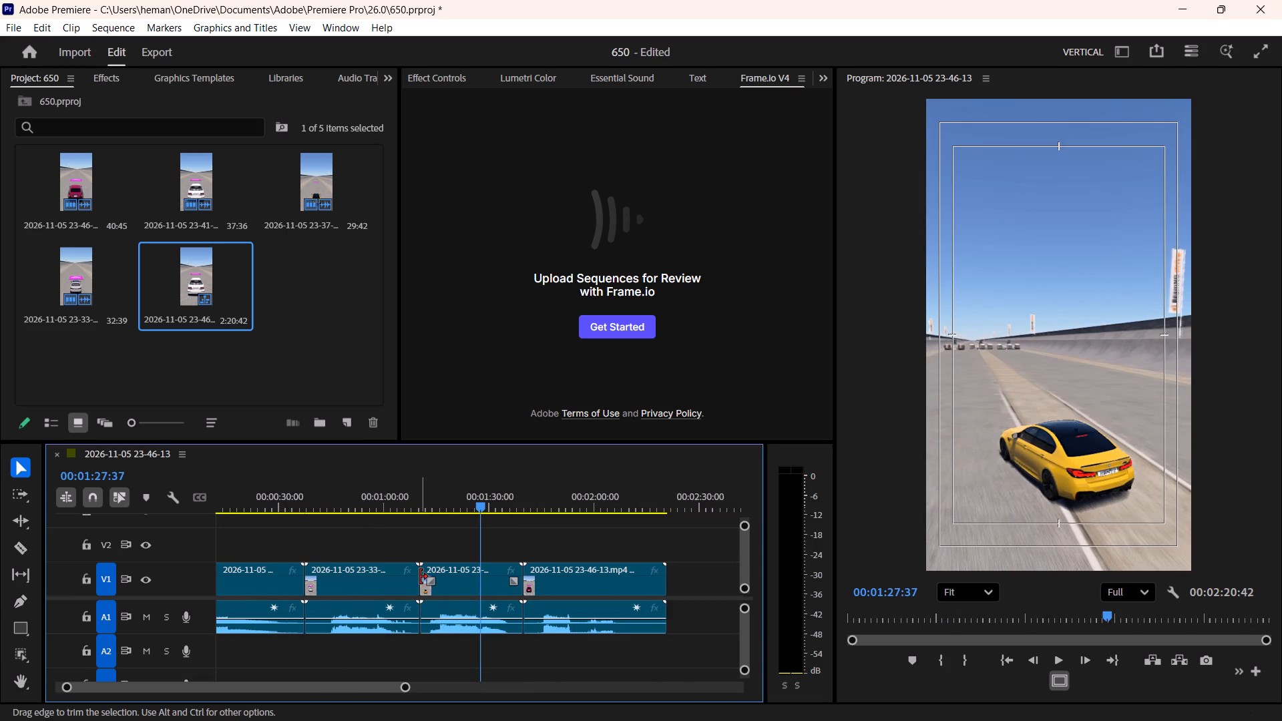
Play the 23-41-39 clip from the sequence start and ripple trim its beginning up to 00:00:09:51.
left_click_drag(294, 501, 97, 527)
left_click(300, 578)
key("space")
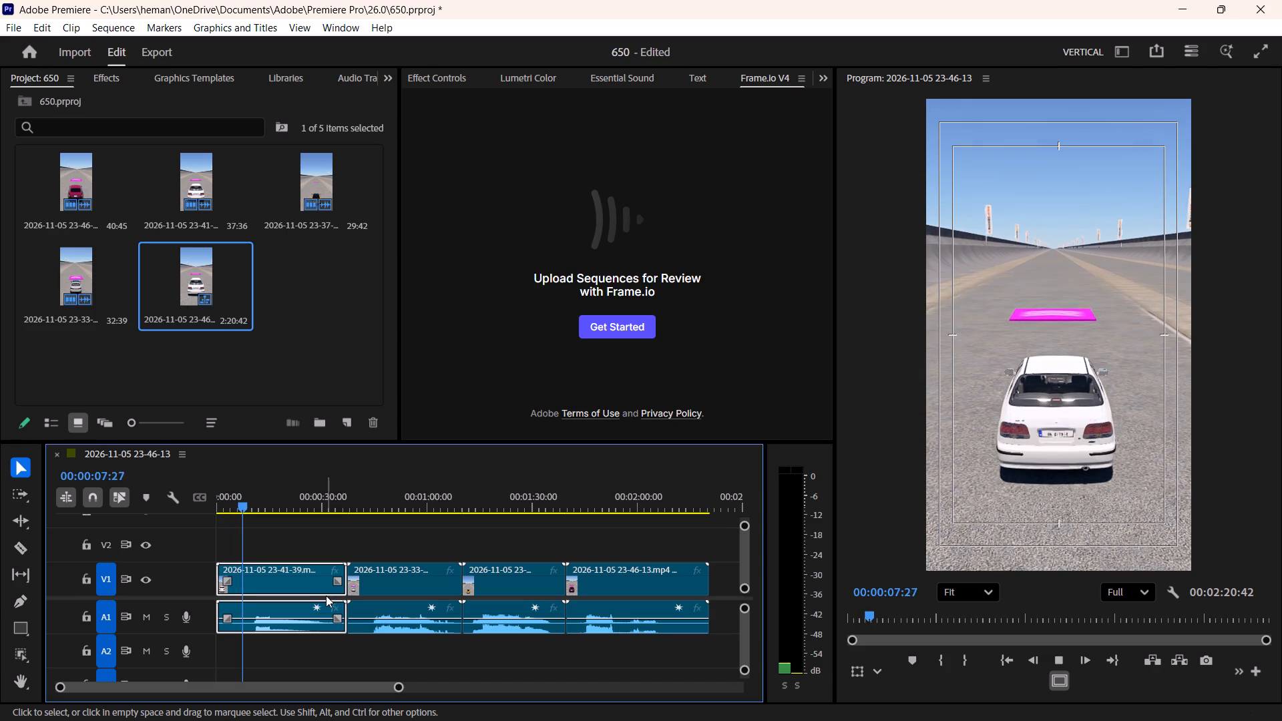
key("space")
key("space")
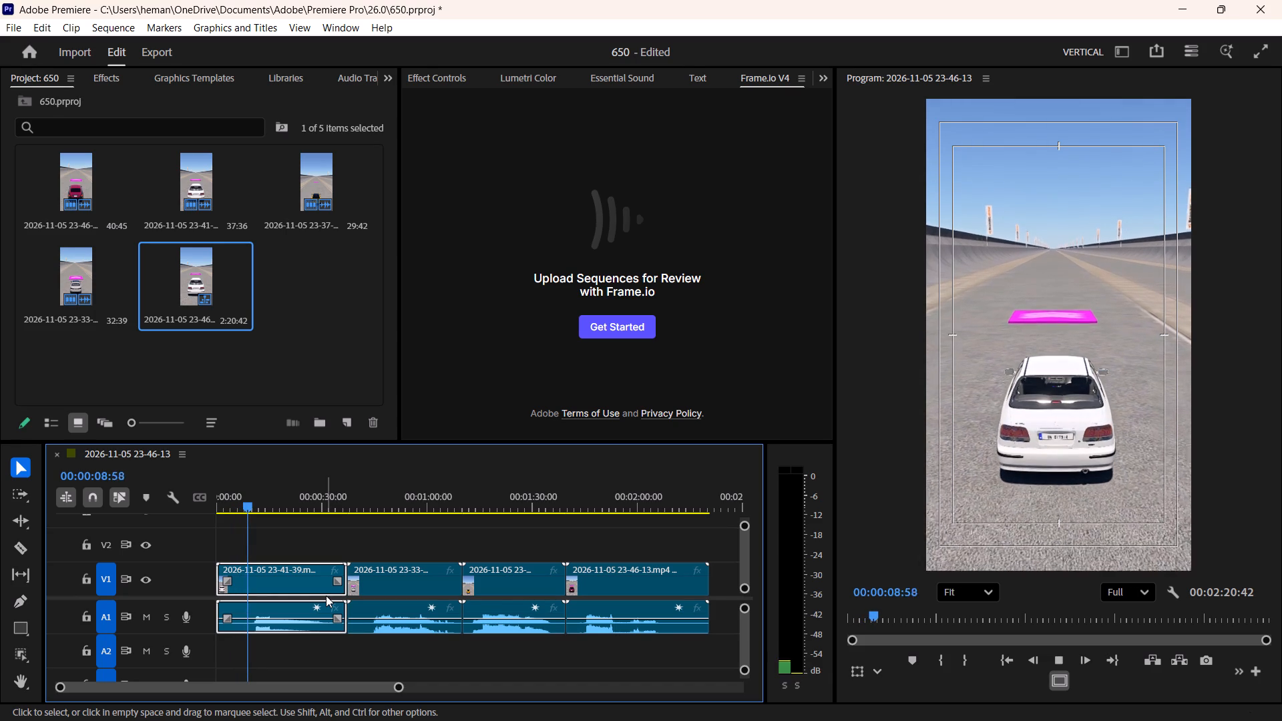
key("space")
key("space")
key("space")
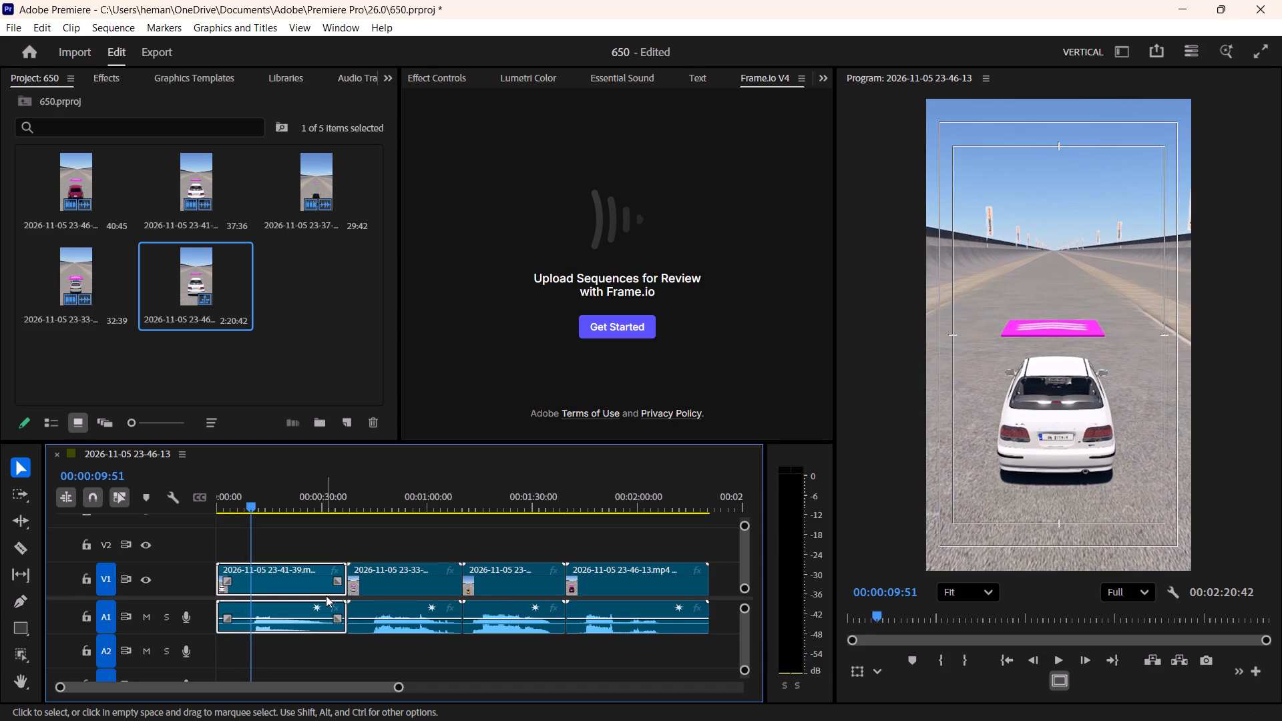
type("q")
Play through the first clip's crash and ripple trim its end to 00:00:23:28.
key("space")
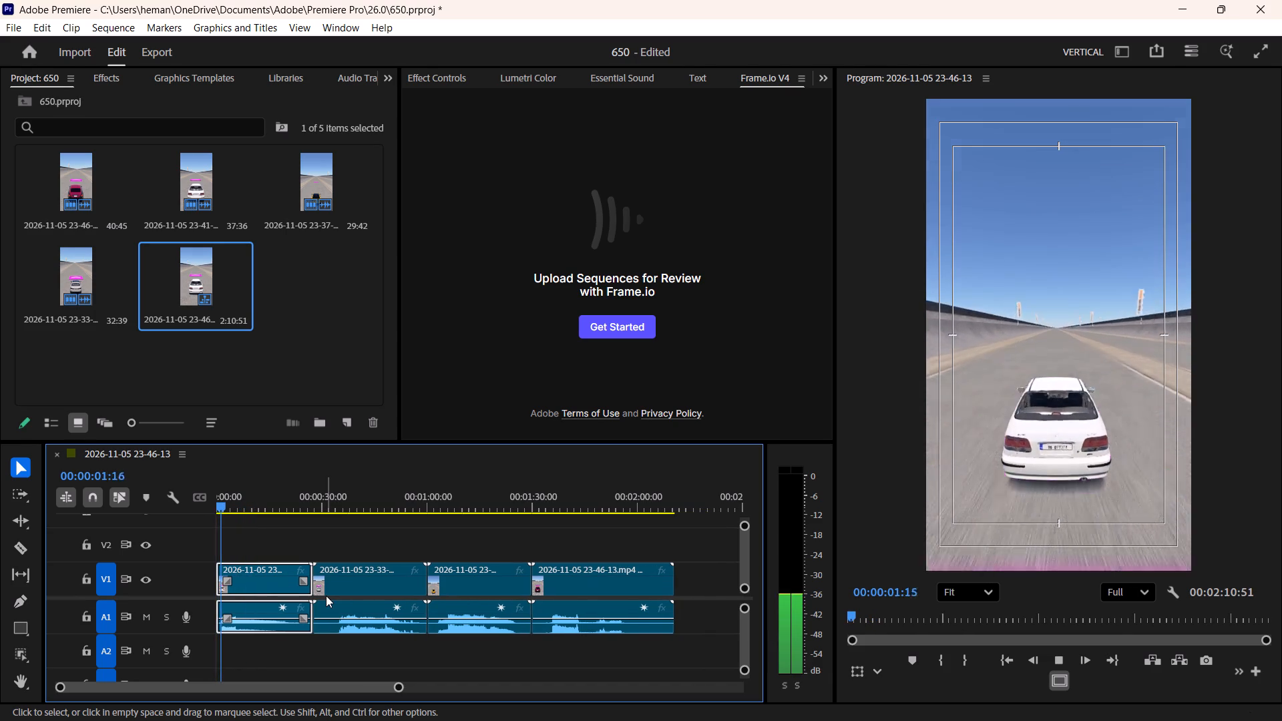
key("space")
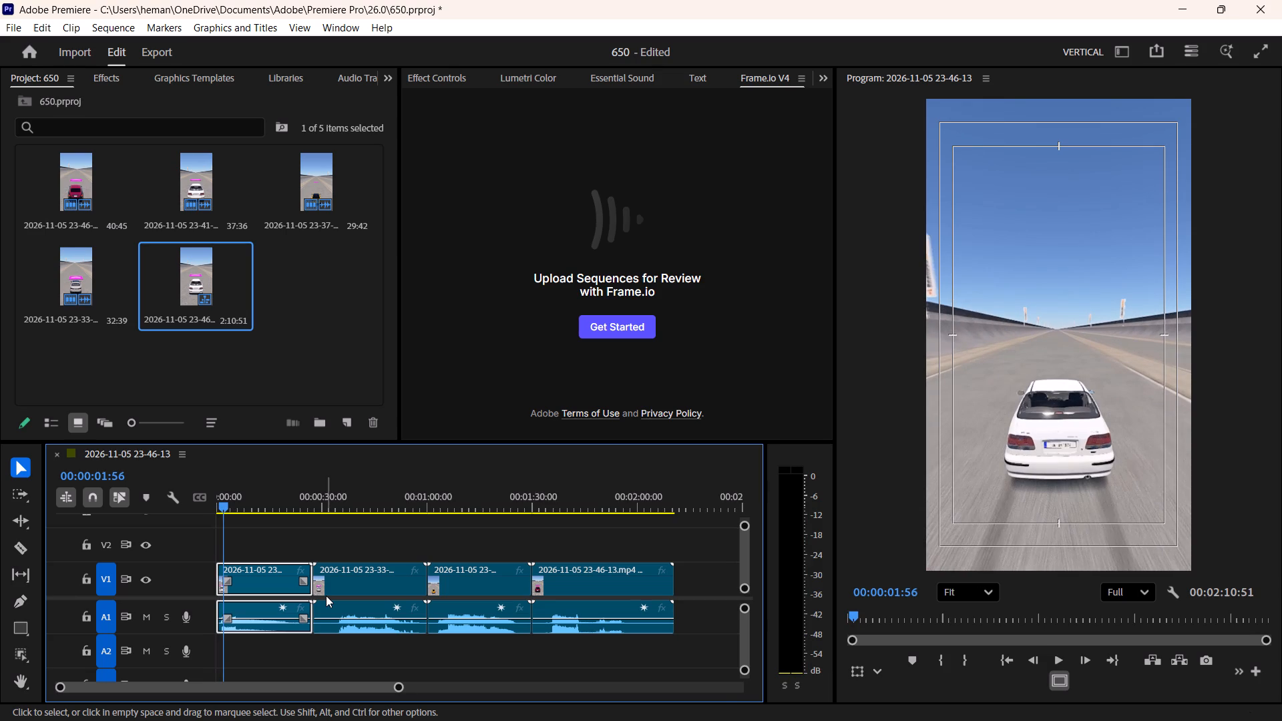
key("space")
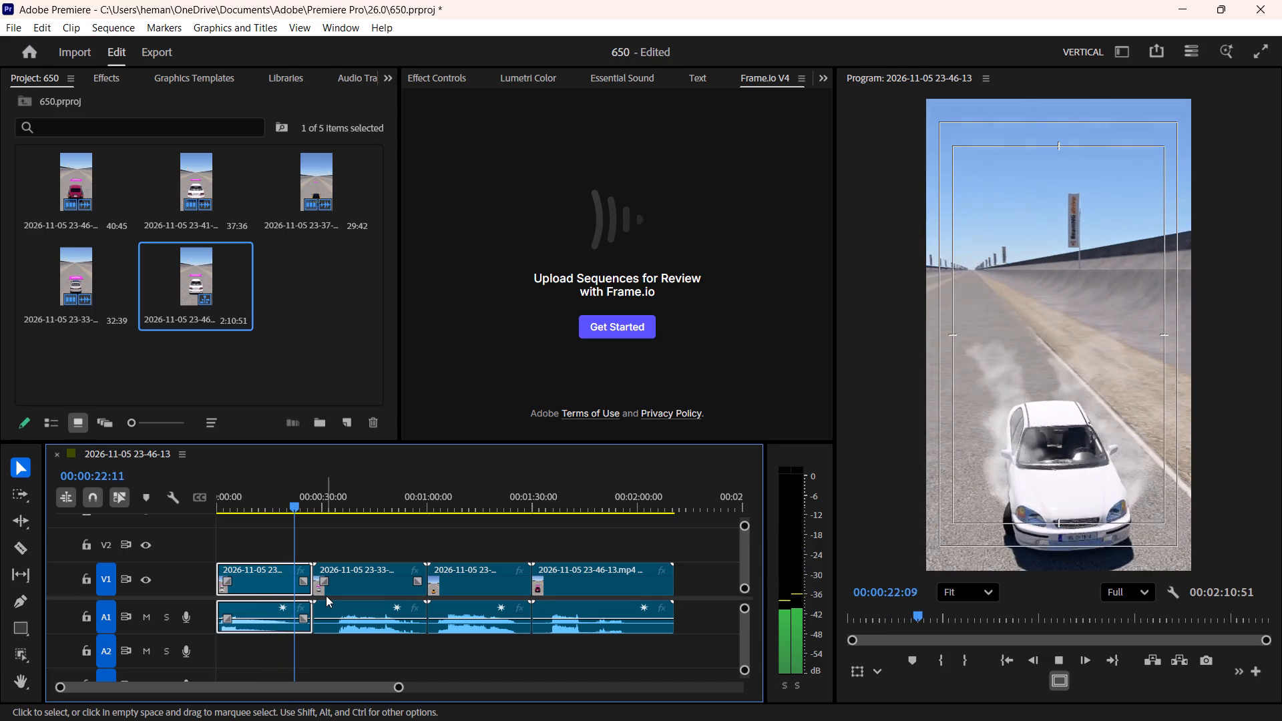
key("space")
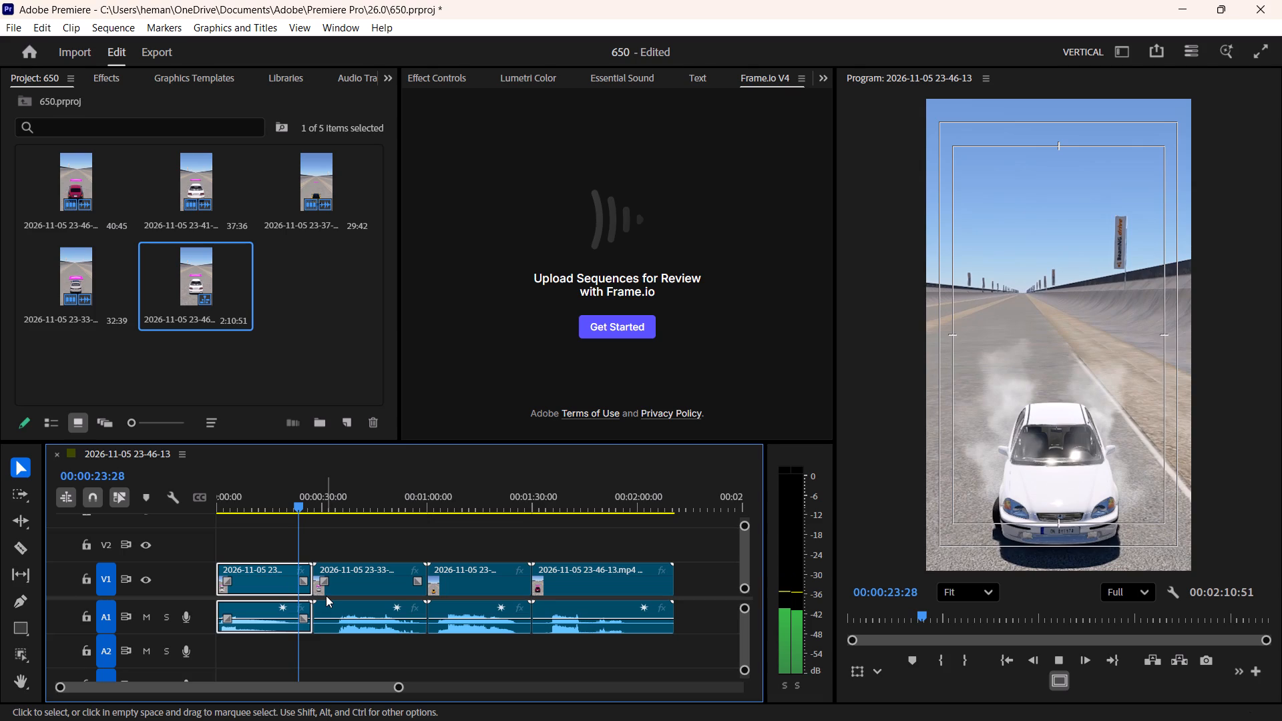
key("w")
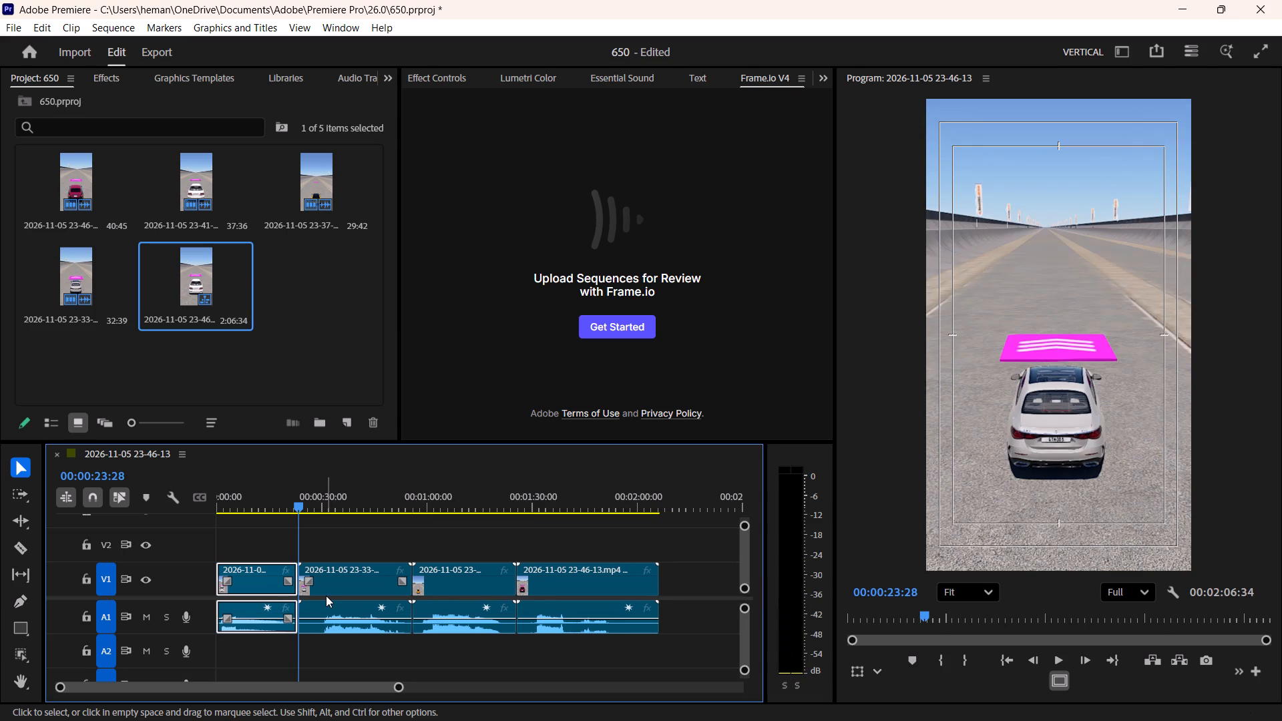
Play the second clip, 23-33-23, and ripple trim its beginning up to 00:00:30:02.
left_click(326, 595)
key("space")
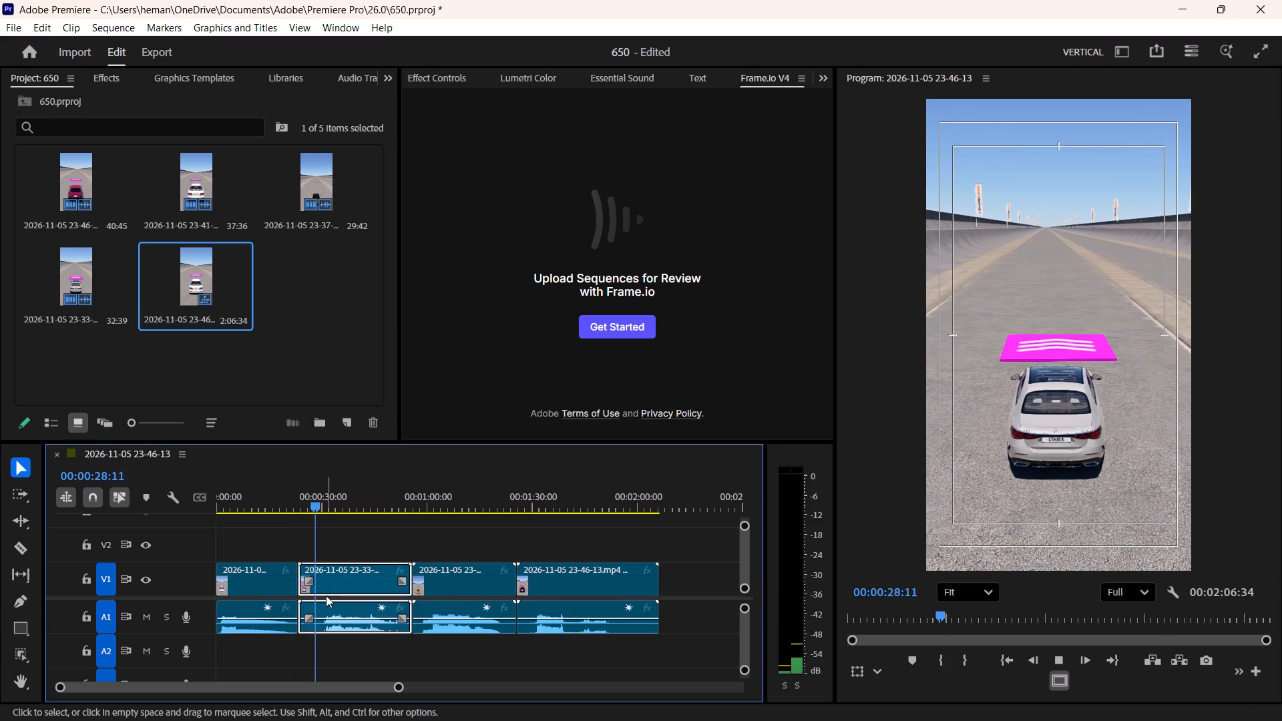
key("space")
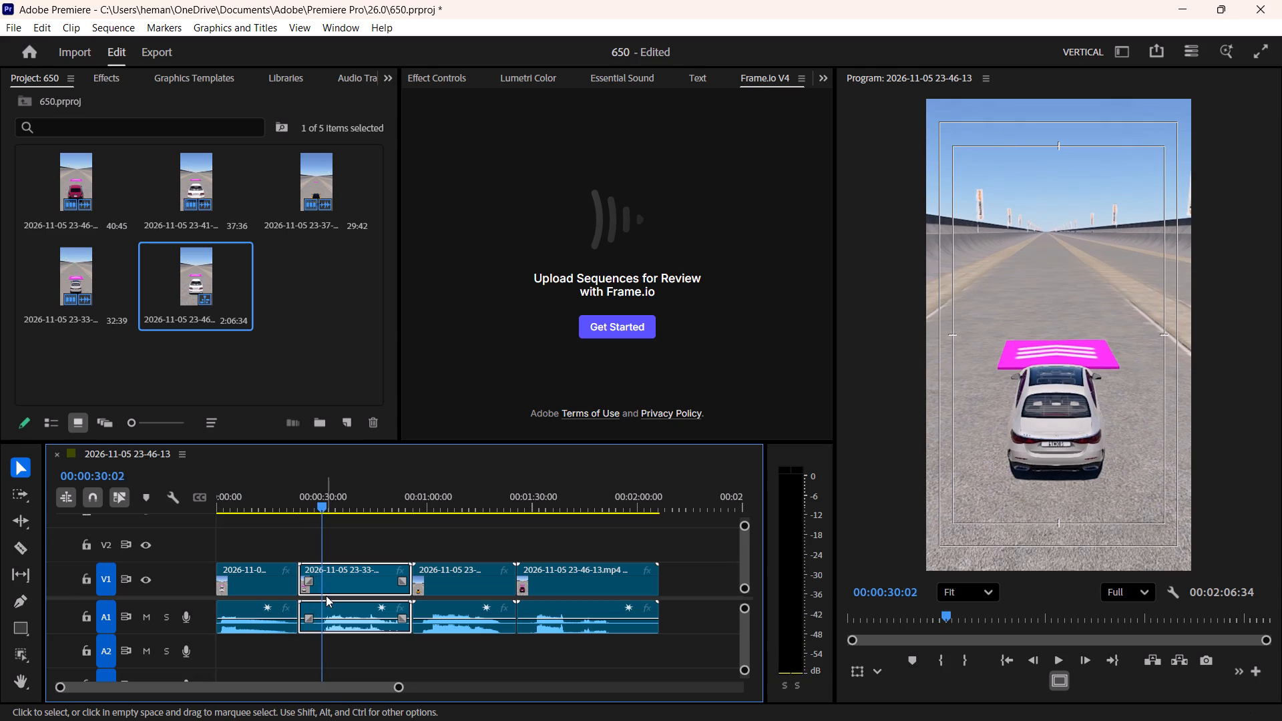
type("q")
Play through the second clip's crash and ripple trim its end to 00:00:45:21.
key("space")
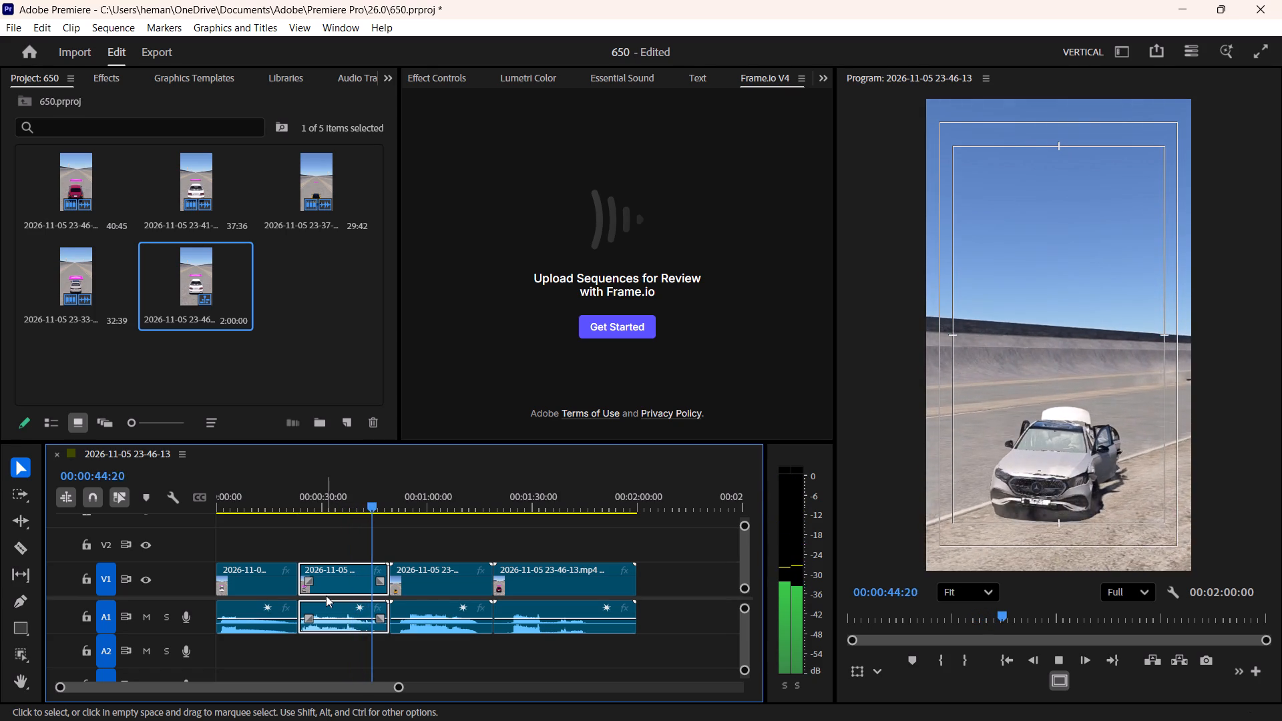
key("space")
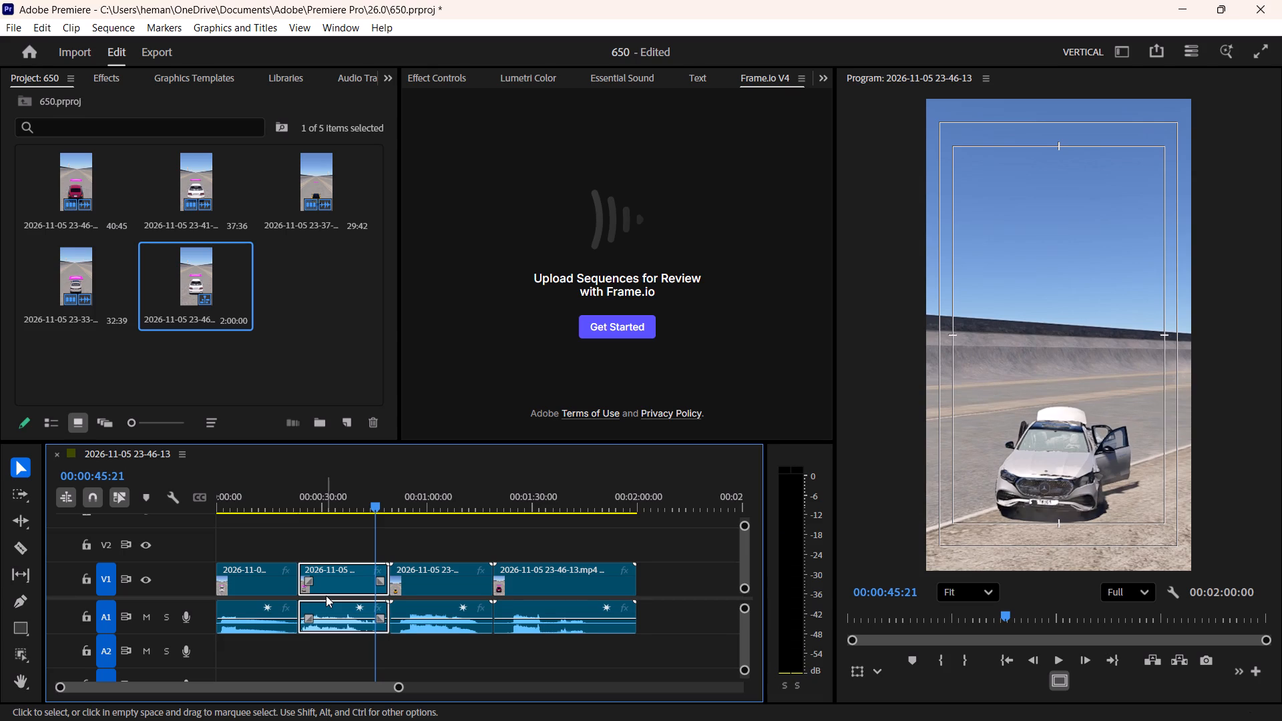
key("w")
Play the third clip, 23-37-38, and ripple trim its beginning up to 00:00:50:36.
left_click(419, 601)
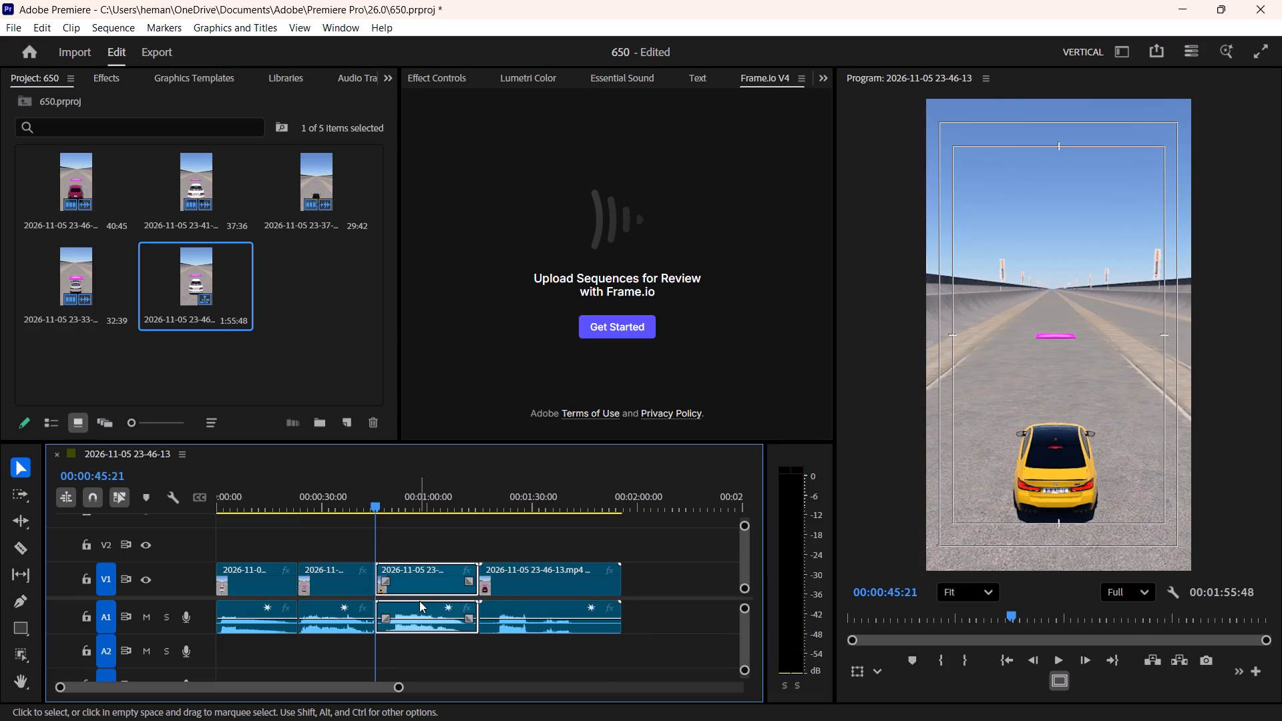
key("space")
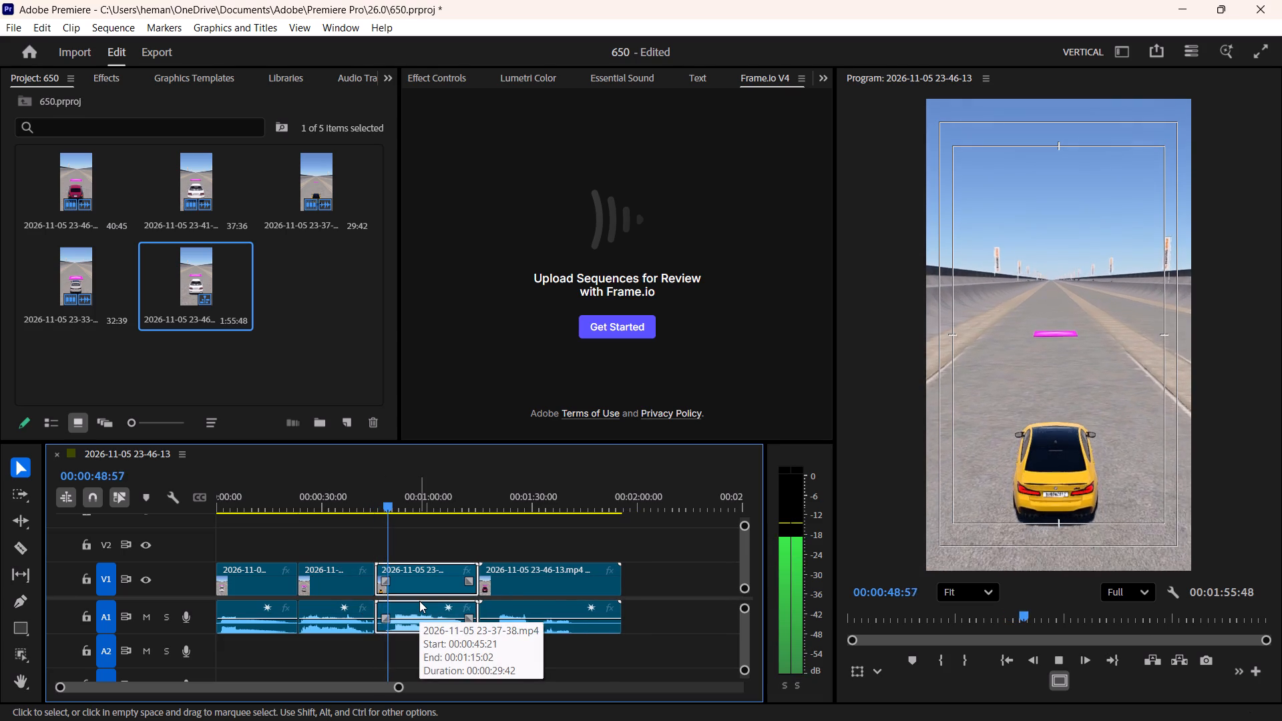
key("space")
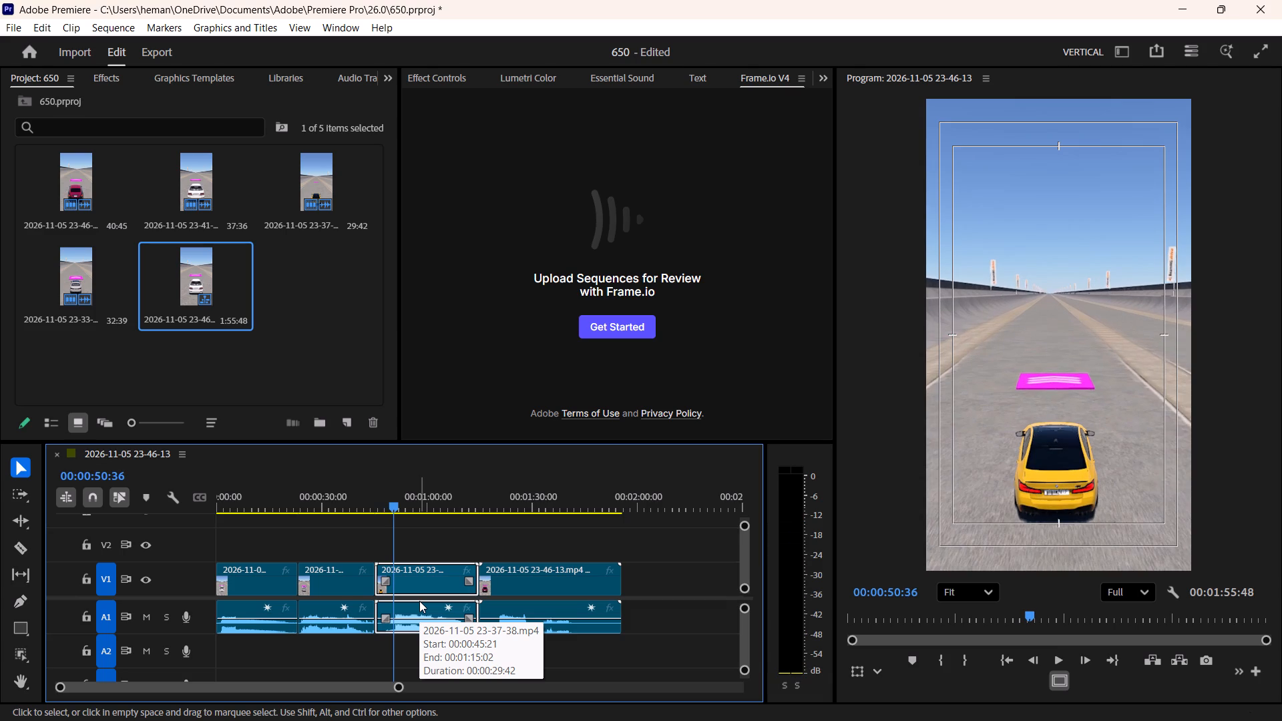
key("q")
Play through the third clip's crash and ripple trim its end to 00:01:07:13.
key("space")
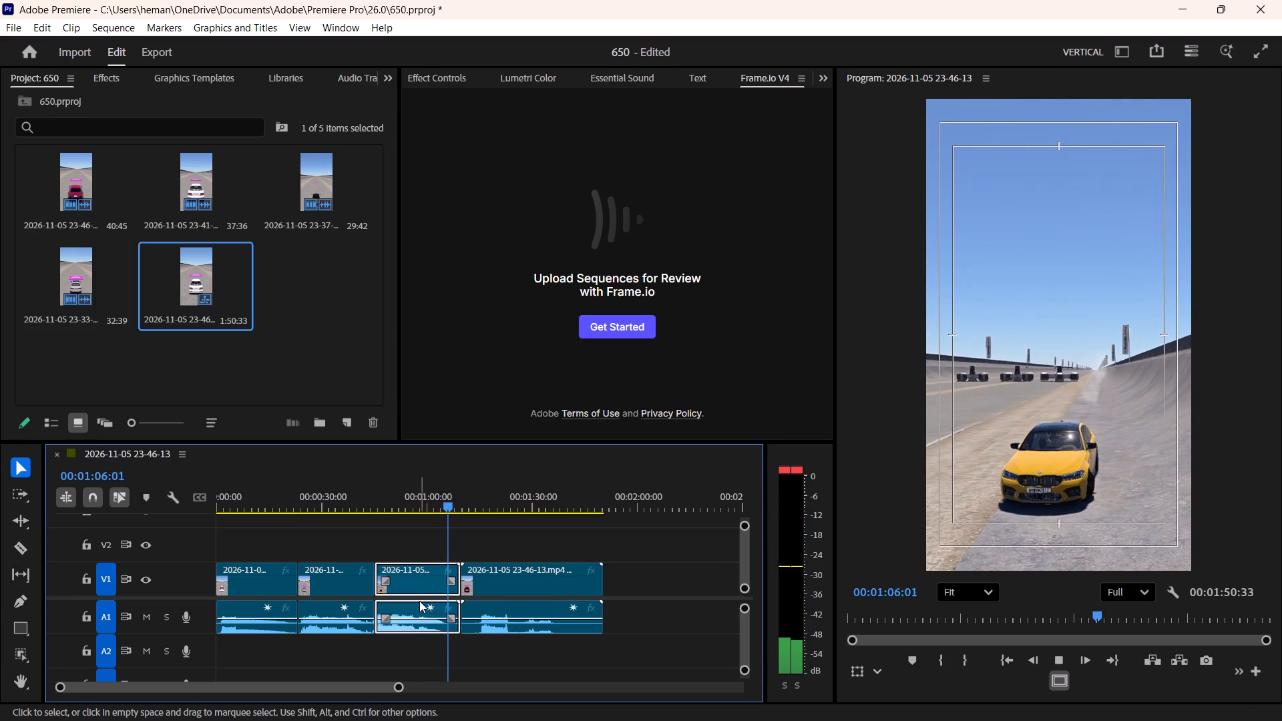
key("space")
type("w")
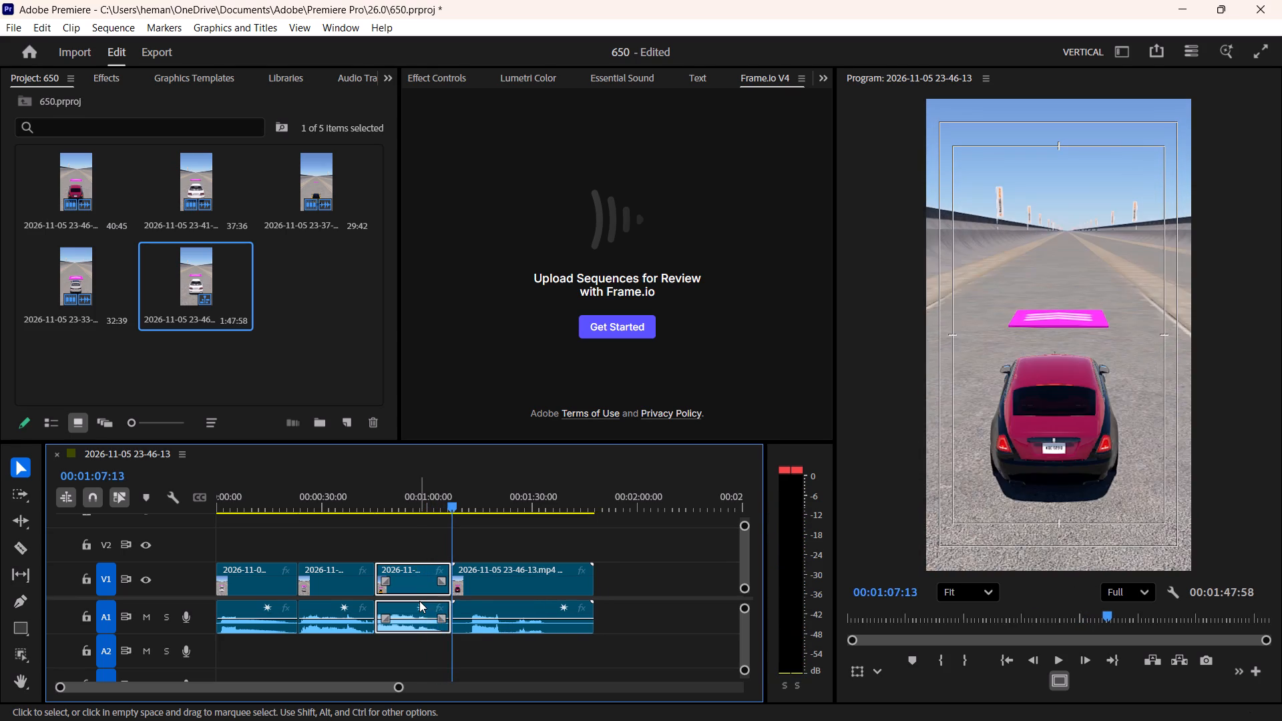
Play the fourth clip, 23-46-13, and ripple trim its beginning up to about 00:01:12.
left_click(546, 582)
key("space")
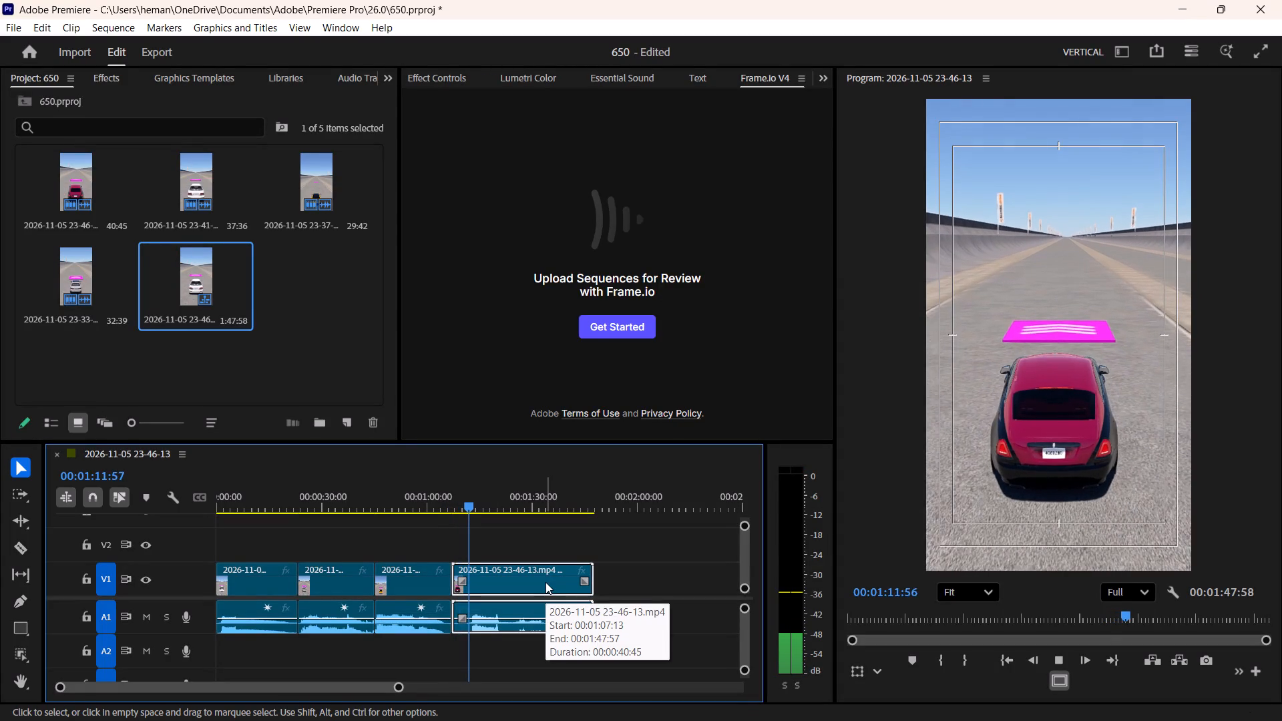
key("space")
type("q")
Play through the fourth clip's crash, ripple trim its end to 00:01:27:02 and mark the sequence's Out point there.
key("space")
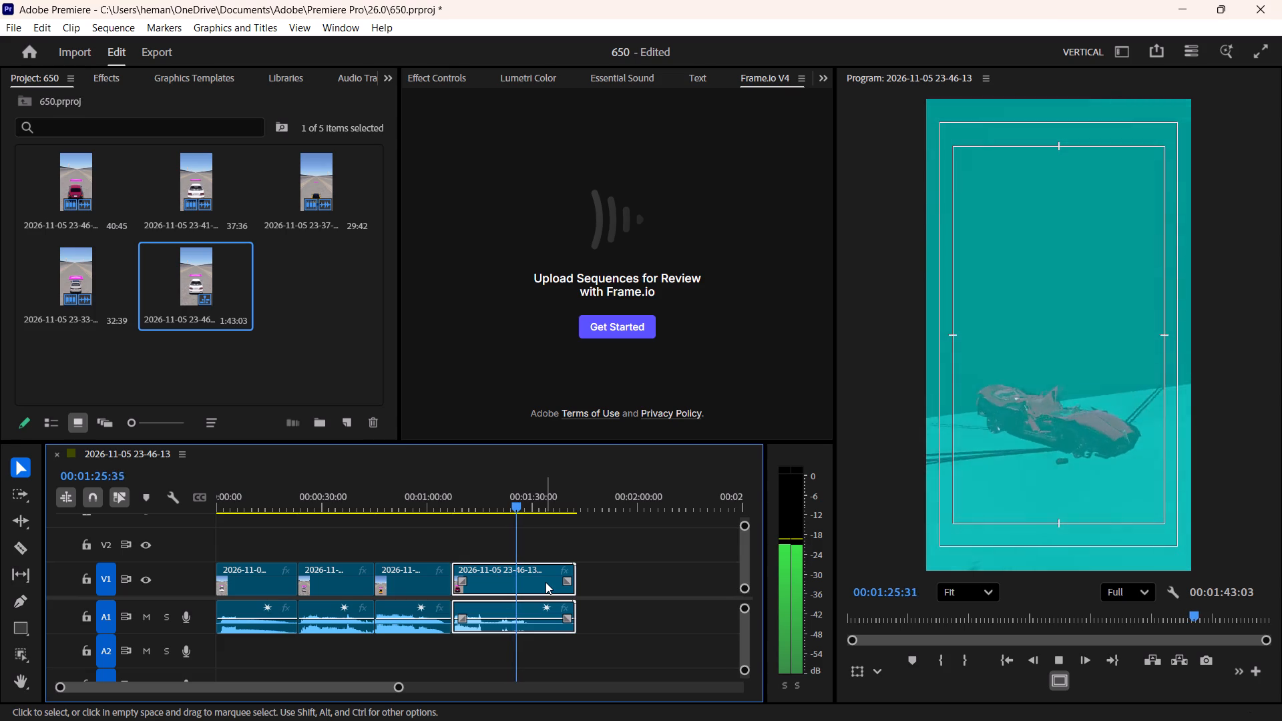
key("space")
type("w")
key("o")
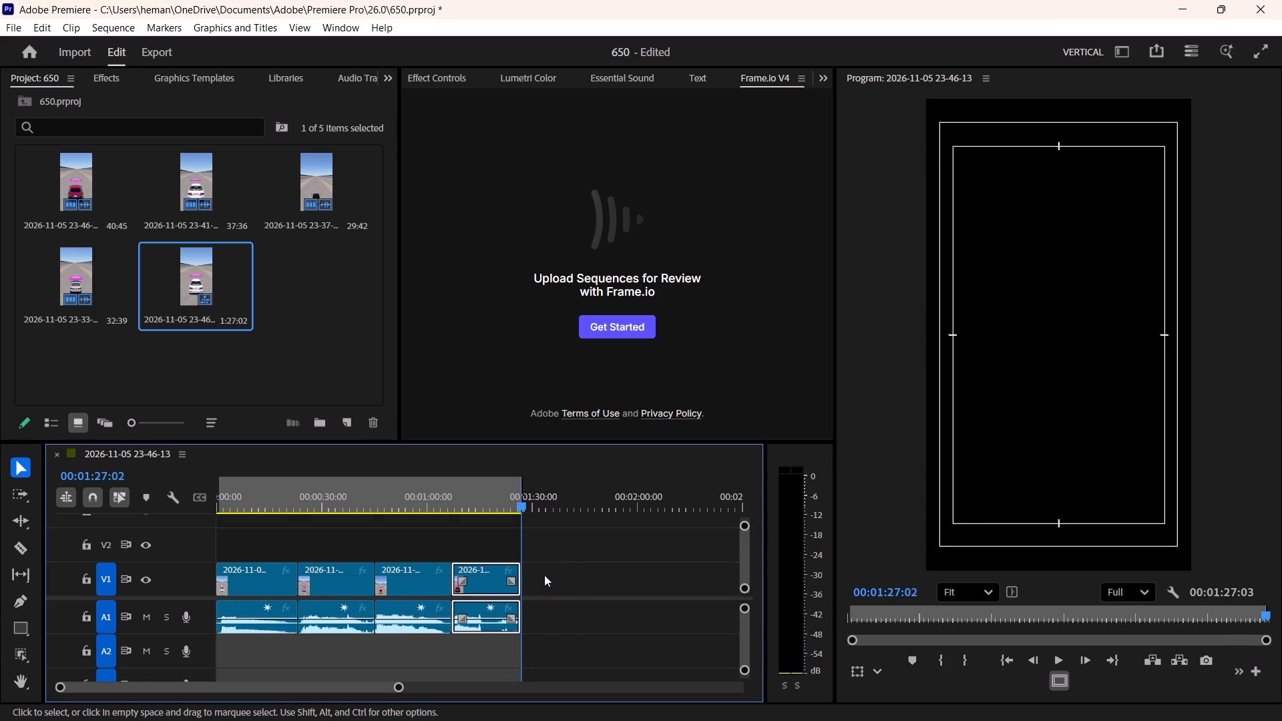
Search the don folder in File Explorer for "honda" and place Honda City sedan.mp3 on track A2 at the sequence start.
left_click_drag(361, 475, 178, 497)
left_click_drag(262, 503, 170, 533)
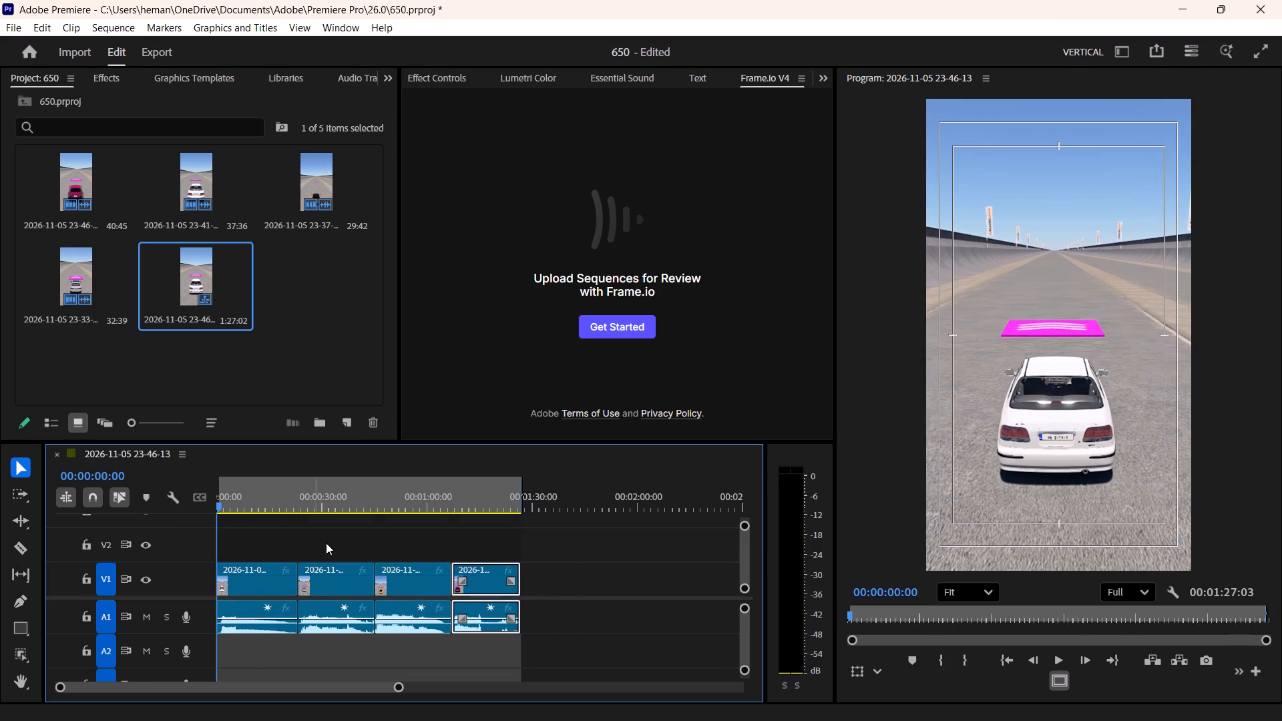
left_click(683, 710)
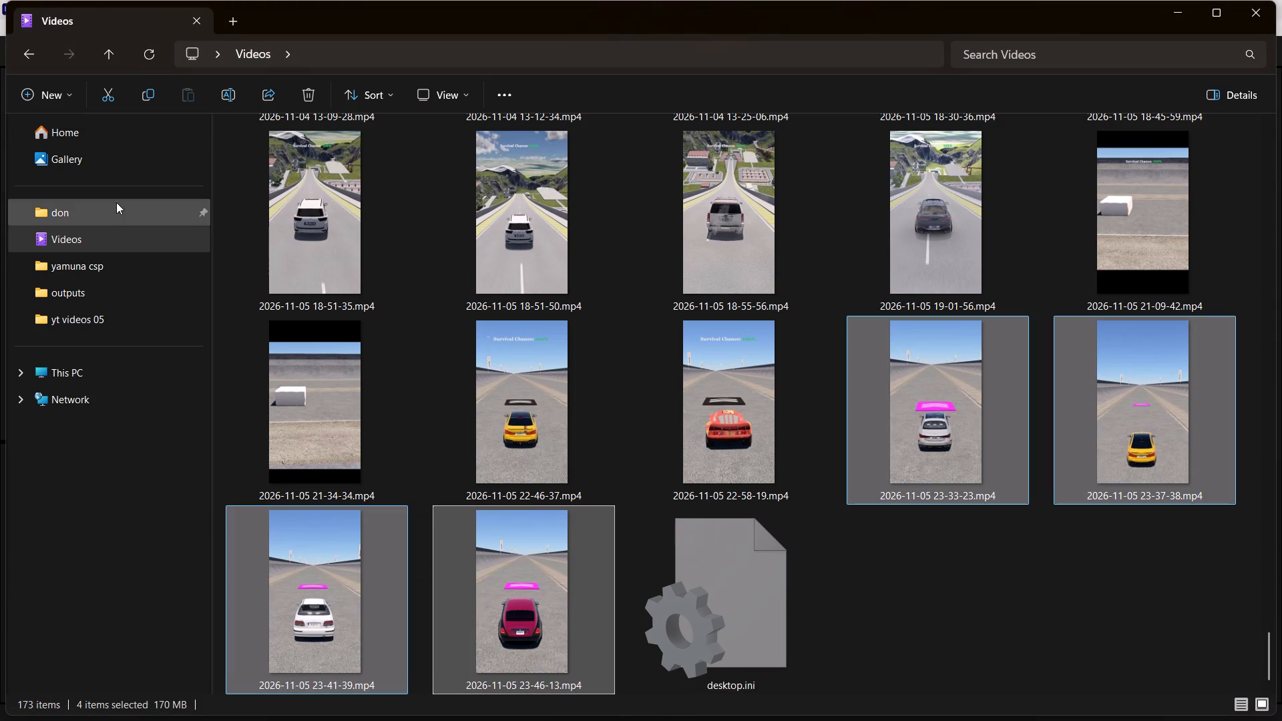
left_click(112, 221)
left_click(1028, 52)
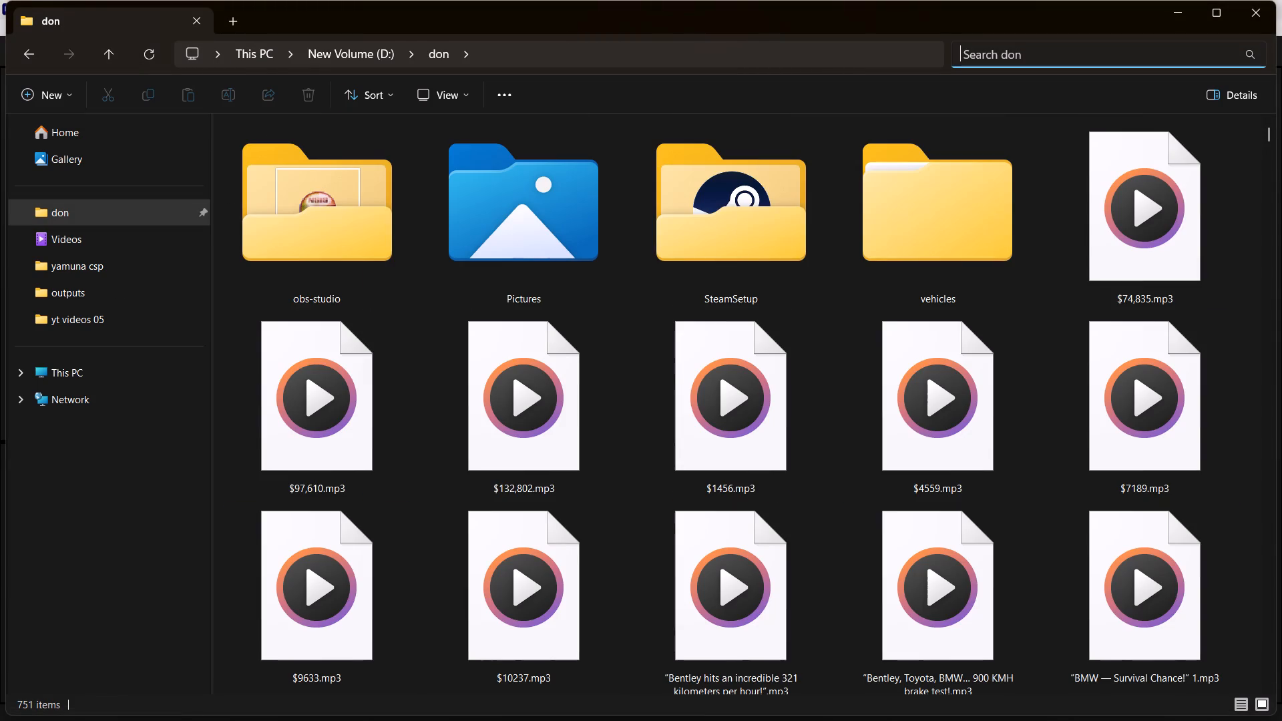
type("hoda c")
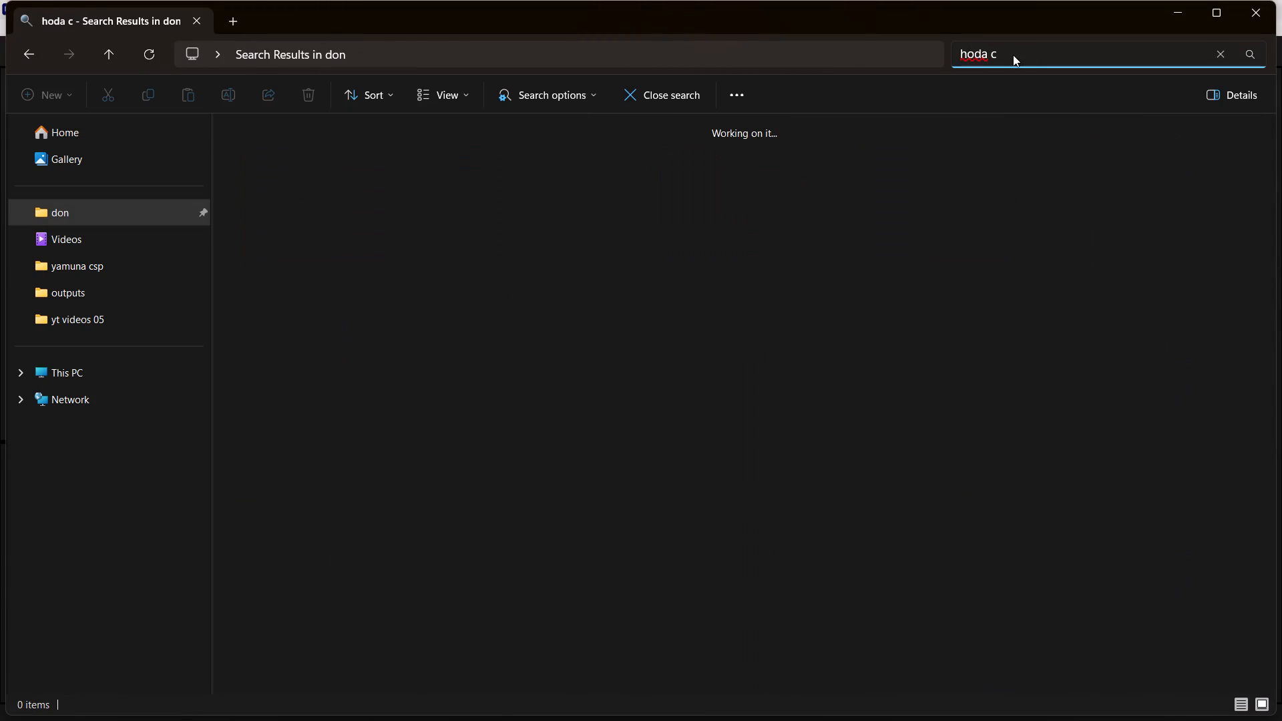
key("BackSpace")
key("BackSpace")
key("BackSpace")
key("BackSpace")
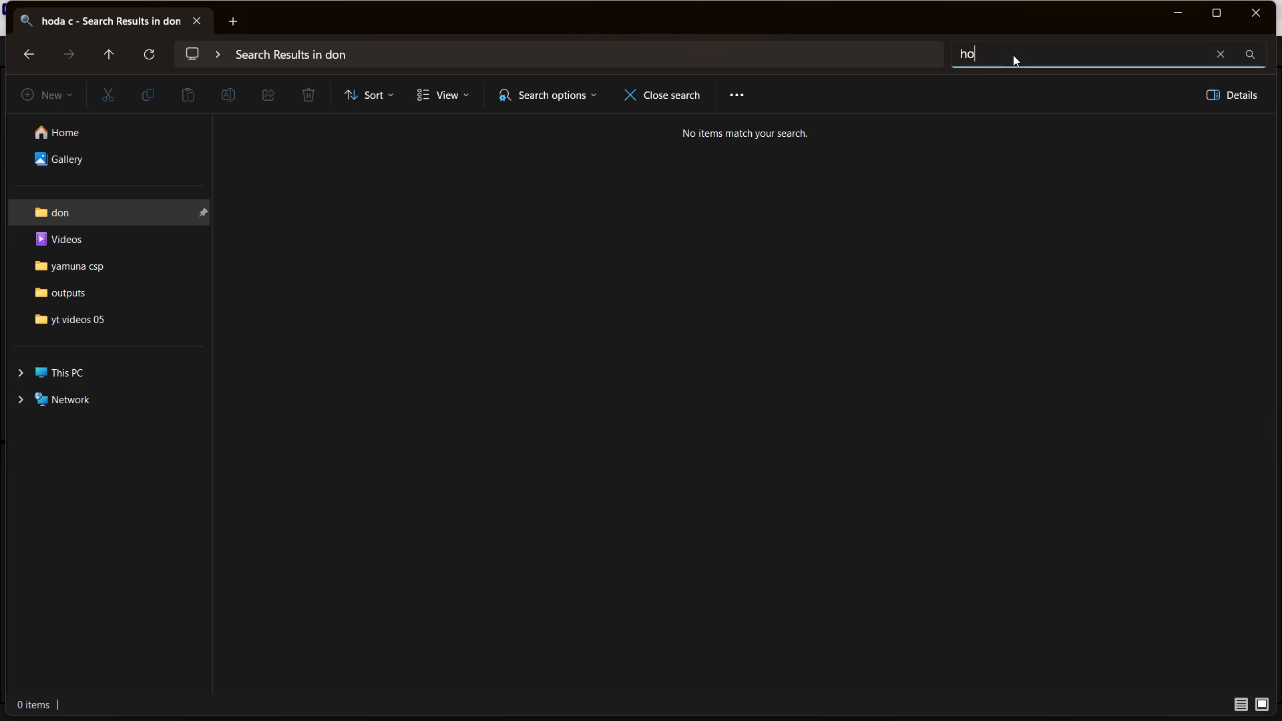
type("nda")
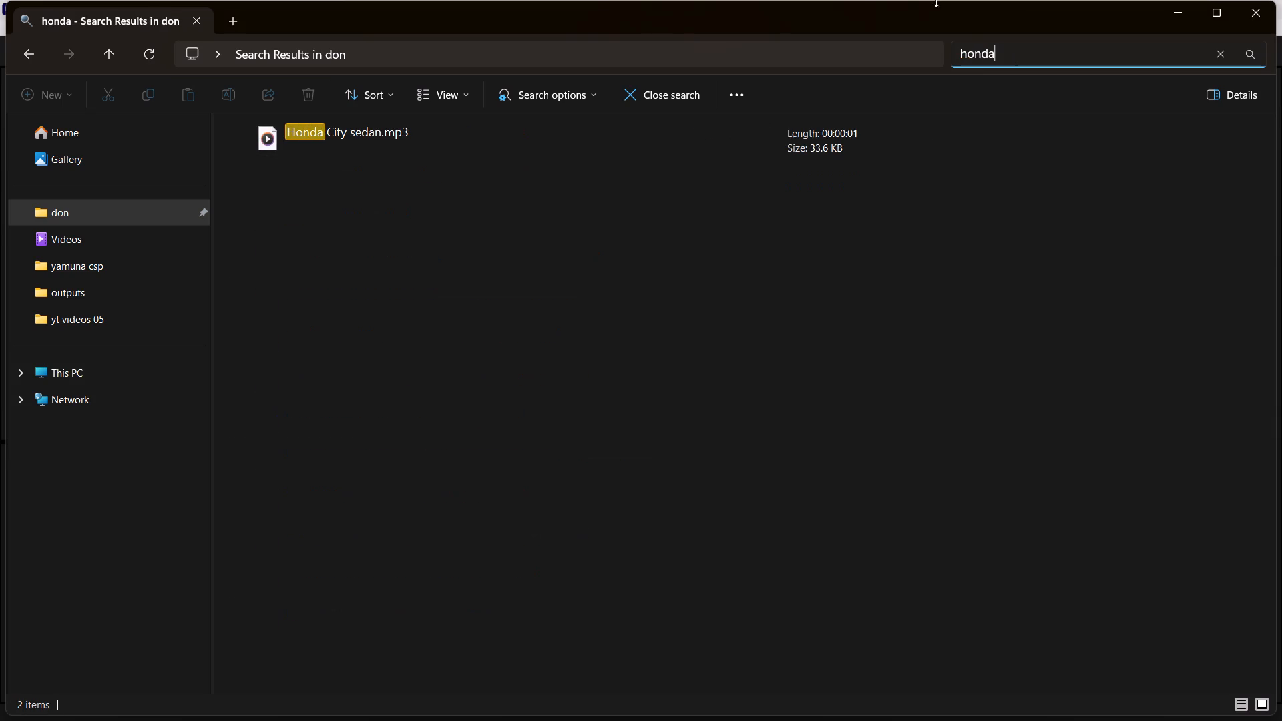
left_click(497, 145)
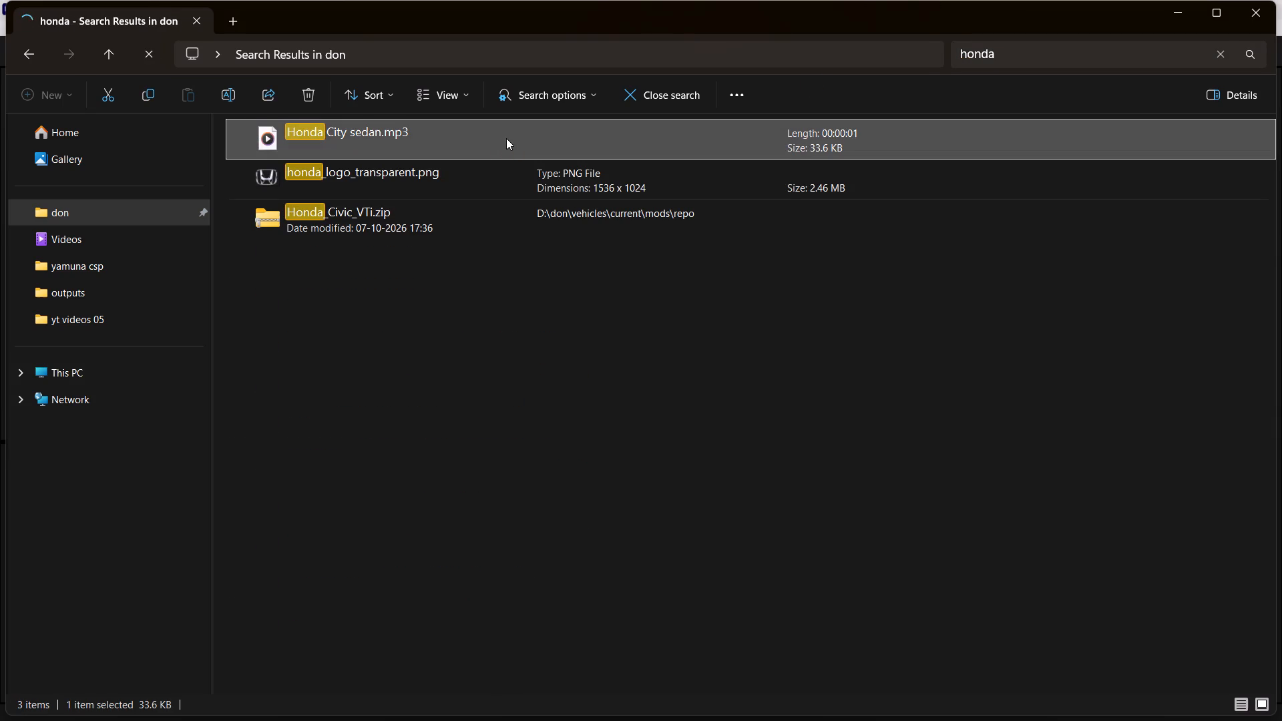
left_click_drag(505, 137, 715, 710)
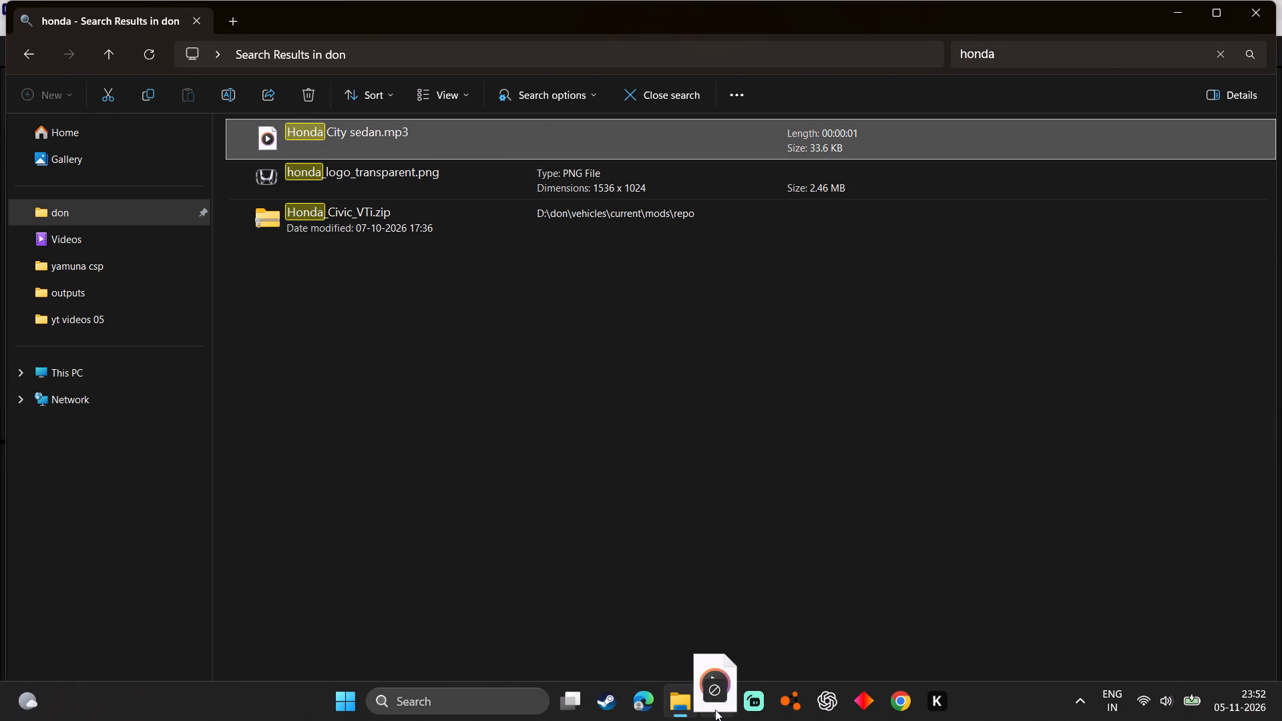
left_click_drag(715, 710, 217, 652)
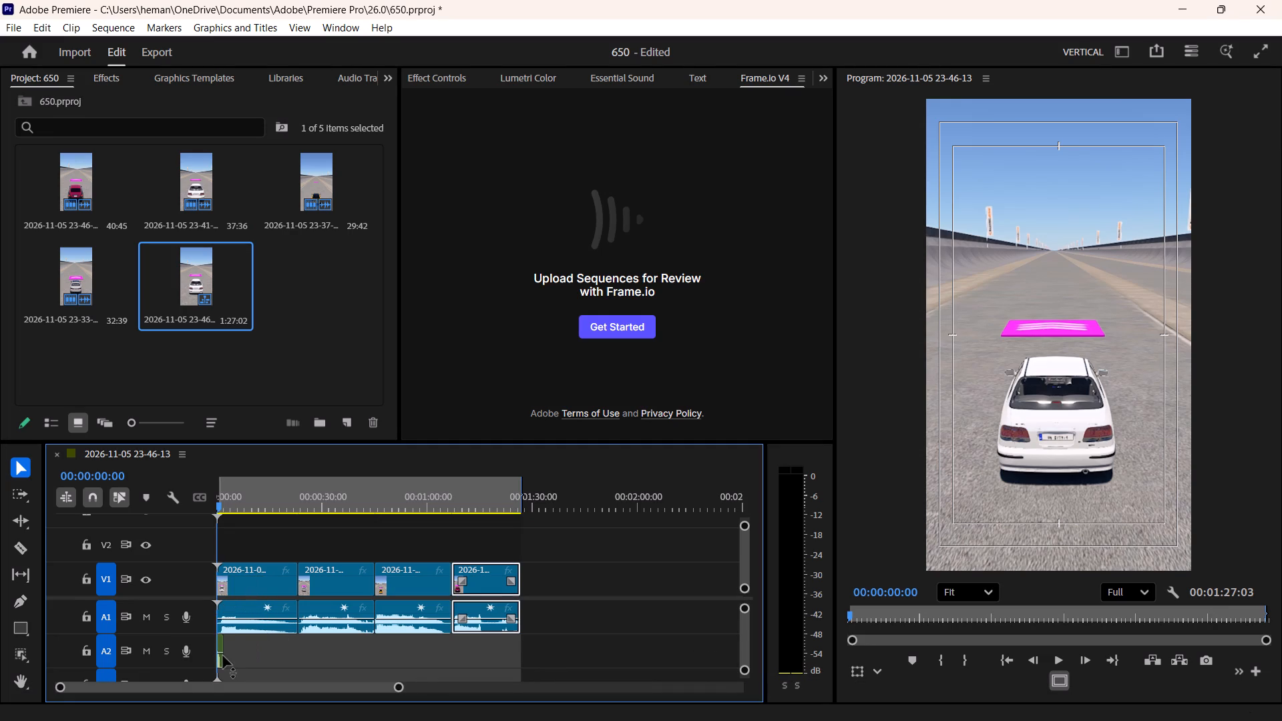
left_click_drag(216, 643, 210, 643)
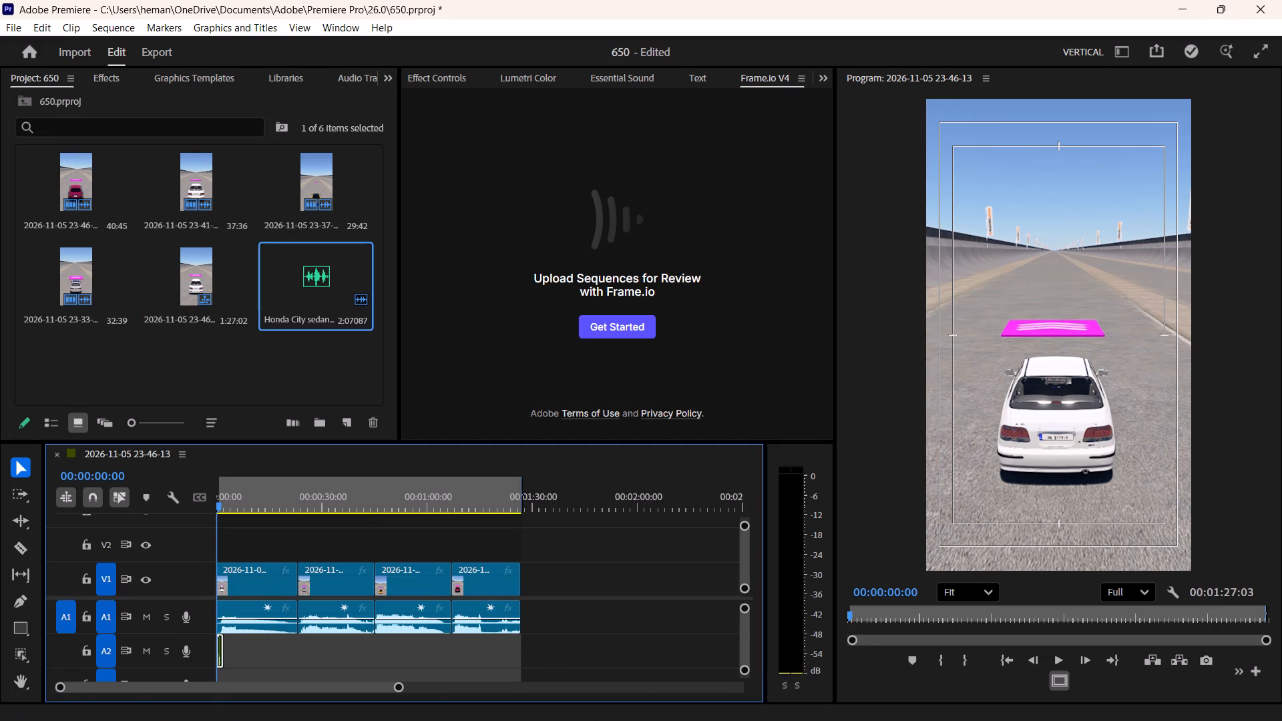
Import honda_logo_transparent.png from the File Explorer search results into the project.
left_click(691, 701)
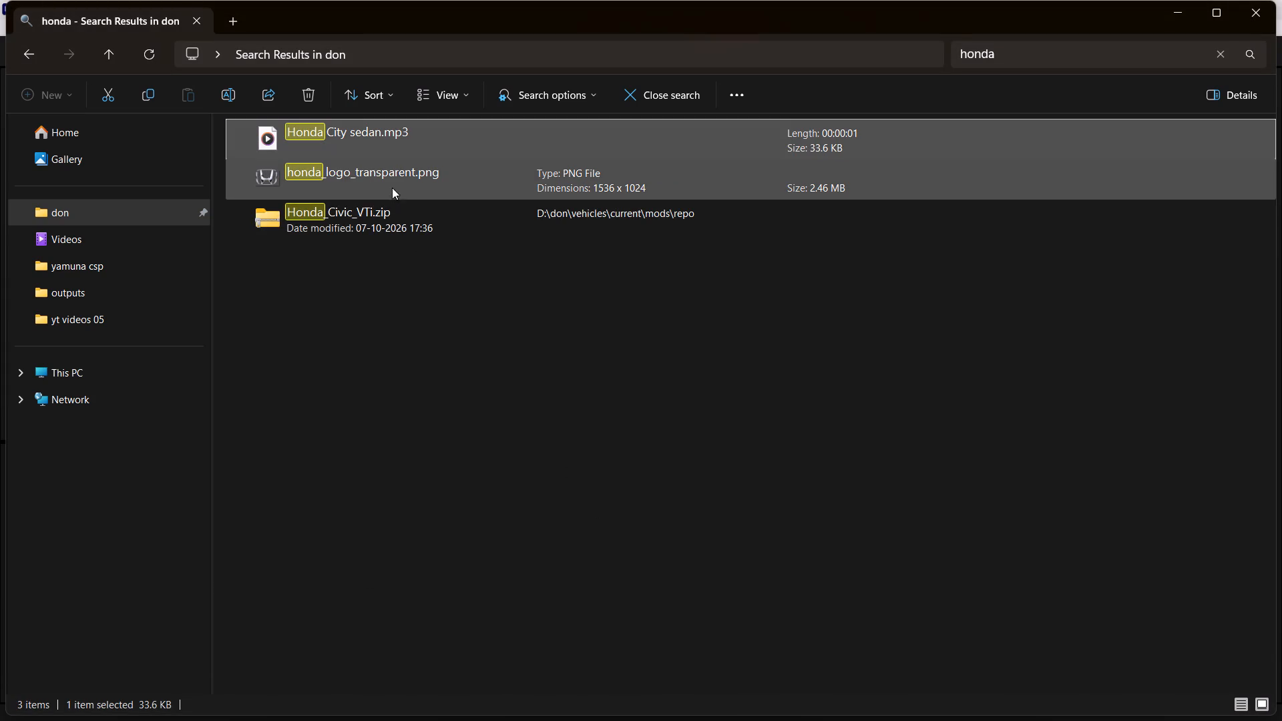
left_click_drag(391, 181, 367, 688)
left_click(427, 172)
left_click_drag(473, 170, 388, 202)
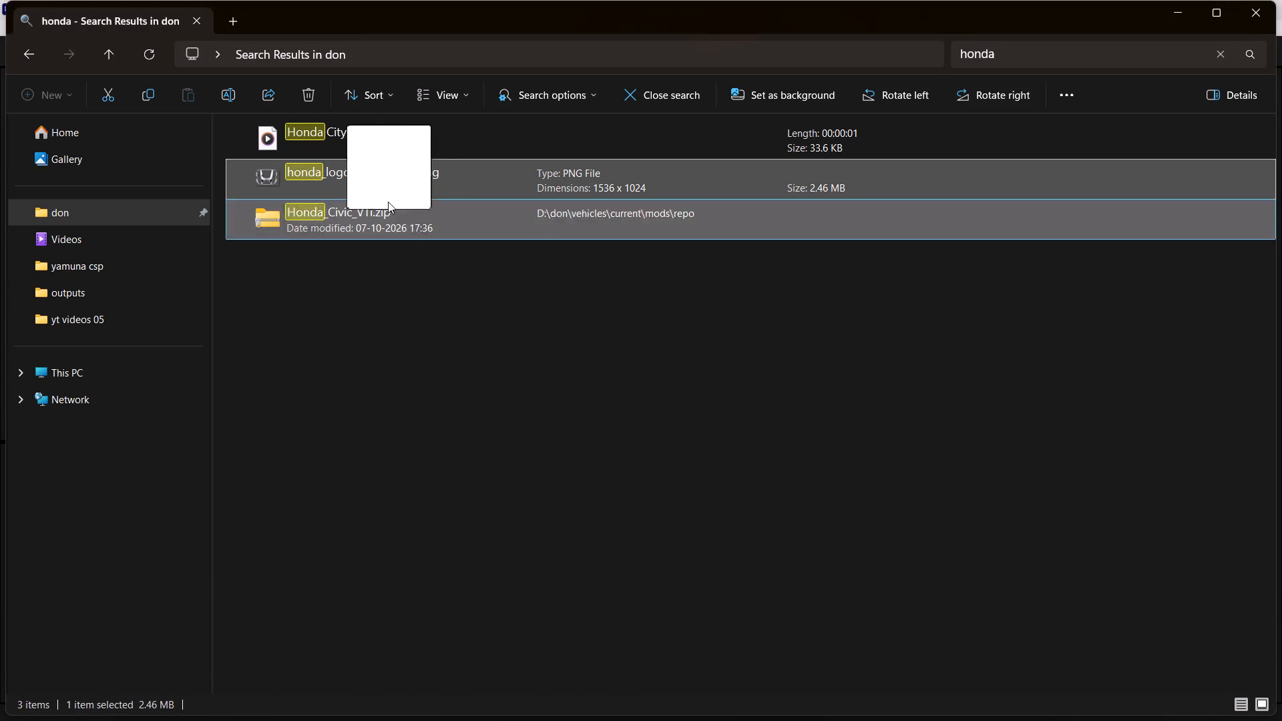
left_click_drag(388, 202, 435, 416)
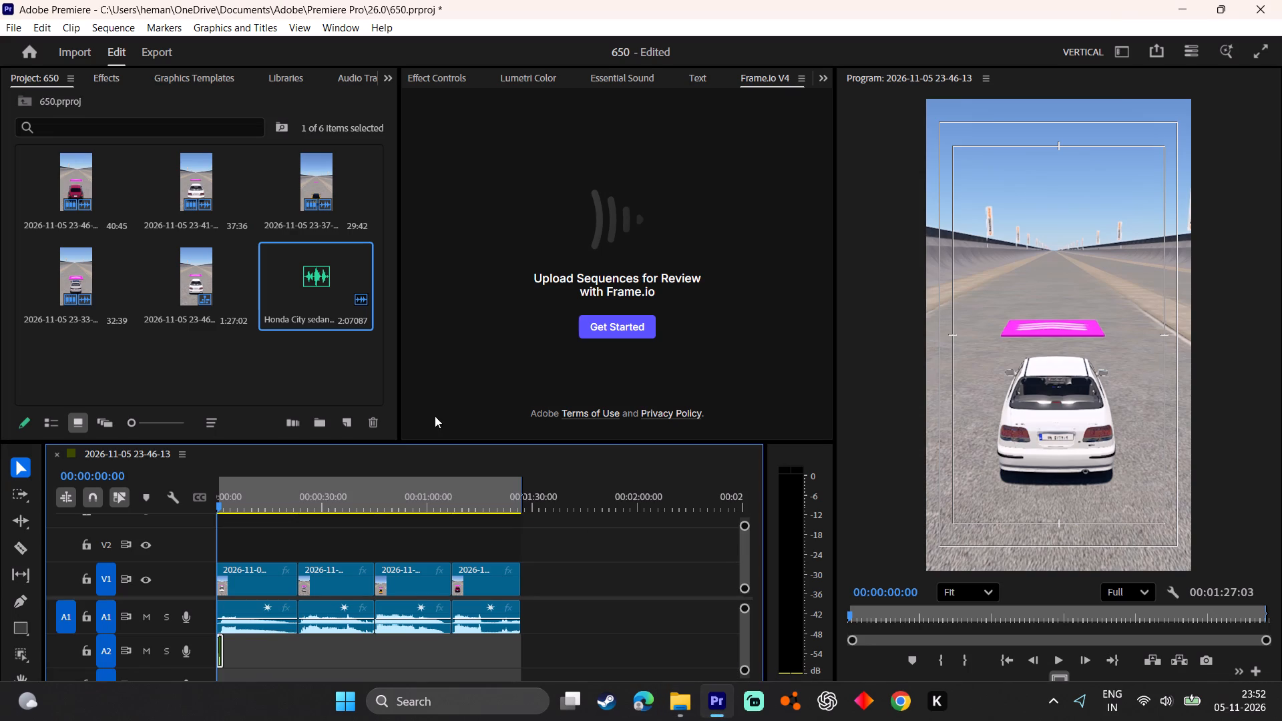
left_click_drag(435, 416, 316, 373)
Move the playhead to the second clip's start at 00:00:23:28 and search the don folder in File Explorer for "mer".
left_click(333, 648)
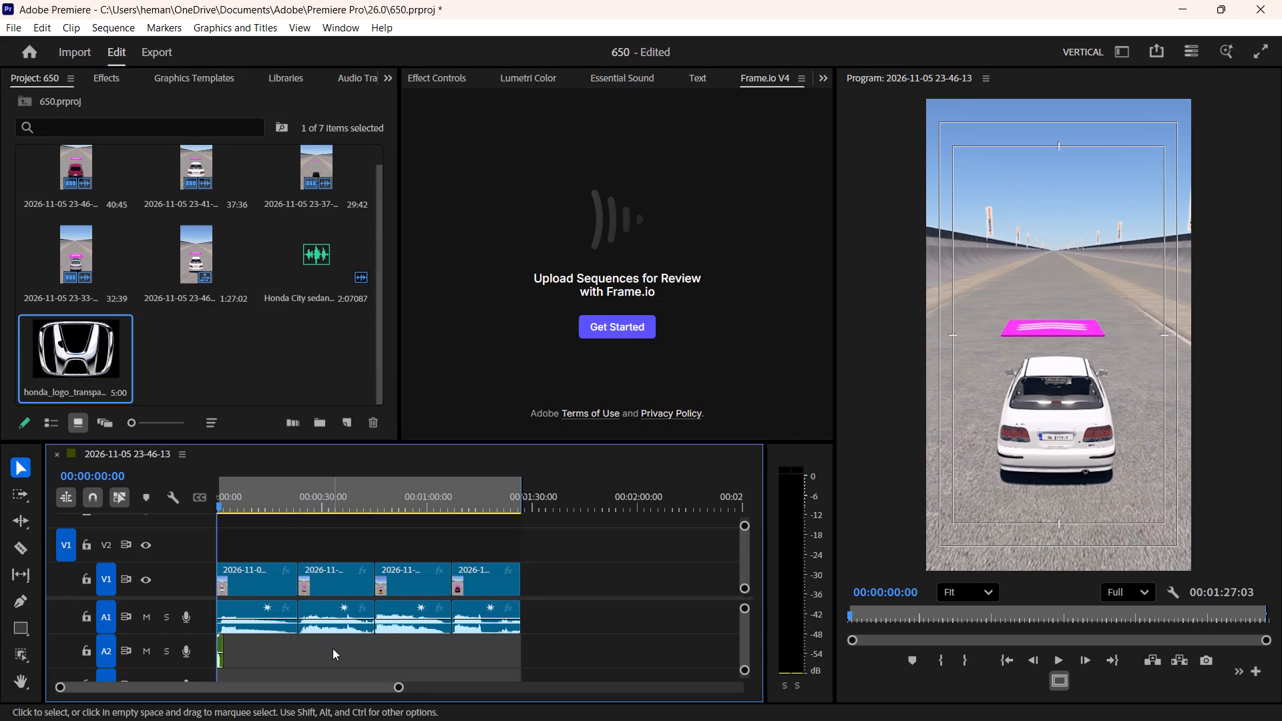
key("Down")
key("Down")
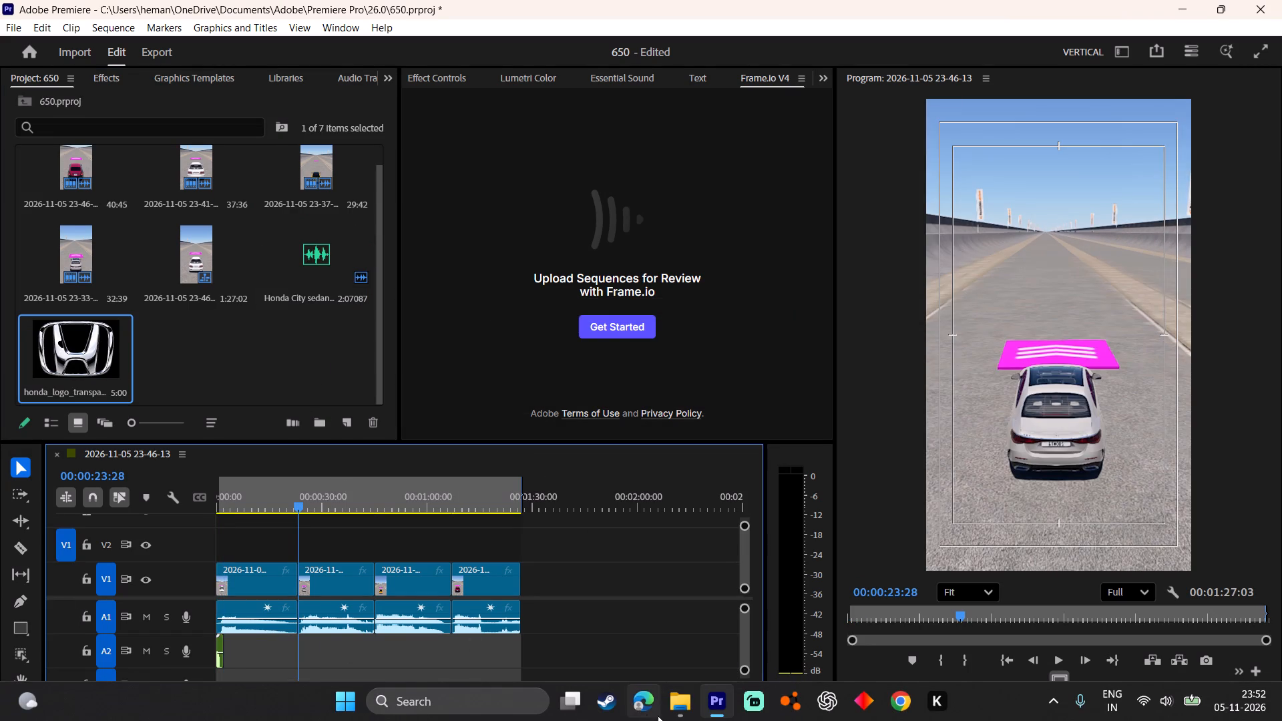
left_click(678, 710)
left_click(1230, 62)
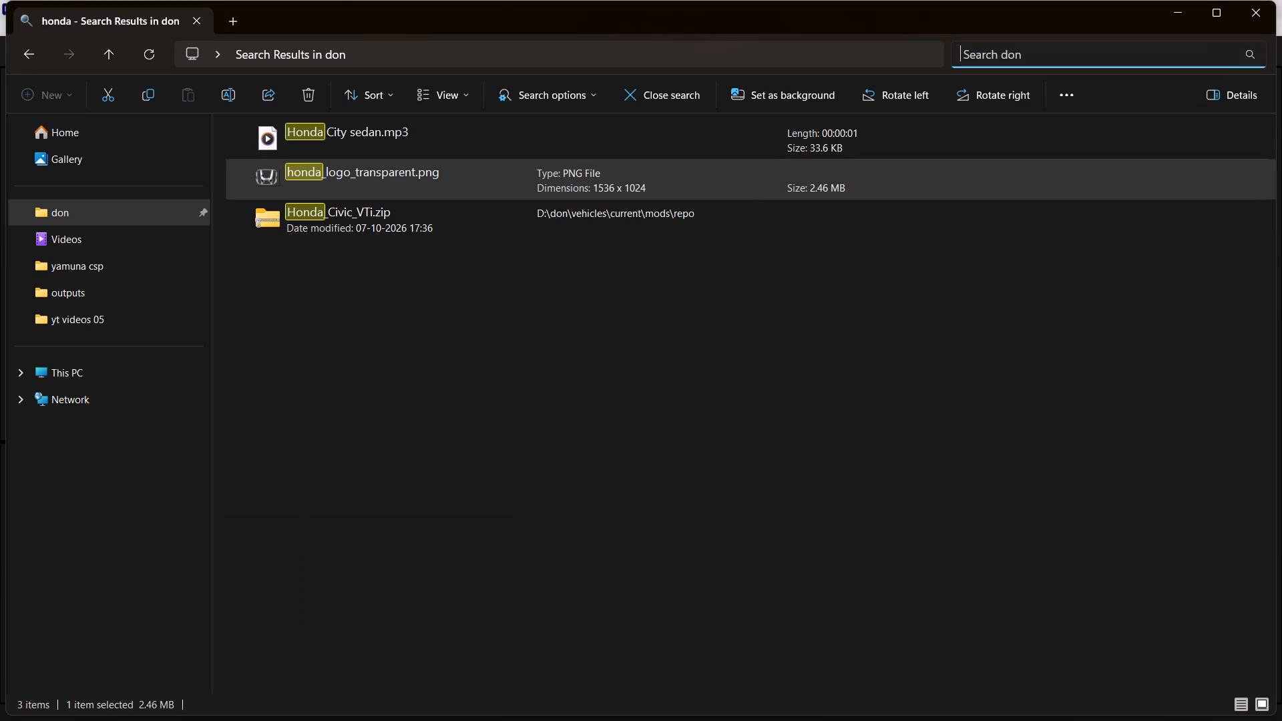
left_click(1186, 50)
type("mer")
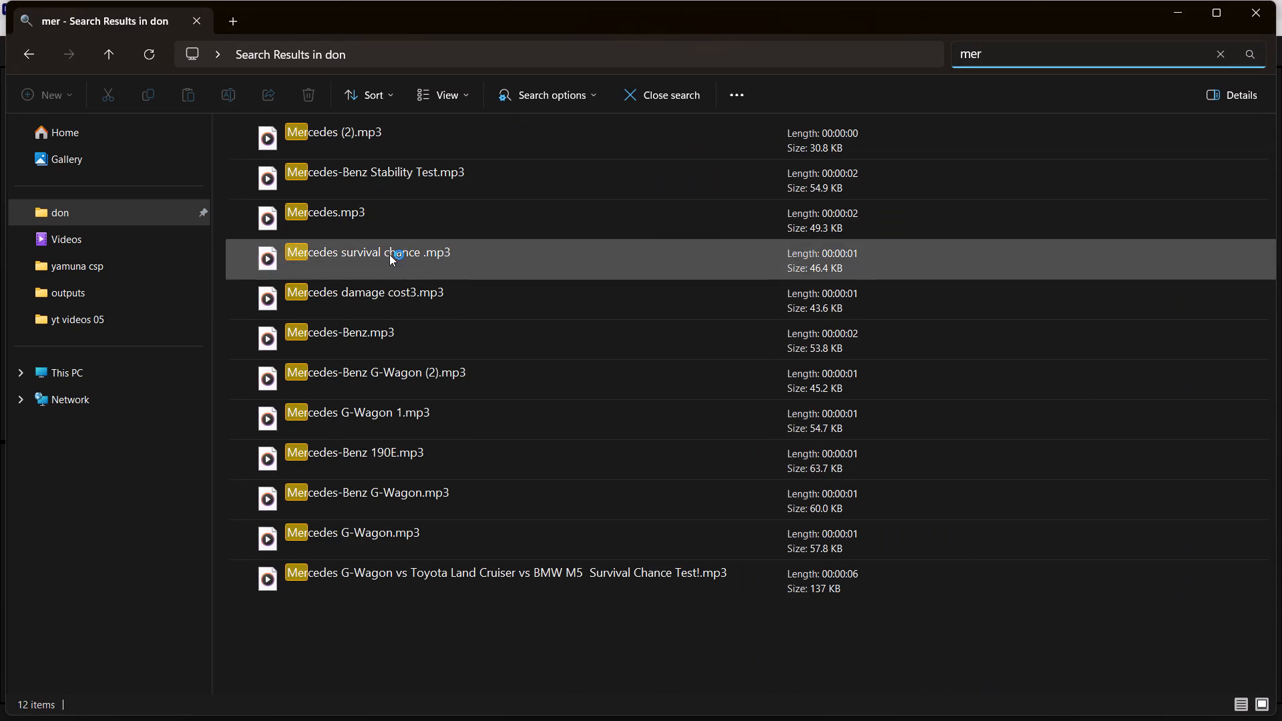
Load Mercedes.mp3 from the search results into Premiere's Source monitor and listen to it.
left_click(365, 295)
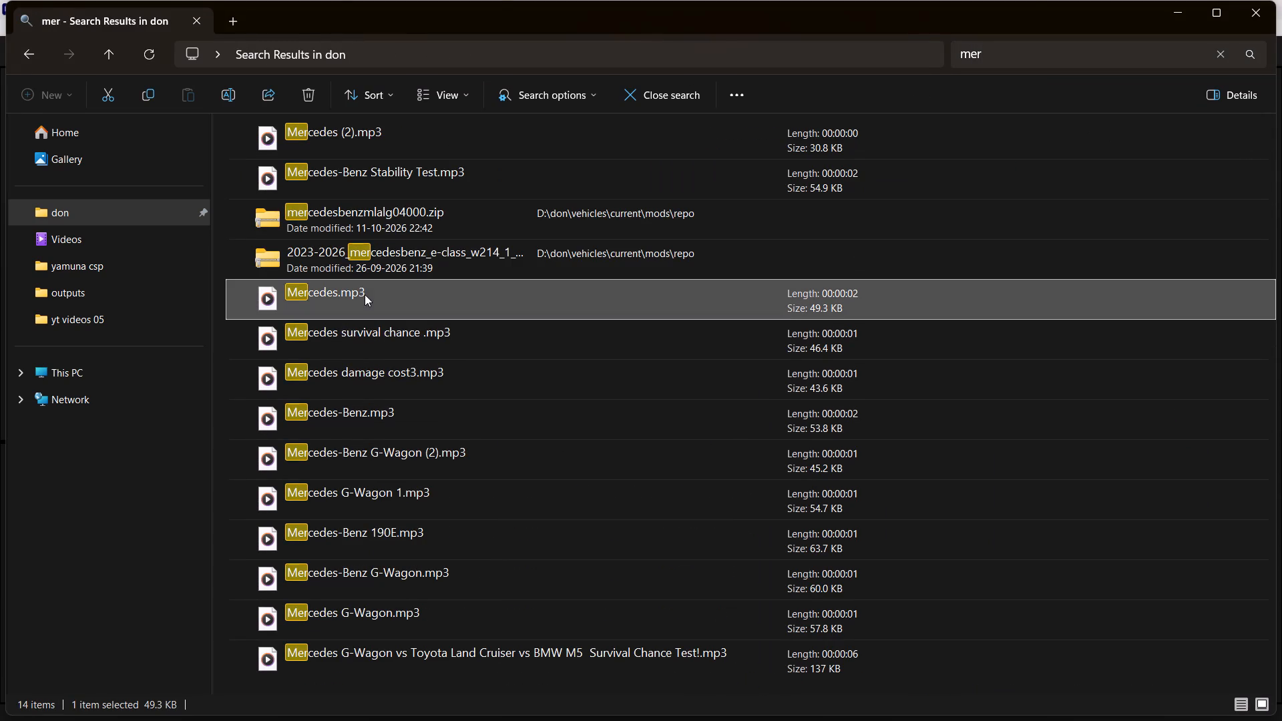
left_click_drag(478, 311, 757, 700)
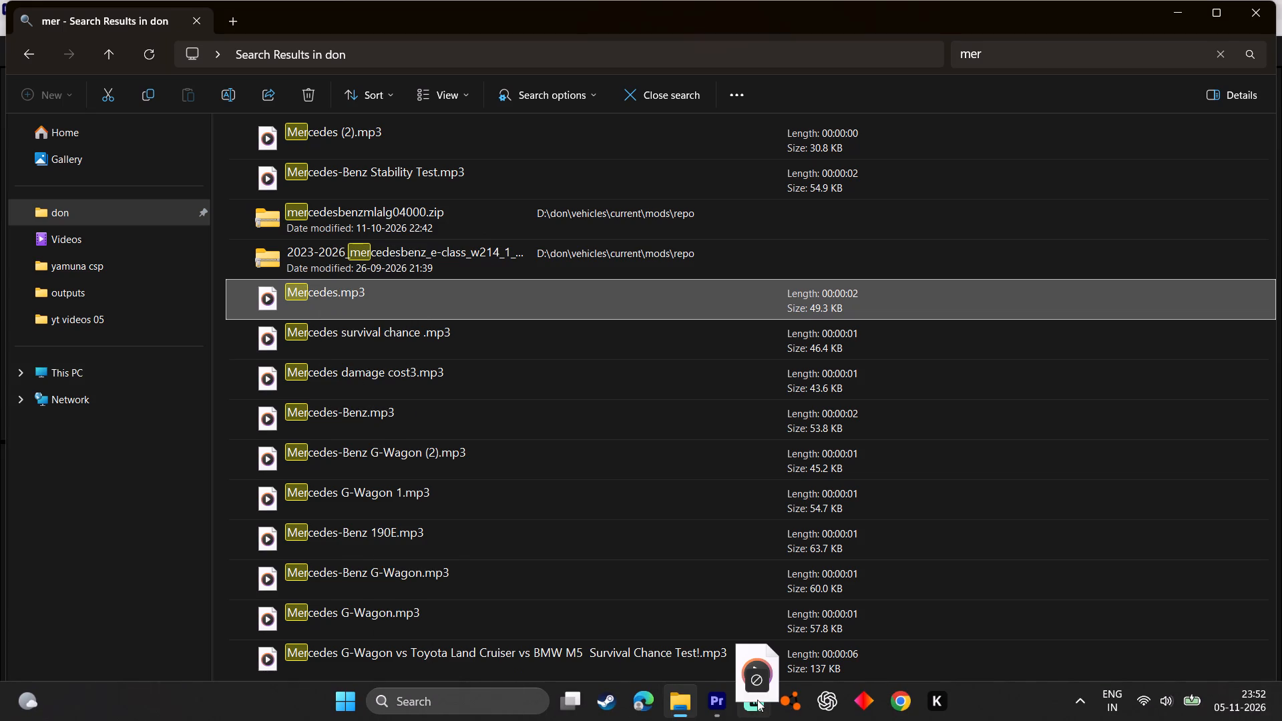
left_click_drag(757, 700, 519, 341)
key("shift+at")
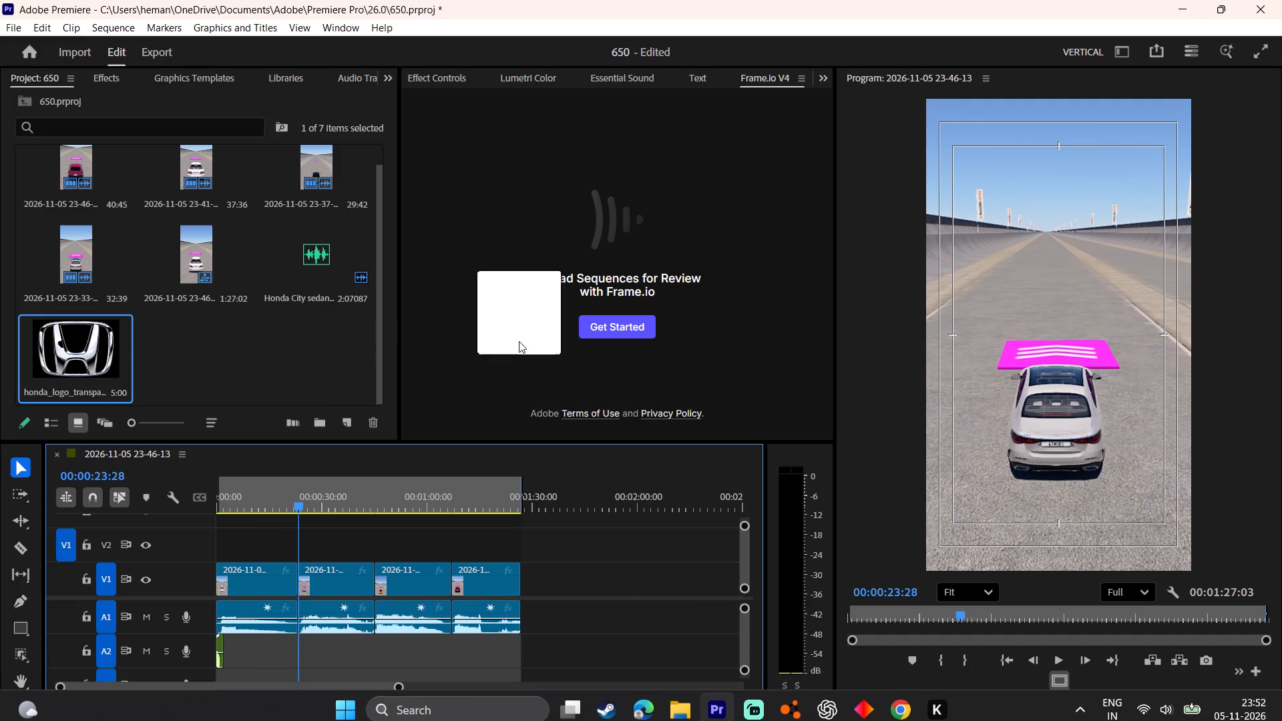
left_click_drag(519, 341, 517, 271)
key("space")
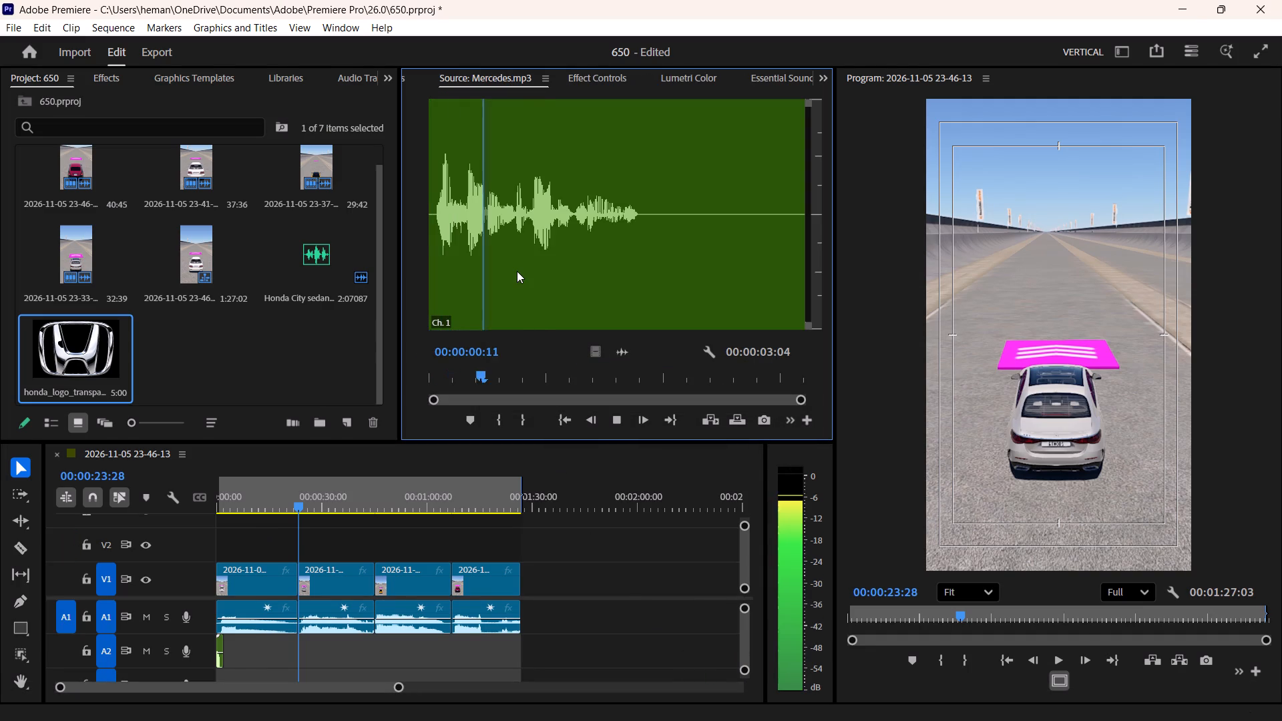
key("space")
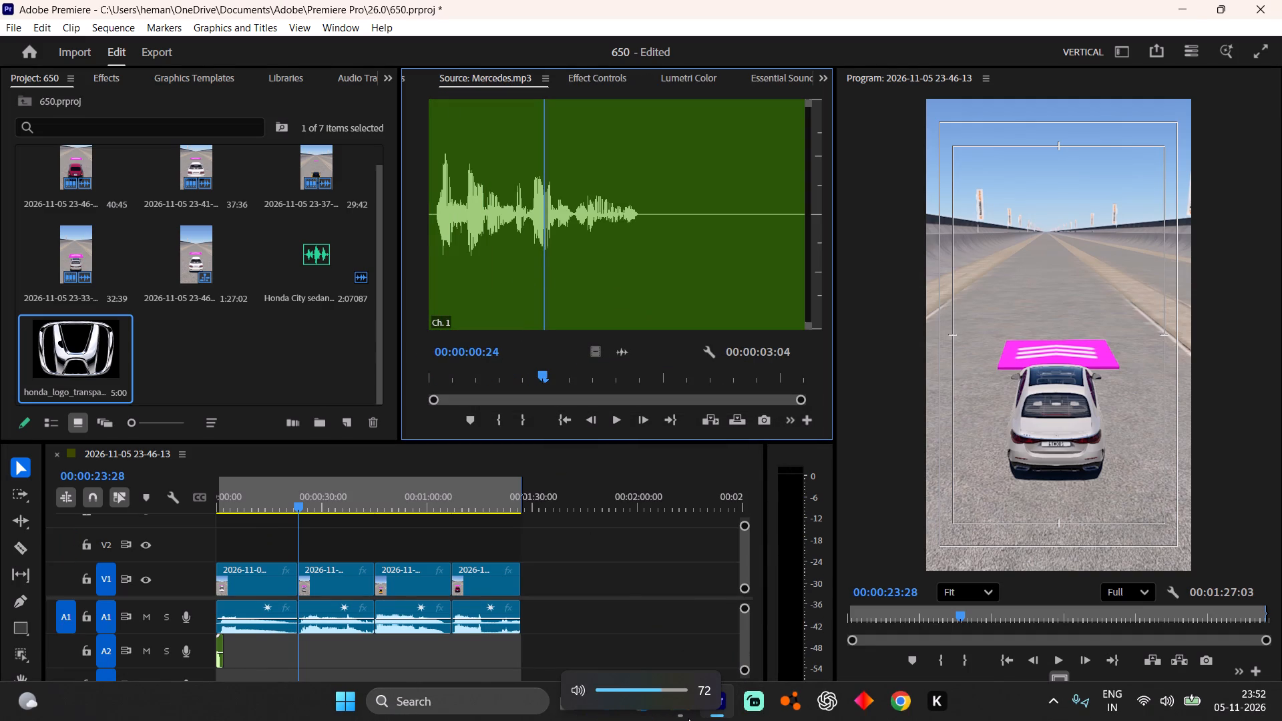
Load Mercedes (2).mp3 from File Explorer into the Source monitor, listen to it and mark its Out point at 00:00:00:19.
left_click(688, 718)
left_click(675, 711)
left_click(675, 642)
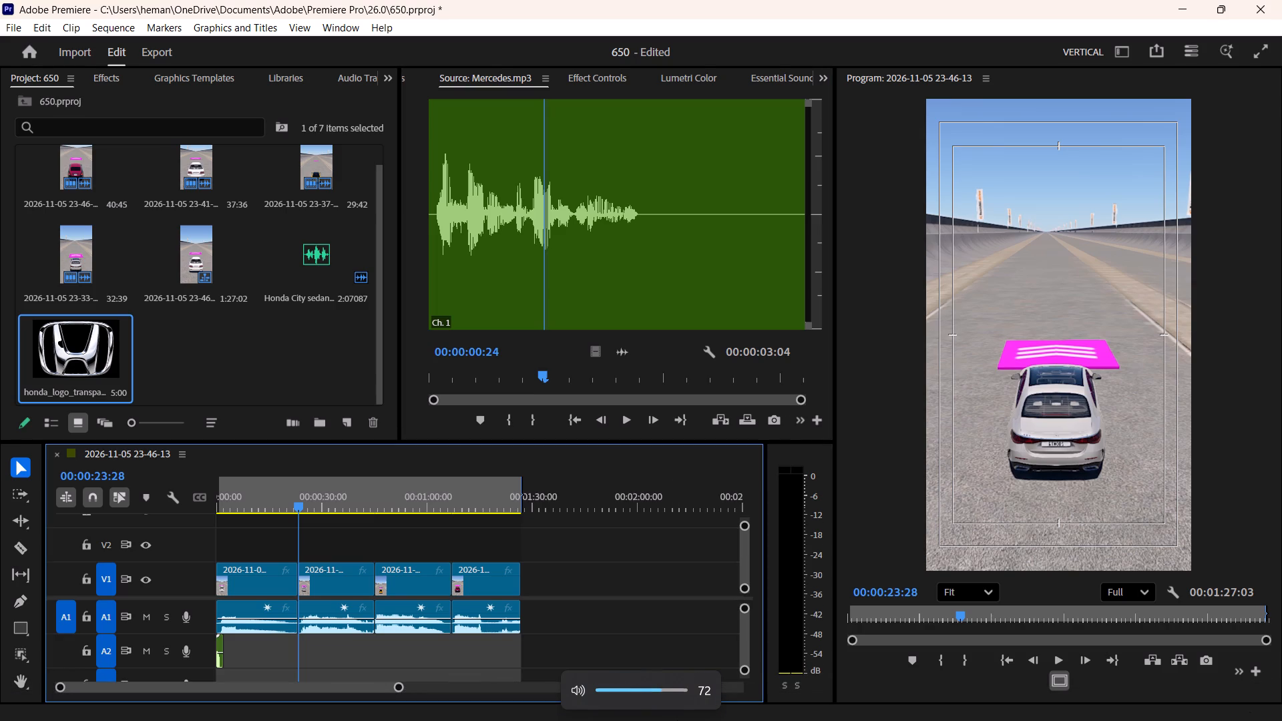
left_click(678, 716)
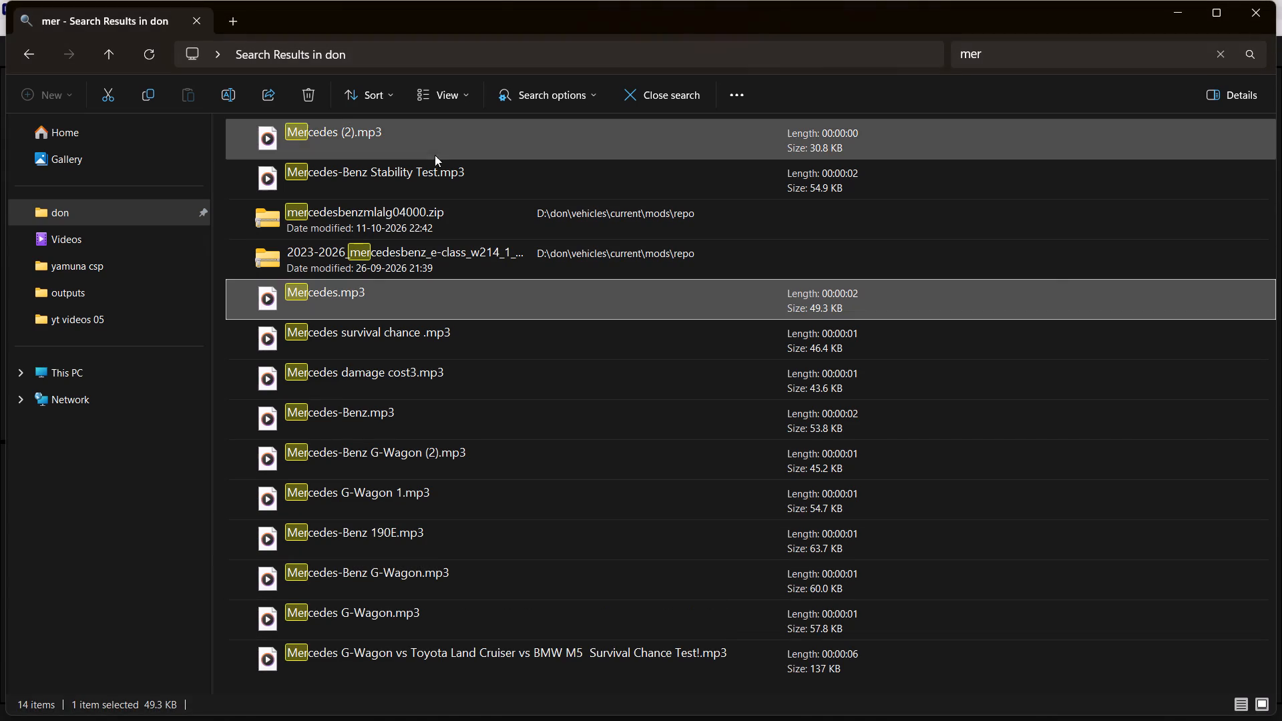
left_click(433, 147)
left_click_drag(477, 140, 694, 691)
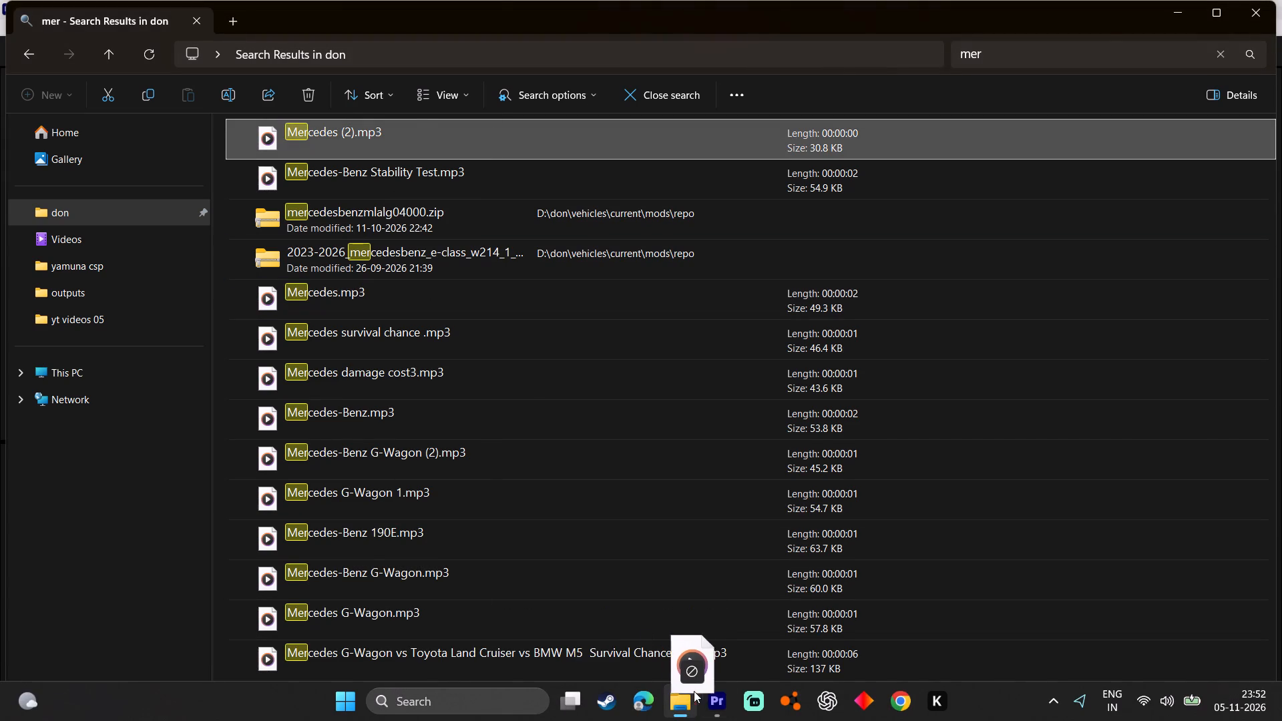
left_click_drag(694, 691, 553, 234)
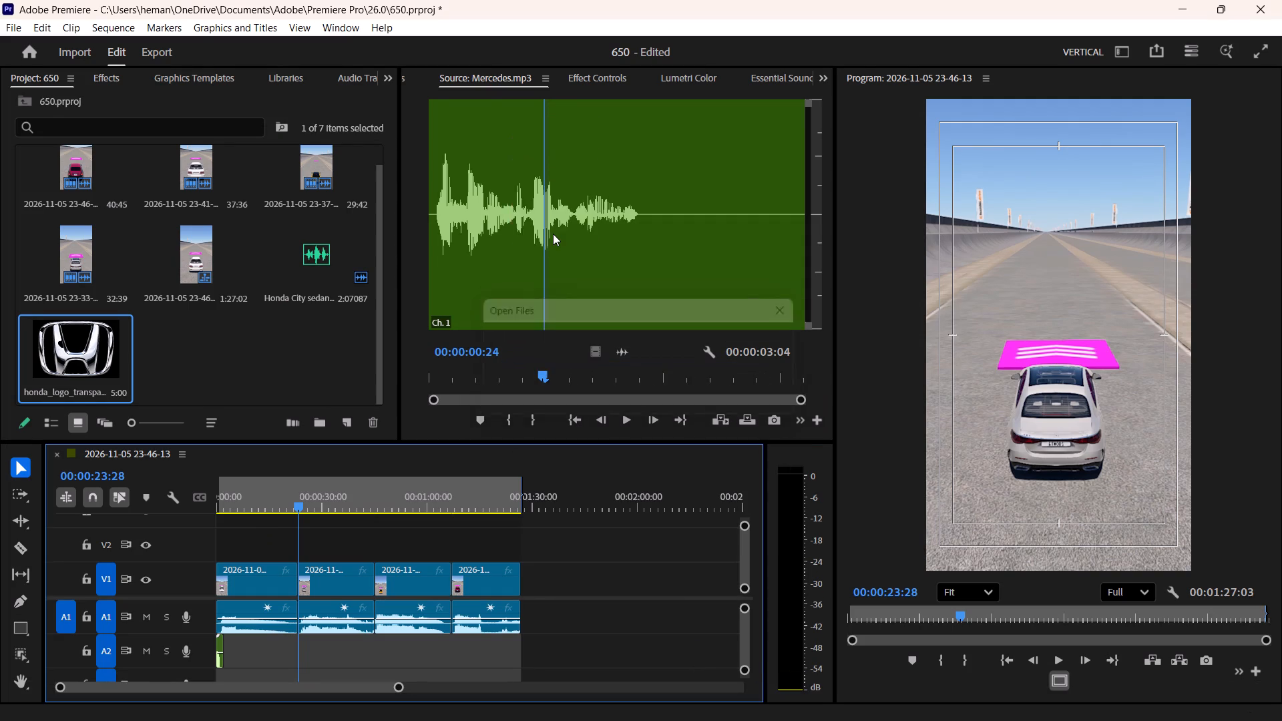
key("space")
key("space")
key("o")
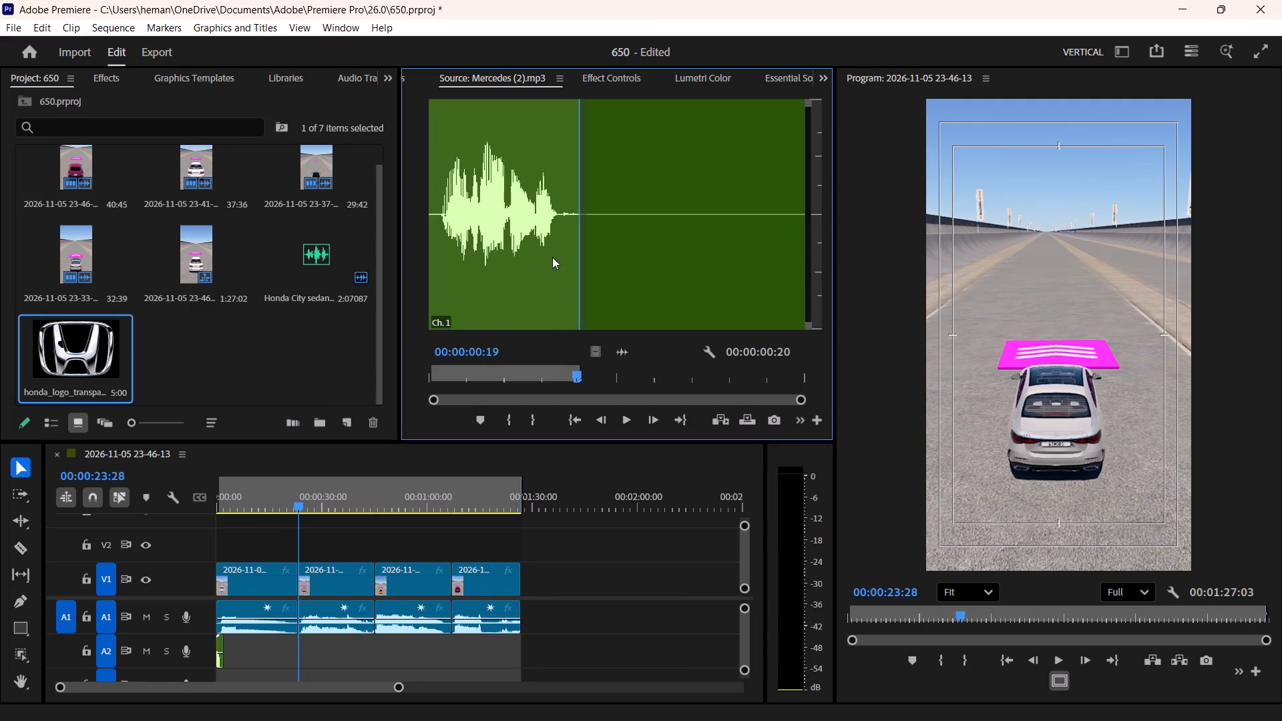
Place the trimmed Mercedes (2).mp3 audio on track A2 at the second clip's start, 00:00:23:28.
left_click_drag(624, 352, 333, 622)
left_click_drag(333, 622, 308, 650)
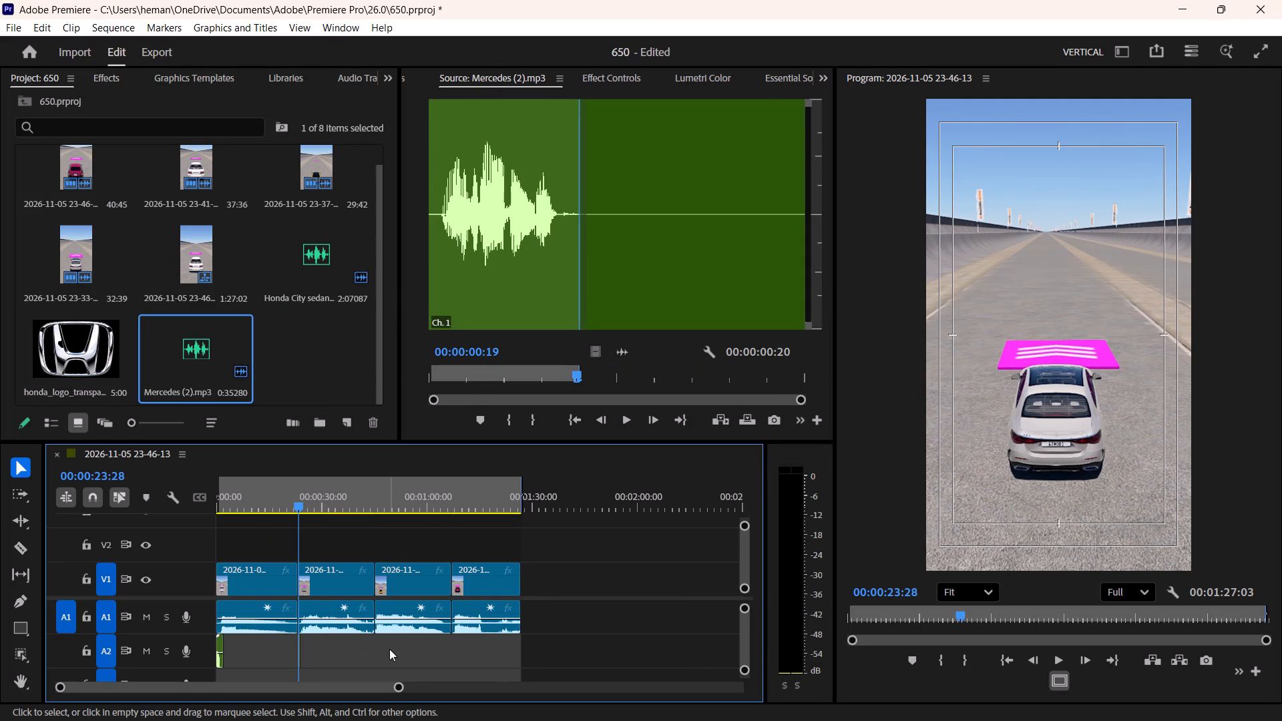
Move the playhead to the third clip's start at 00:00:45:21 and search the don folder in File Explorer for "bmw love".
key("Down")
key("Down")
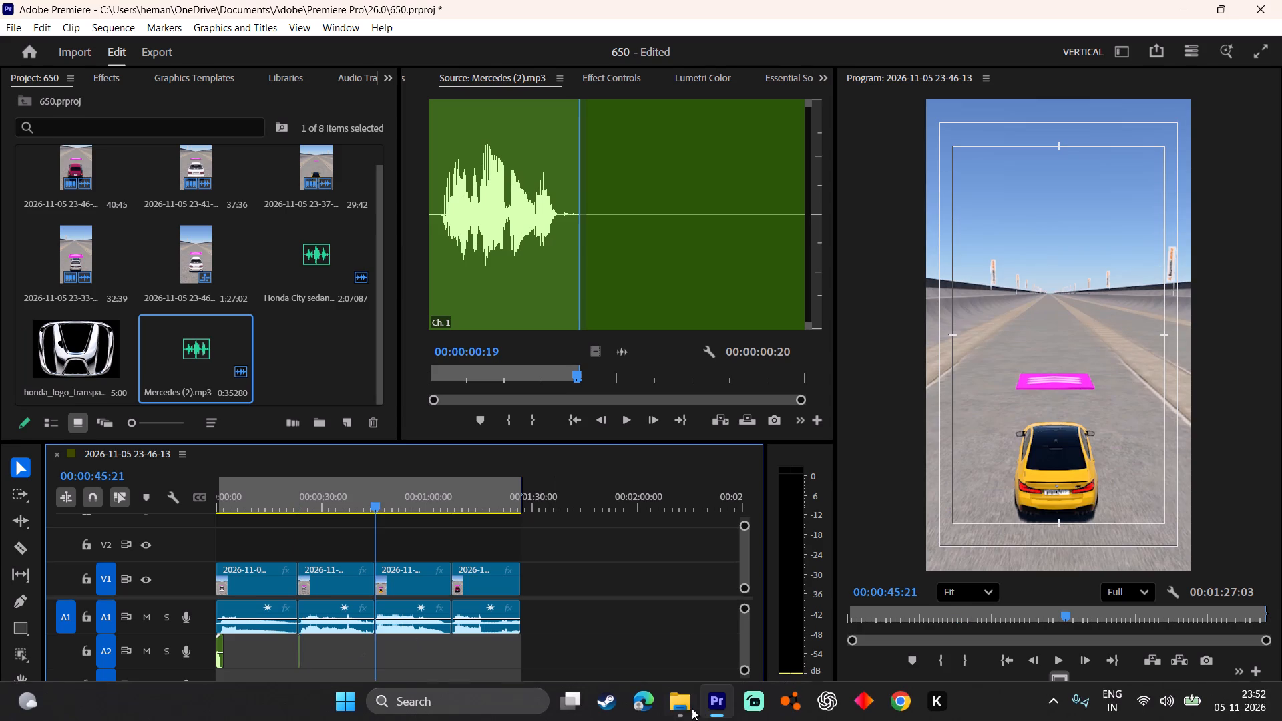
left_click(679, 712)
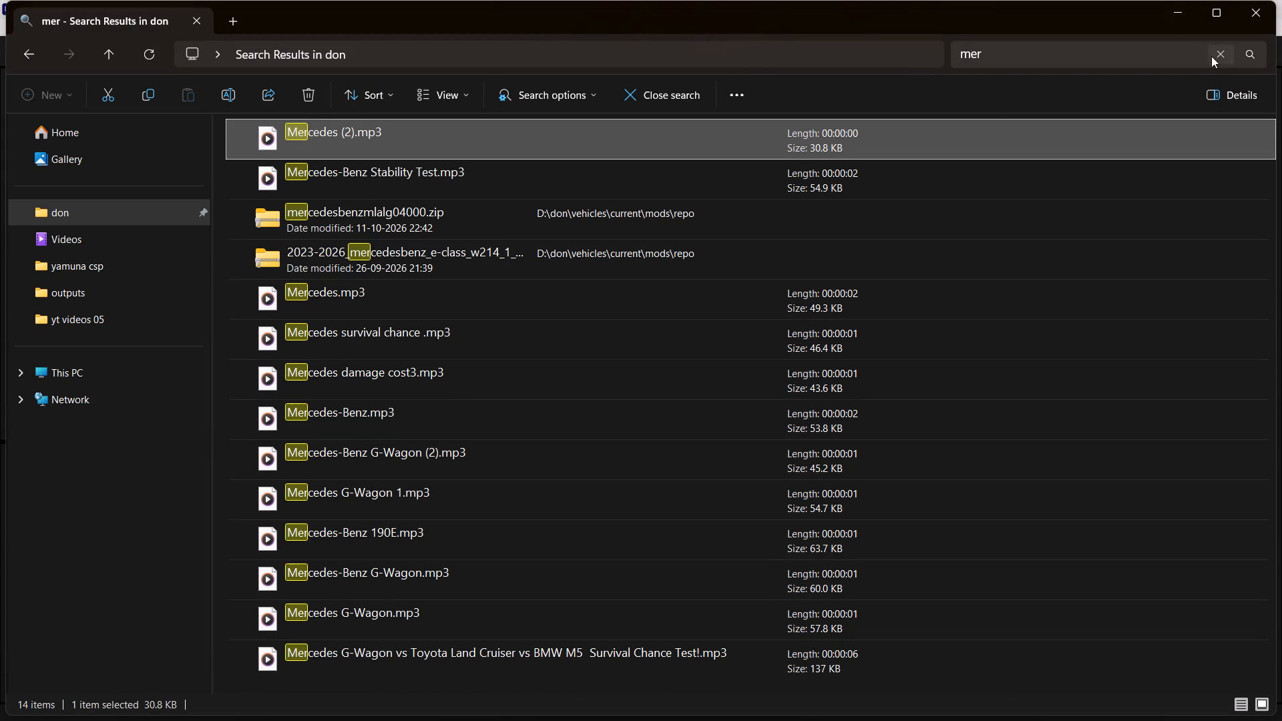
left_click(1213, 56)
left_click(1100, 59)
type("bmw love")
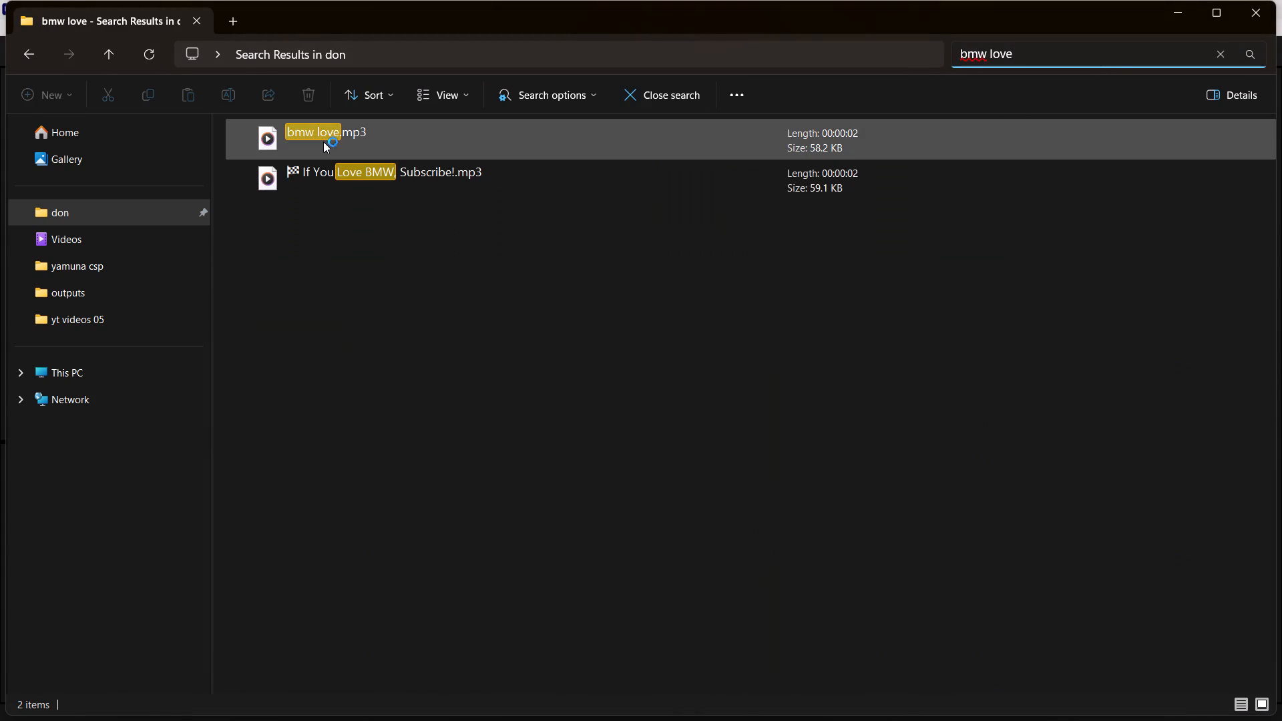
Add bmw love.mp3 from File Explorer to track A2 in Premiere, aligned with the third clip's start at 00:00:45:21.
left_click(349, 142)
left_click_drag(512, 139, 680, 710)
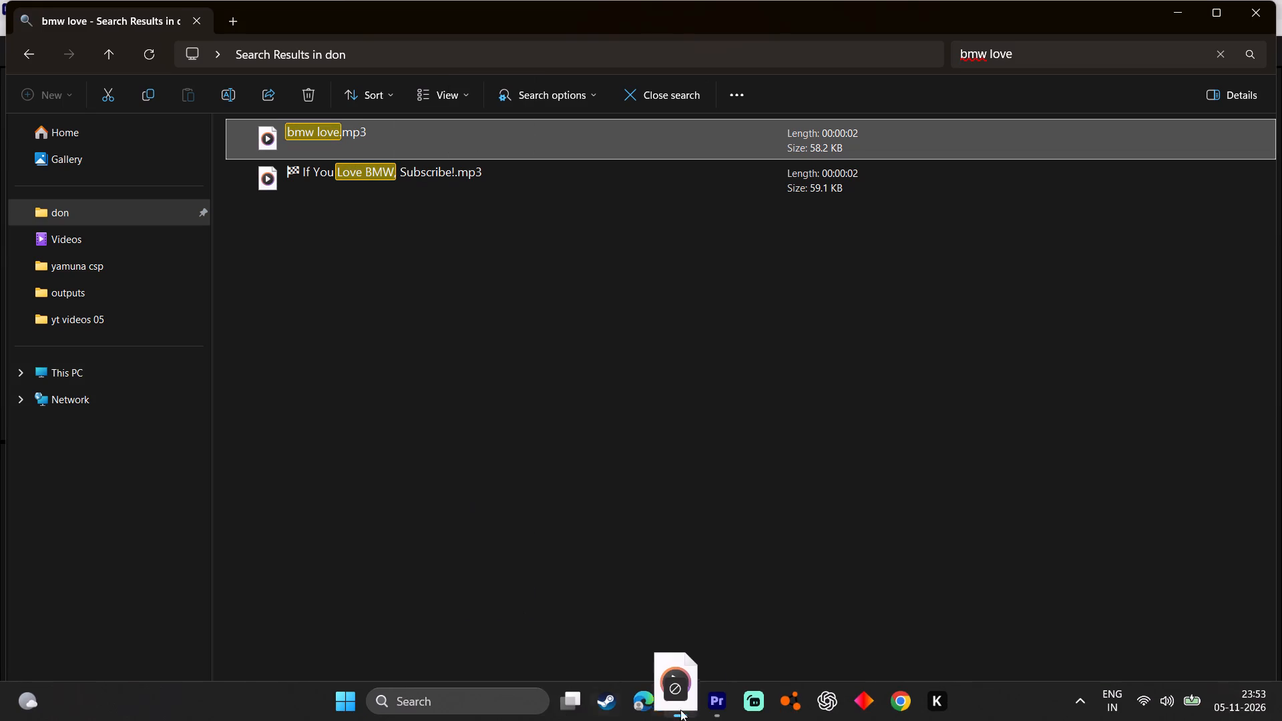
left_click_drag(680, 710, 412, 642)
left_click_drag(417, 642, 387, 642)
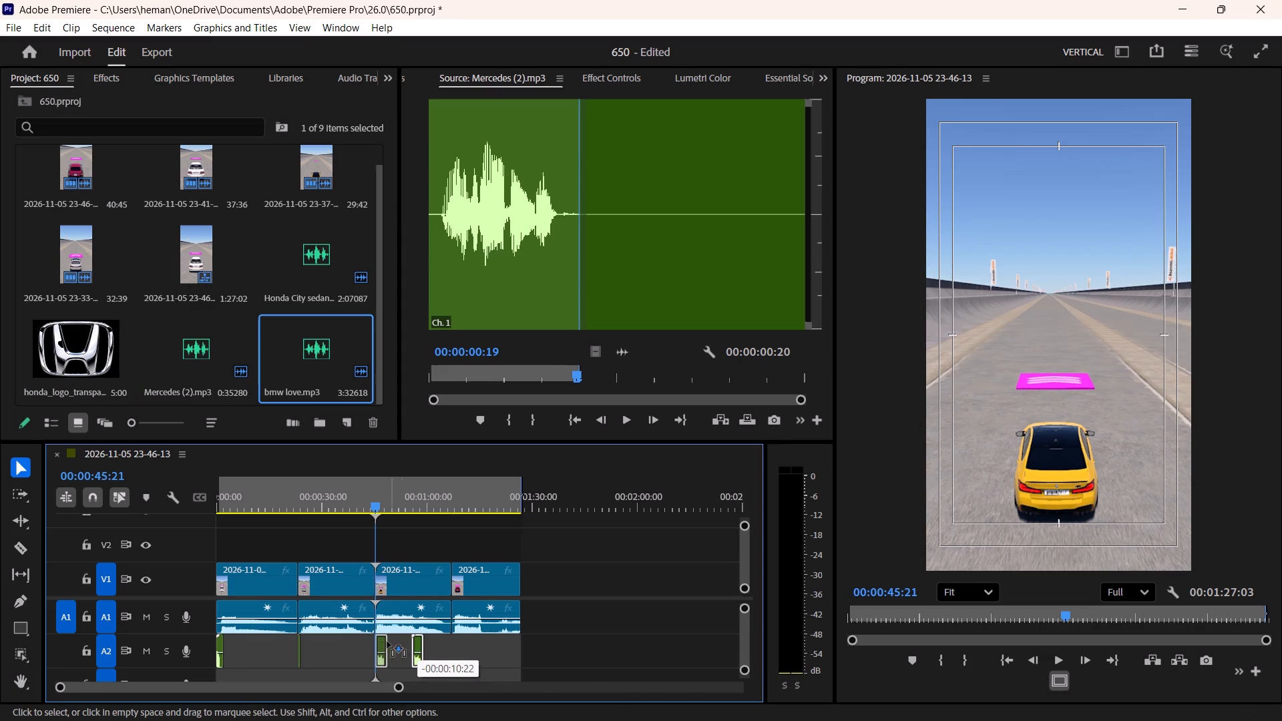
left_click_drag(387, 642, 382, 642)
left_click(435, 643)
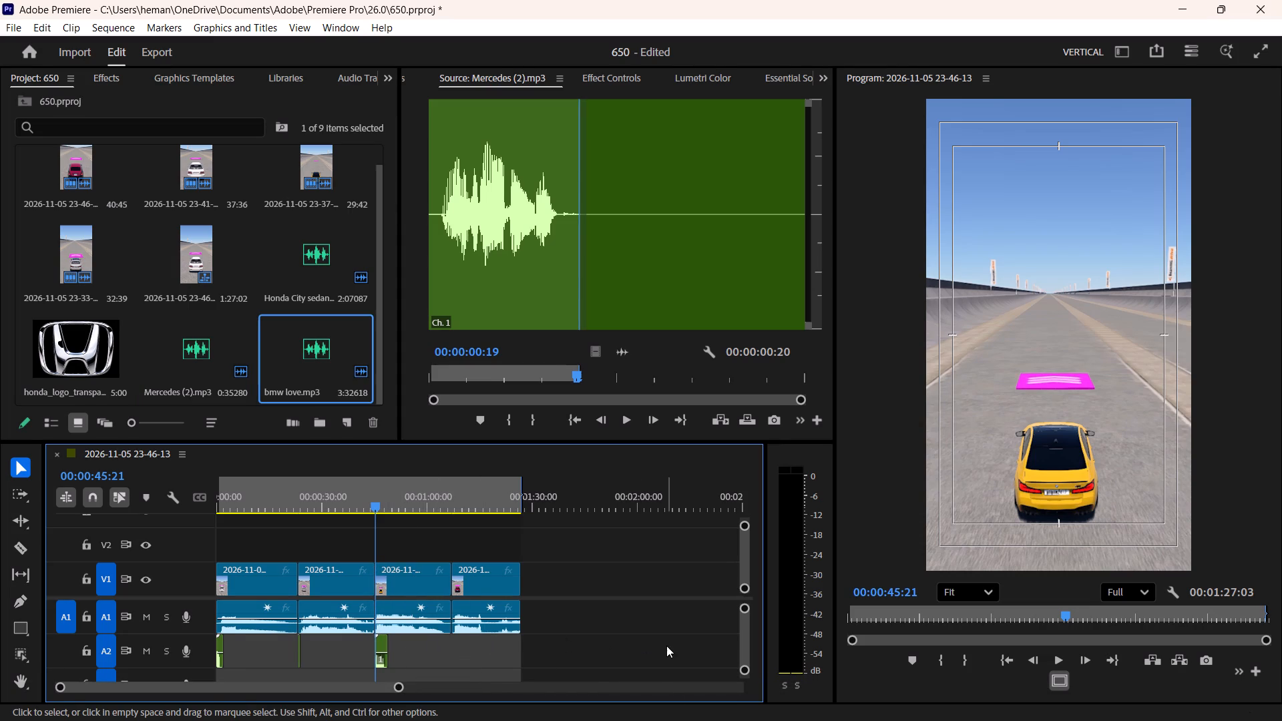
Search the don folder in File Explorer for "roll".
left_click(682, 707)
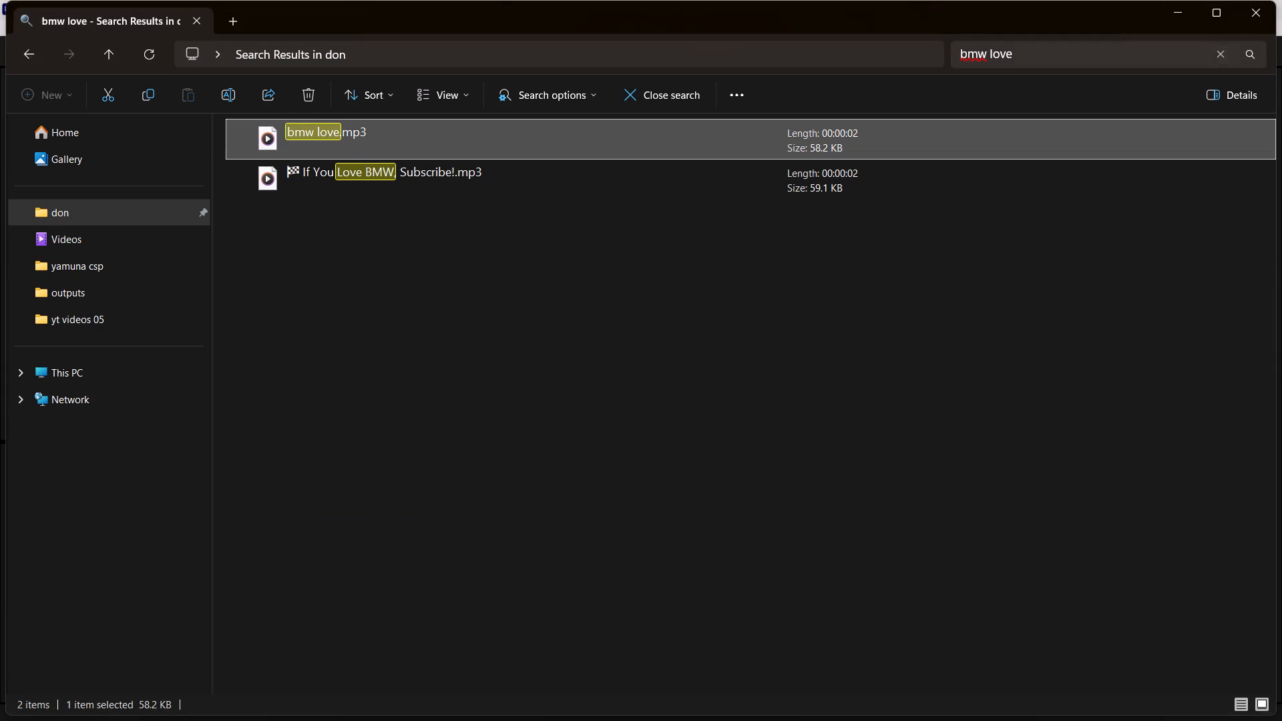
left_click(1209, 53)
left_click(1188, 53)
type("ro")
type("ll")
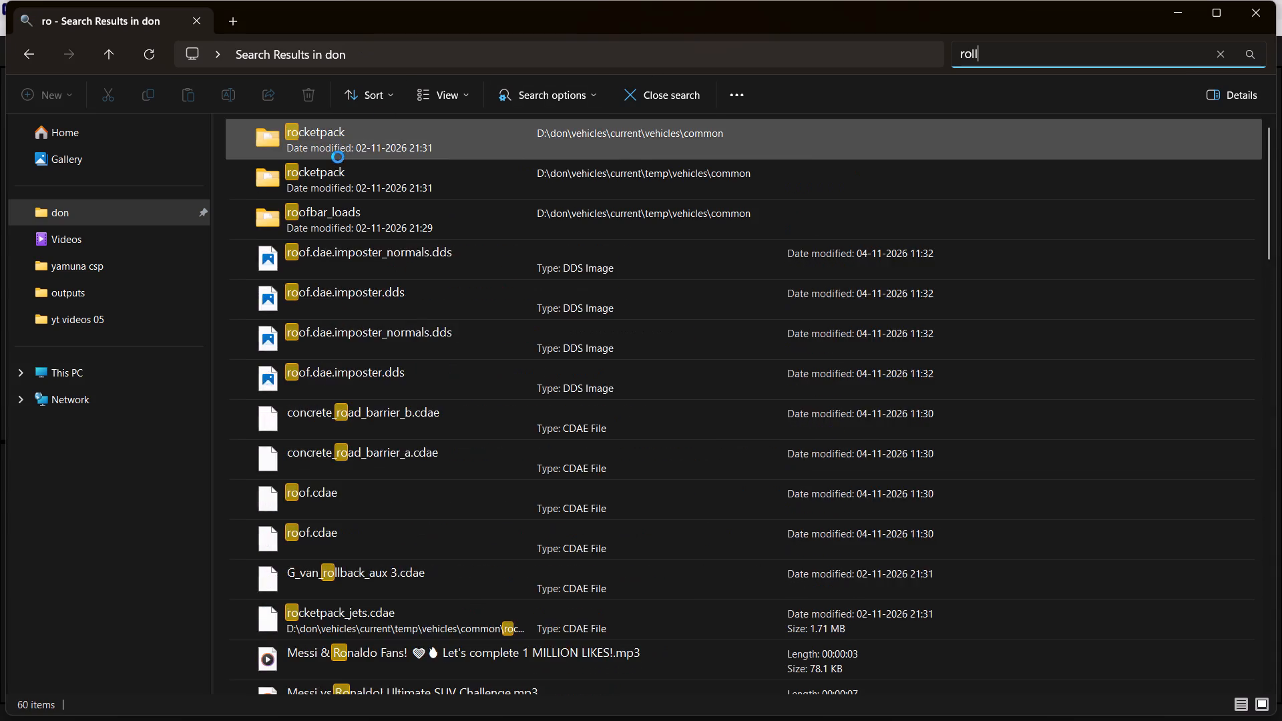
Audition Rolls-Royce (2).mp3 in Premiere's Source monitor, mark Out at 00:00:01:14 and place it on A2 at the fourth clip's start.
left_click(370, 180)
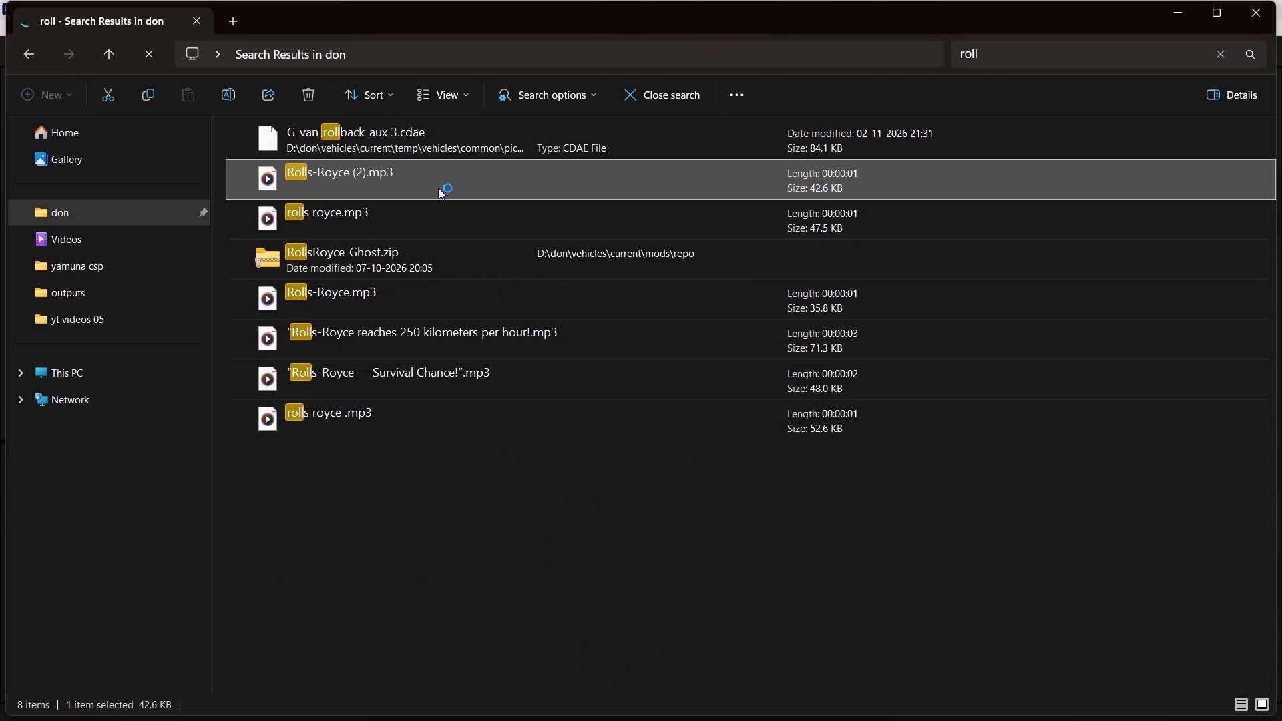
left_click_drag(427, 167, 716, 699)
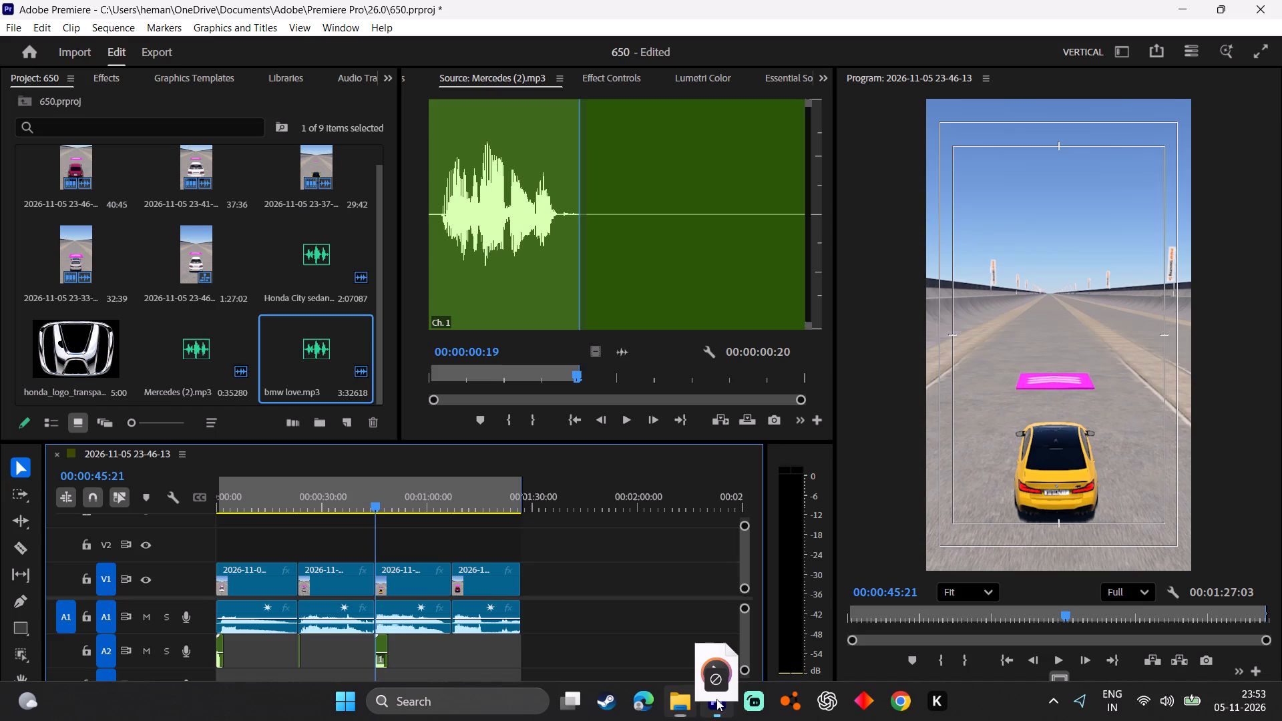
left_click_drag(716, 699, 528, 256)
key("space")
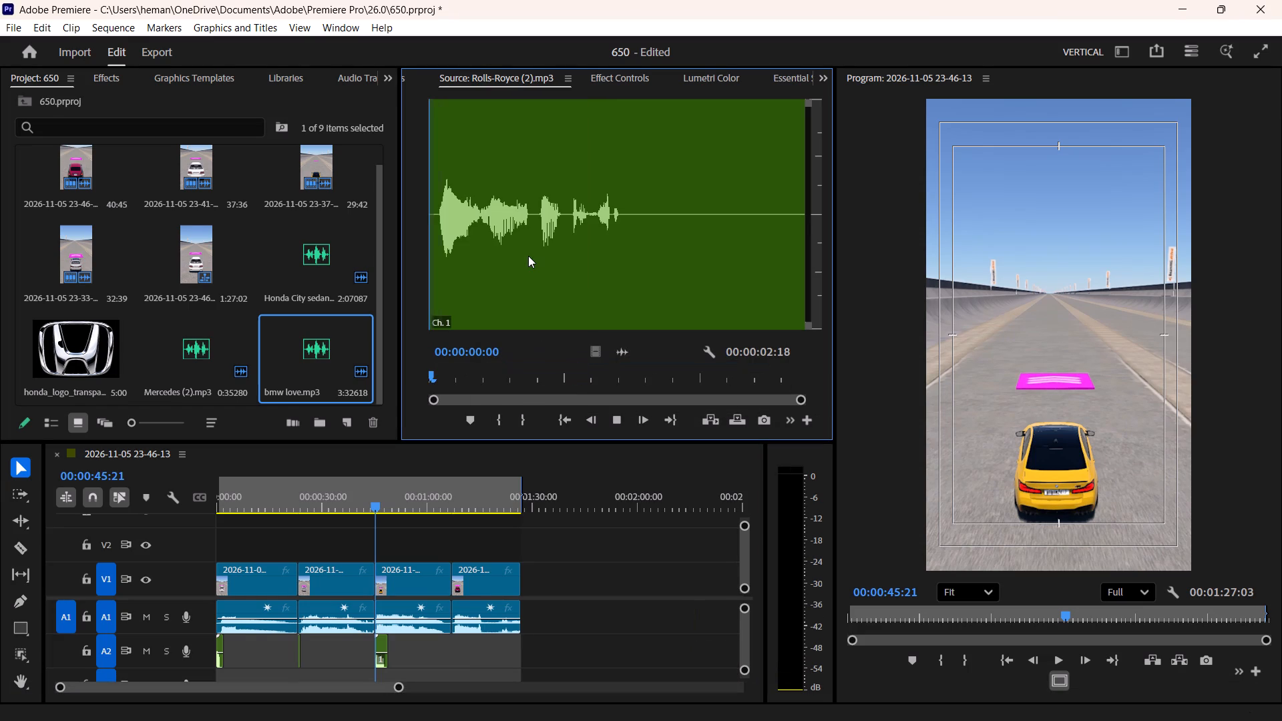
key("space")
key("space")
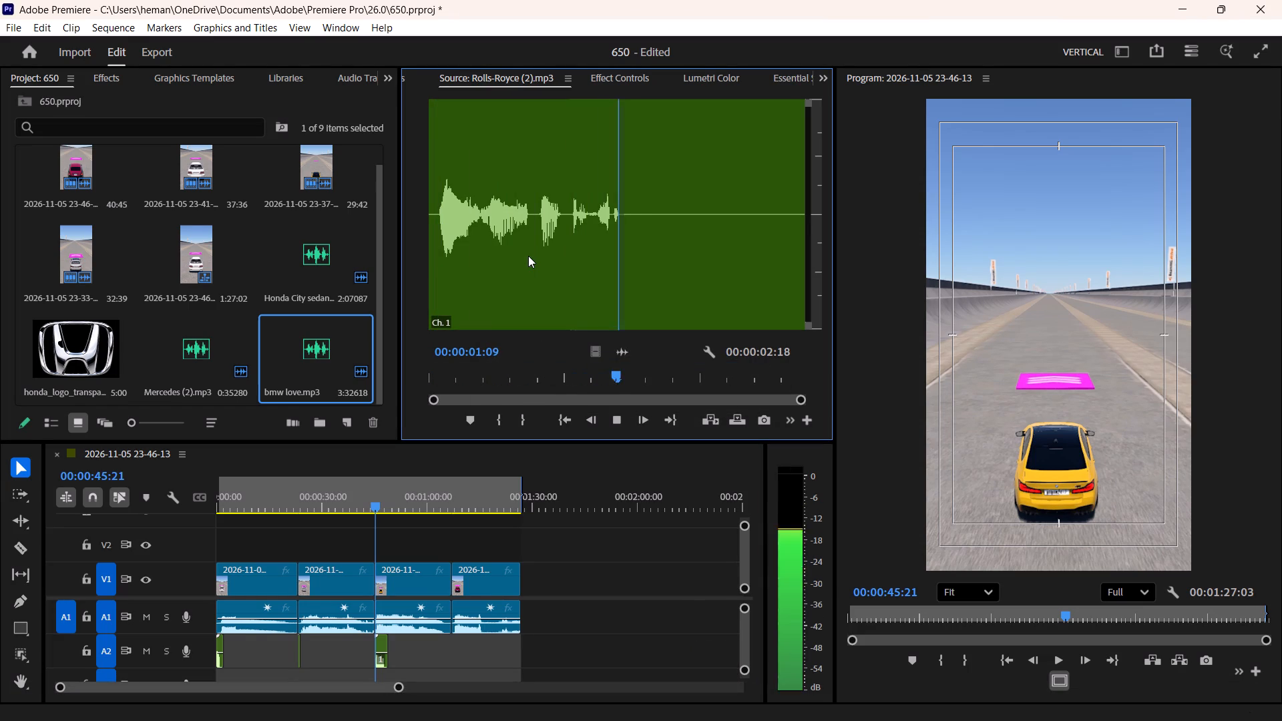
key("space")
type("o")
left_click_drag(616, 358, 455, 649)
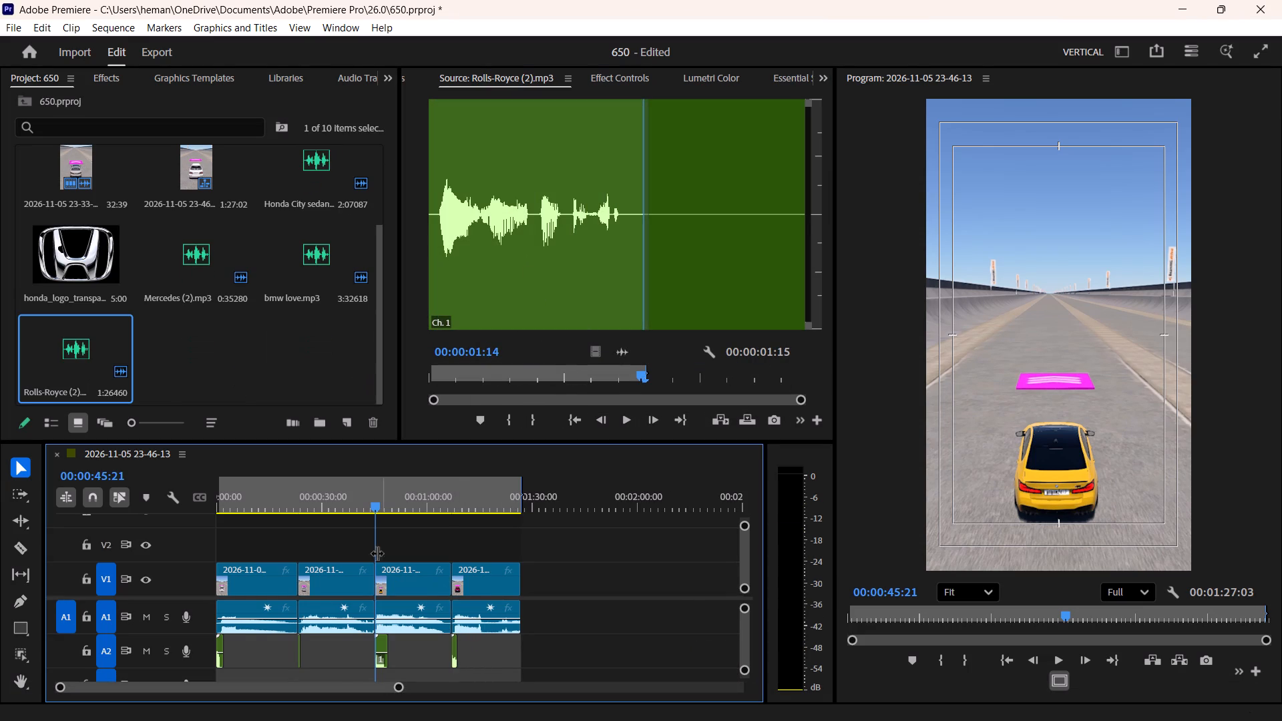
Return the playhead to the sequence start and reduce the video track heights so V1 to V3 fit in the timeline.
left_click_drag(337, 500, 170, 540)
left_click(284, 545)
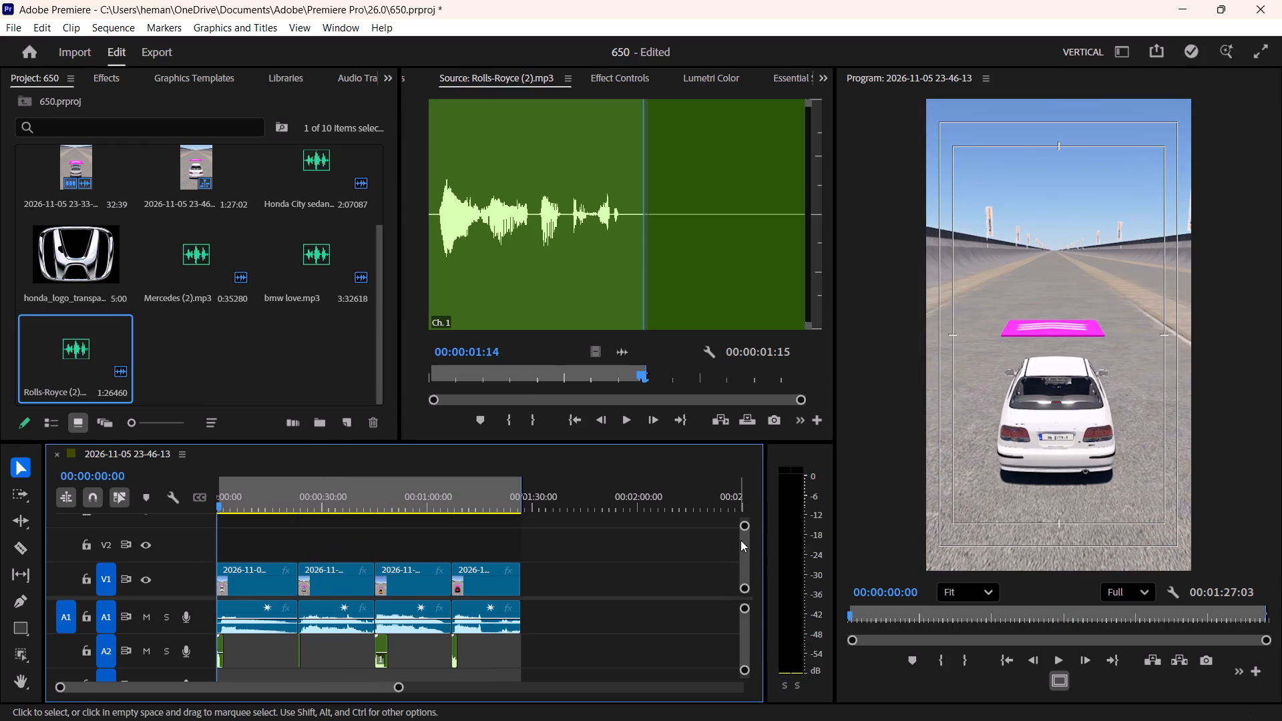
left_click_drag(742, 531, 738, 421)
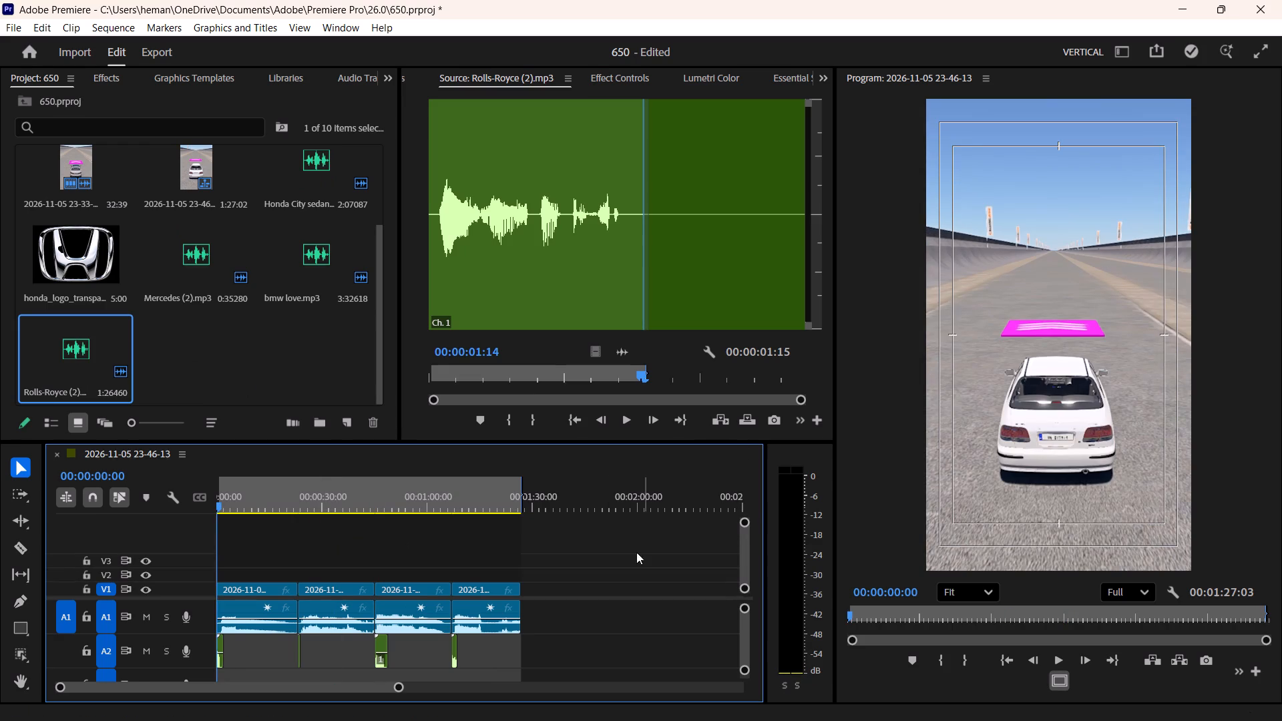
Import the Mercedes star, round Rolls-Royce and BMW logo PNGs together from the don folder in File Explorer into the Premiere project.
left_click(680, 696)
left_click(62, 220)
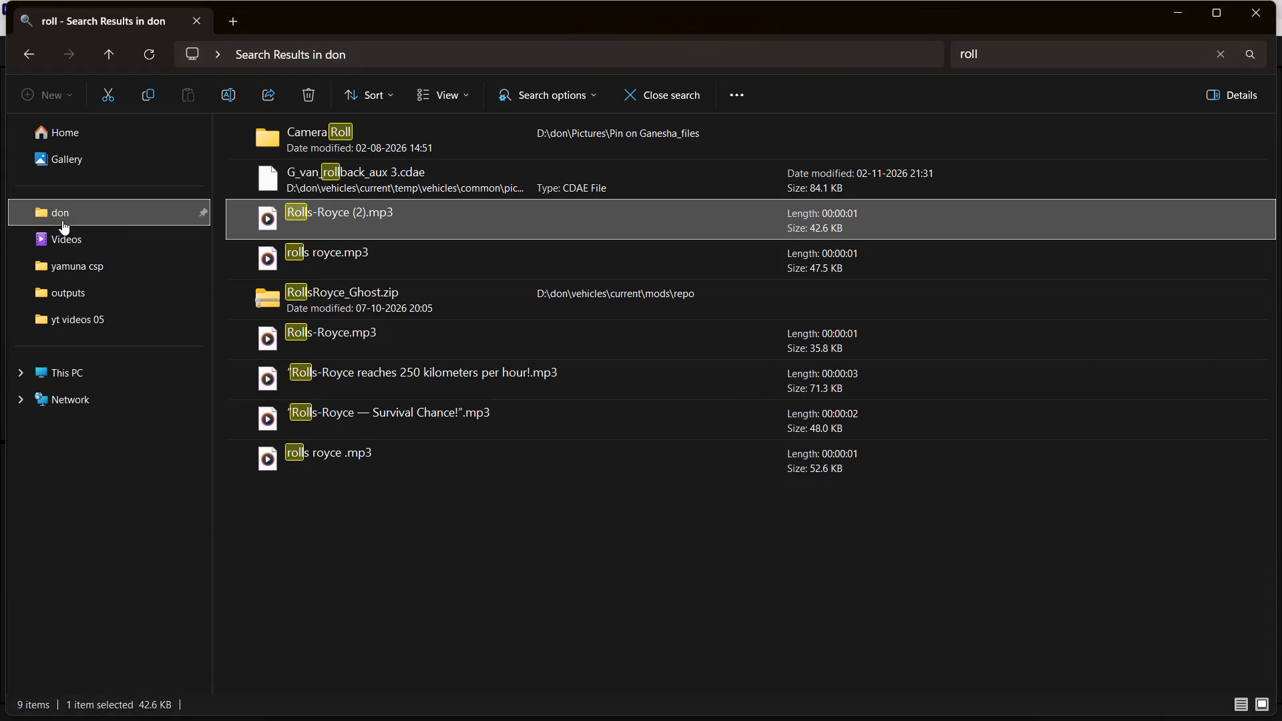
scroll(44, 181, "down", 7)
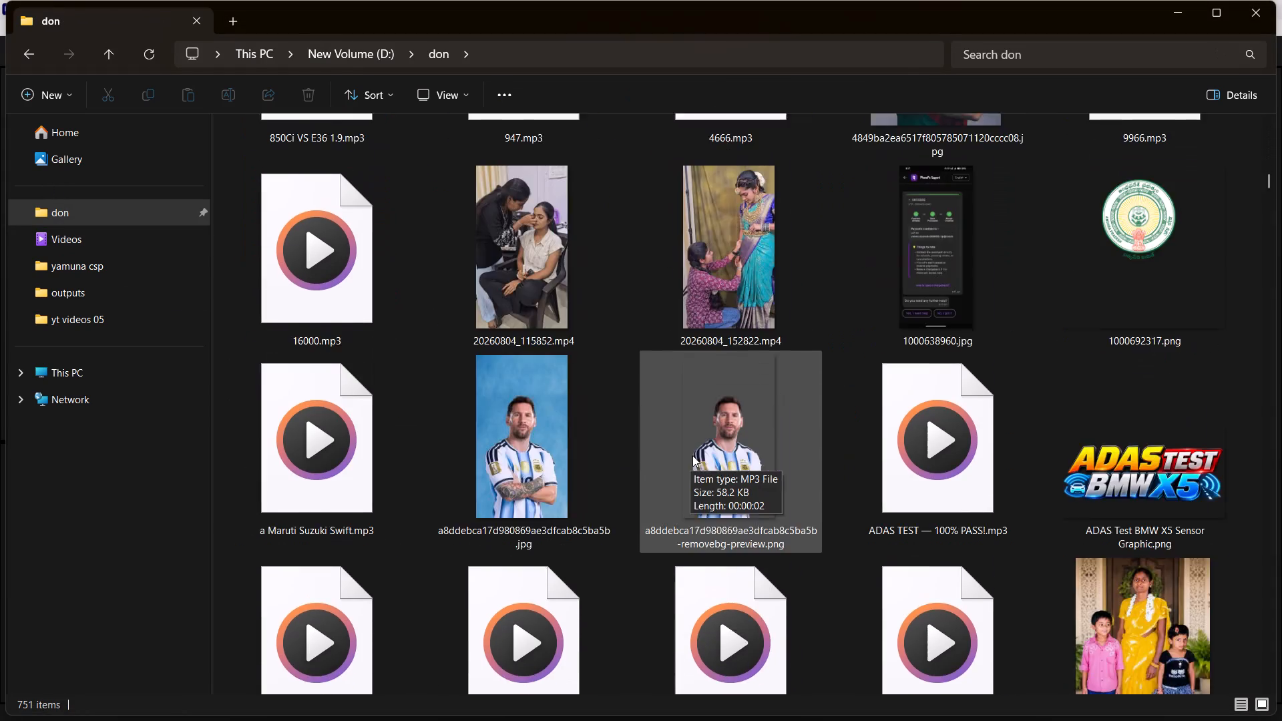
scroll(692, 455, "down", 11)
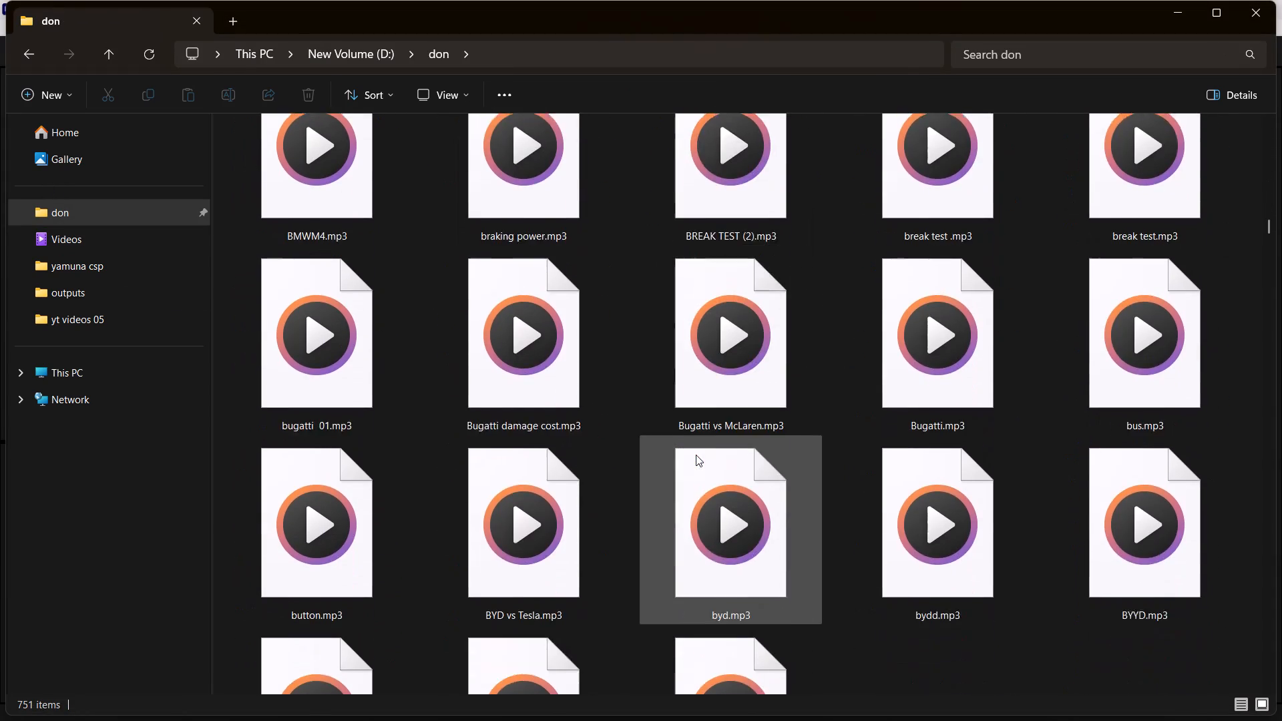
scroll(696, 455, "down", 11)
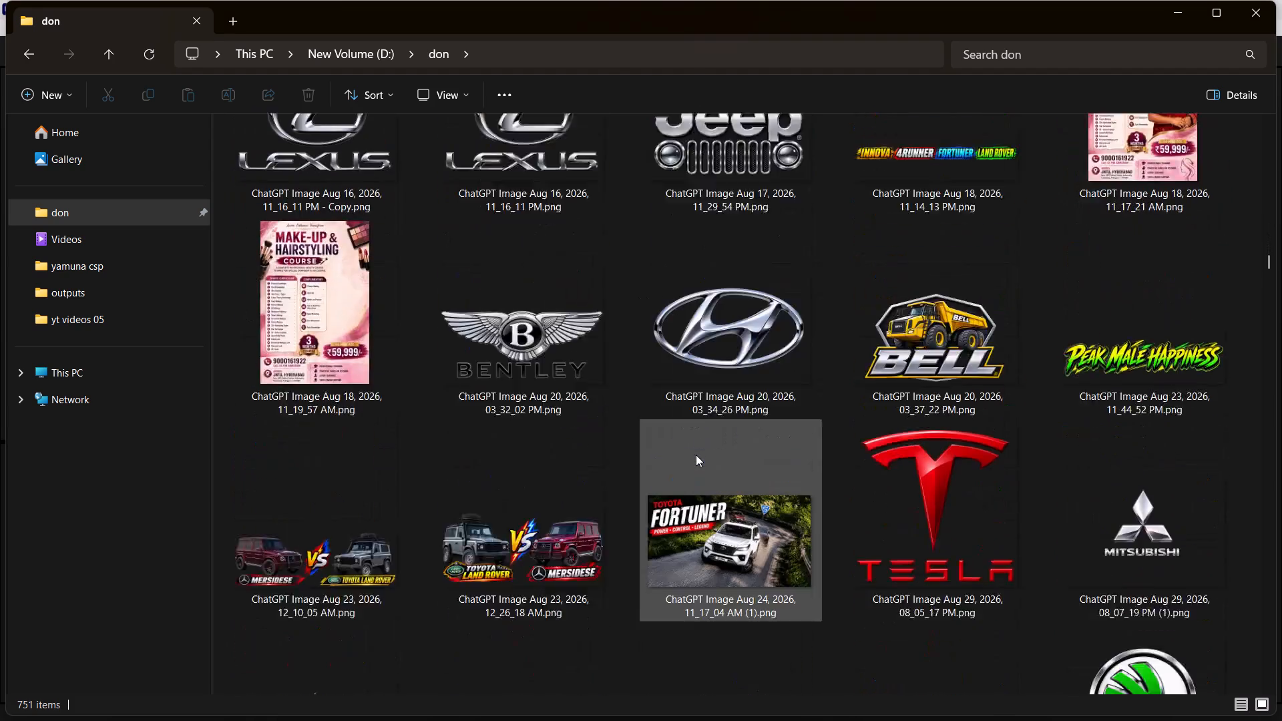
scroll(696, 455, "down", 8)
left_click(702, 452)
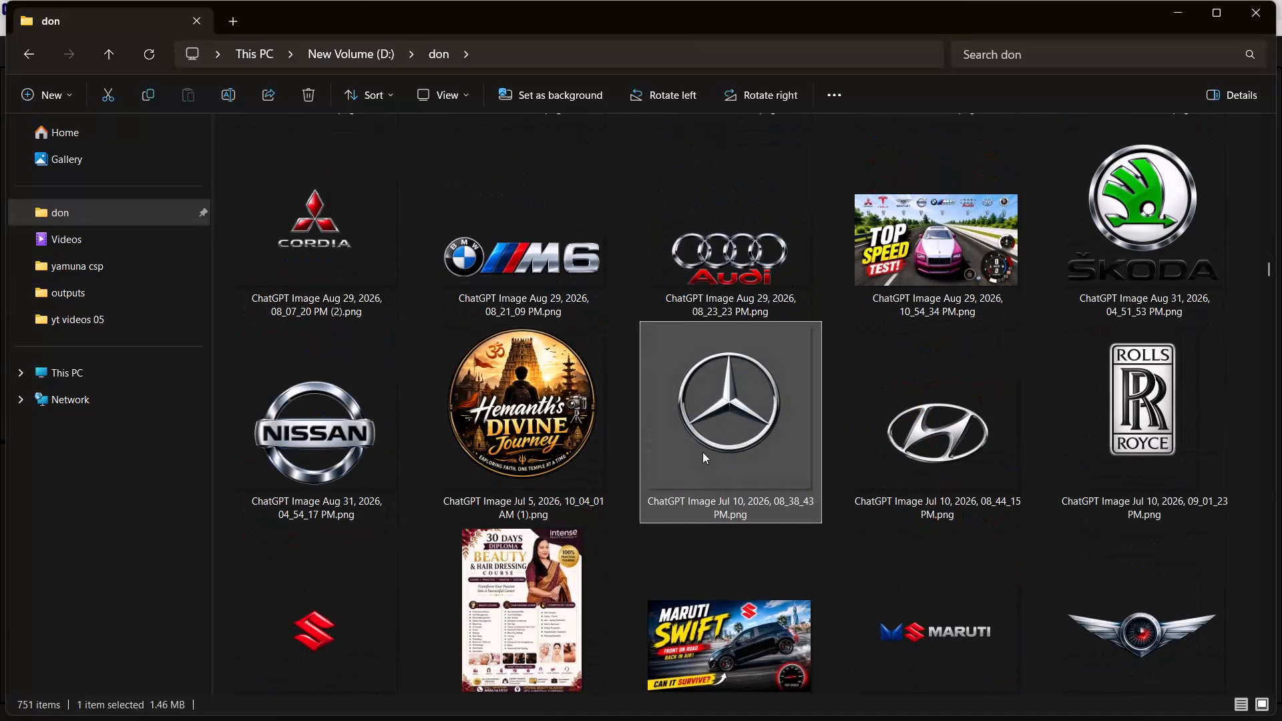
scroll(702, 452, "down", 3)
left_click(731, 260, "ctrl")
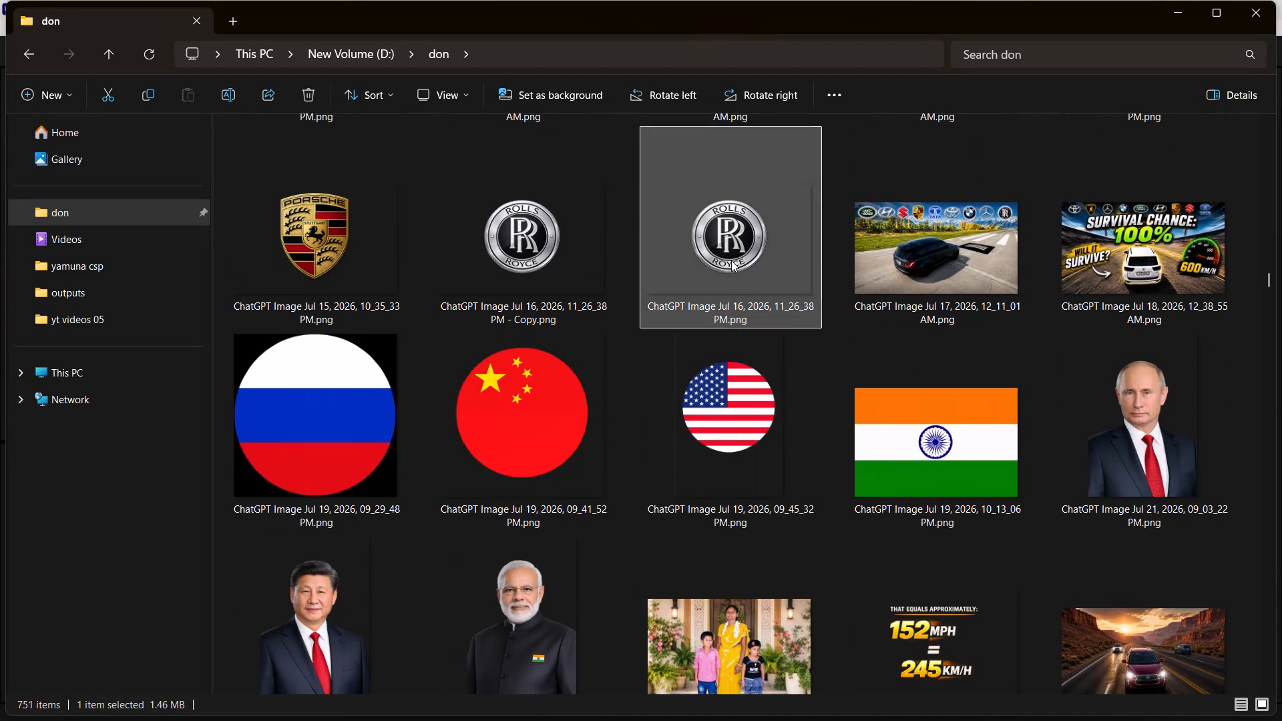
scroll(713, 460, "down", 5)
left_click(550, 479, "ctrl")
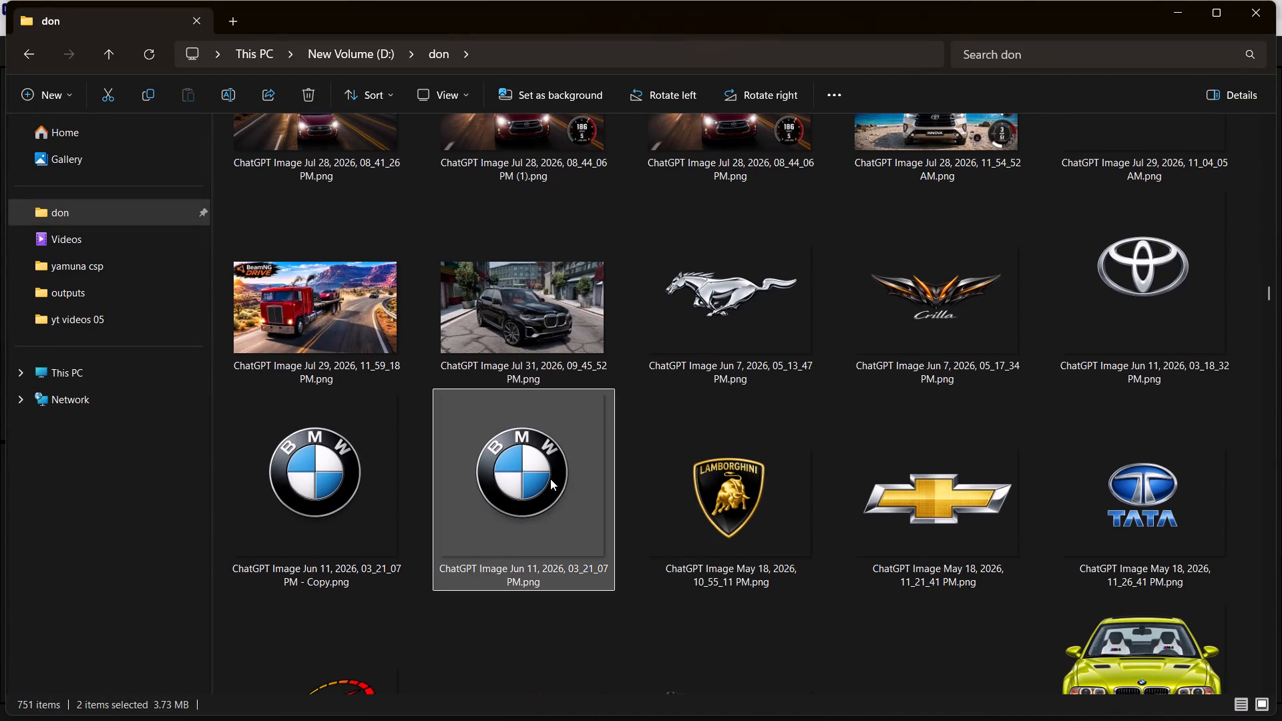
left_click_drag(521, 489, 796, 697)
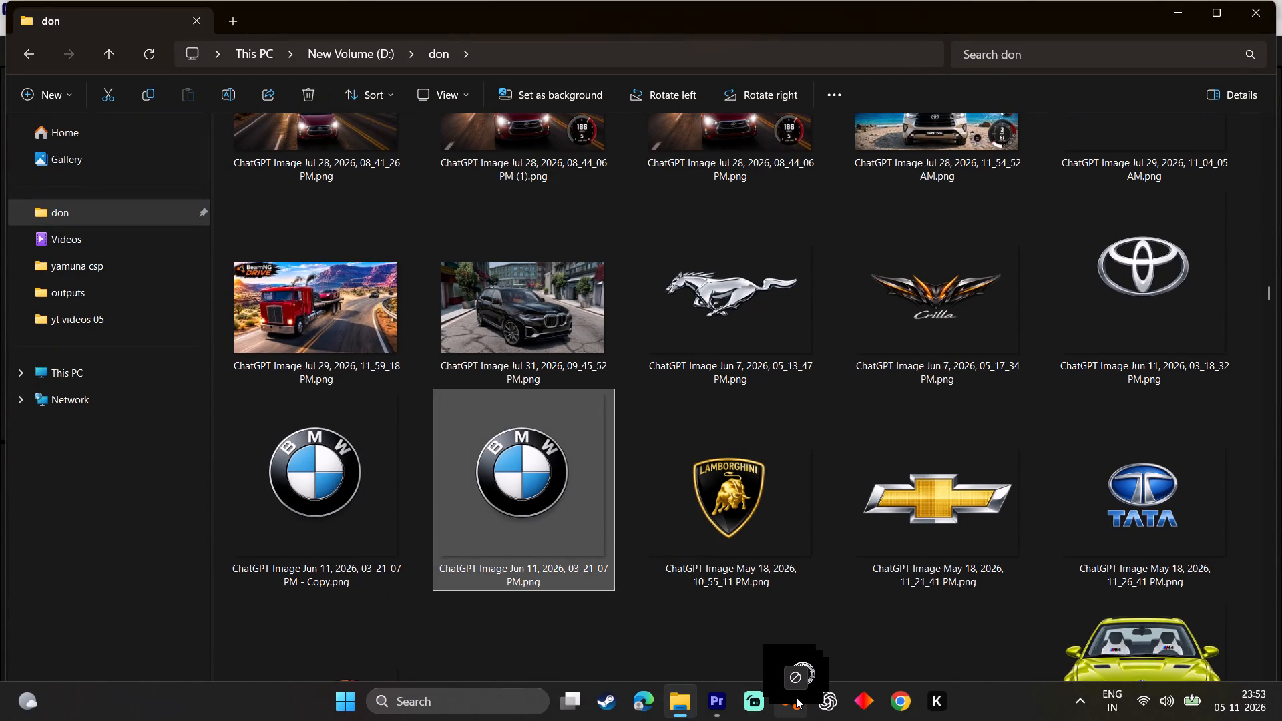
left_click_drag(796, 697, 256, 372)
left_click(272, 384)
scroll(227, 358, "down", 1)
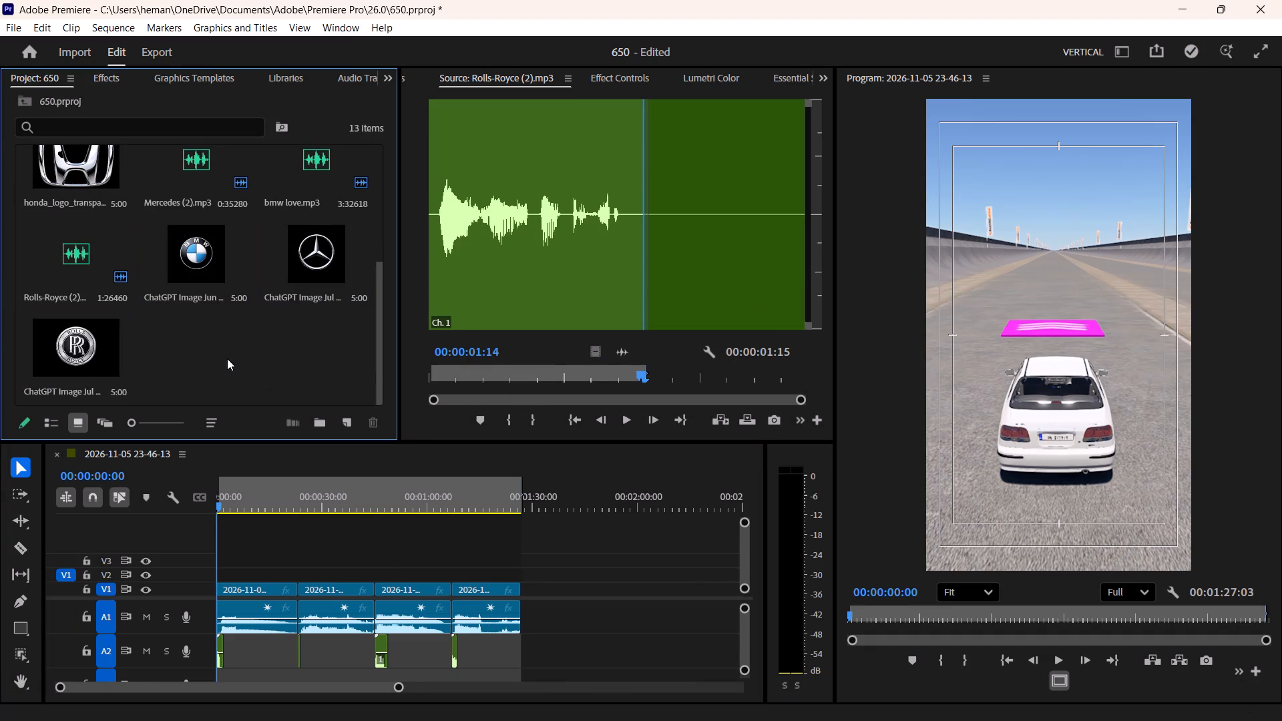
scroll(227, 358, "down", 1)
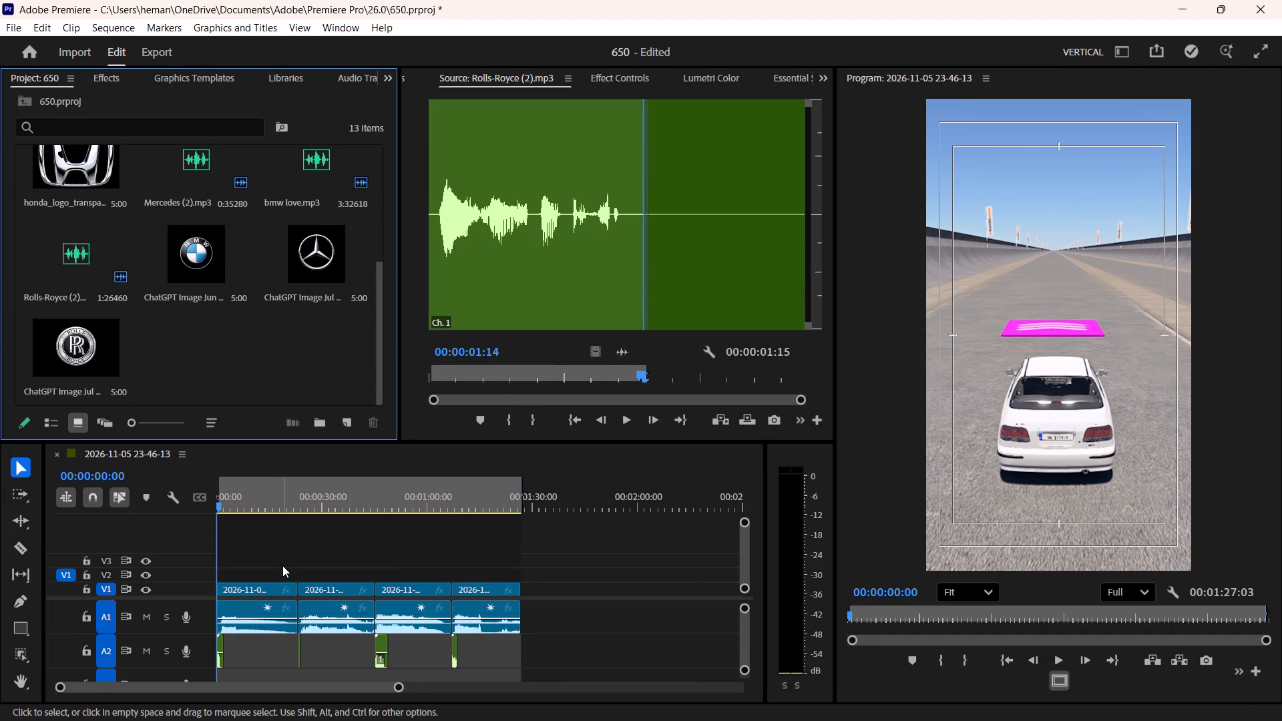
Place honda_logo_transparent.png on track V2 at the start of the sequence, above the first clip.
type("==")
key("equal")
left_click(274, 555)
left_click(305, 312)
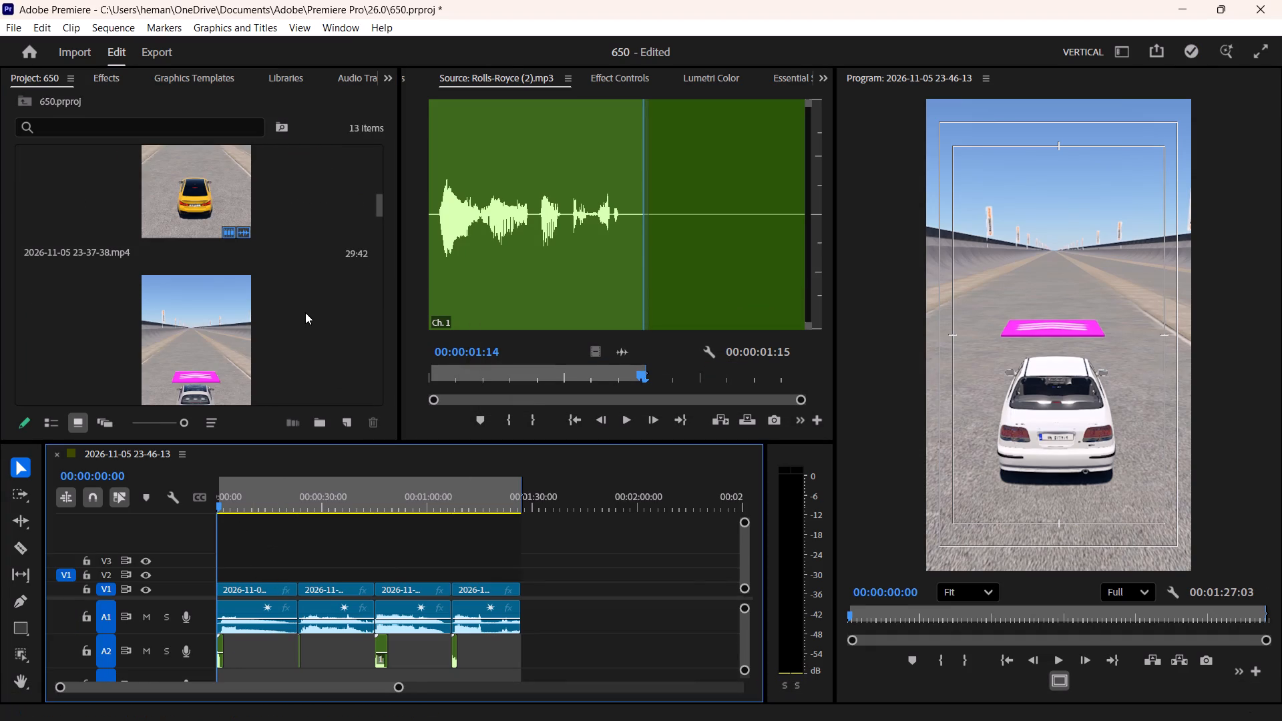
type("--")
left_click(276, 566)
key("equal")
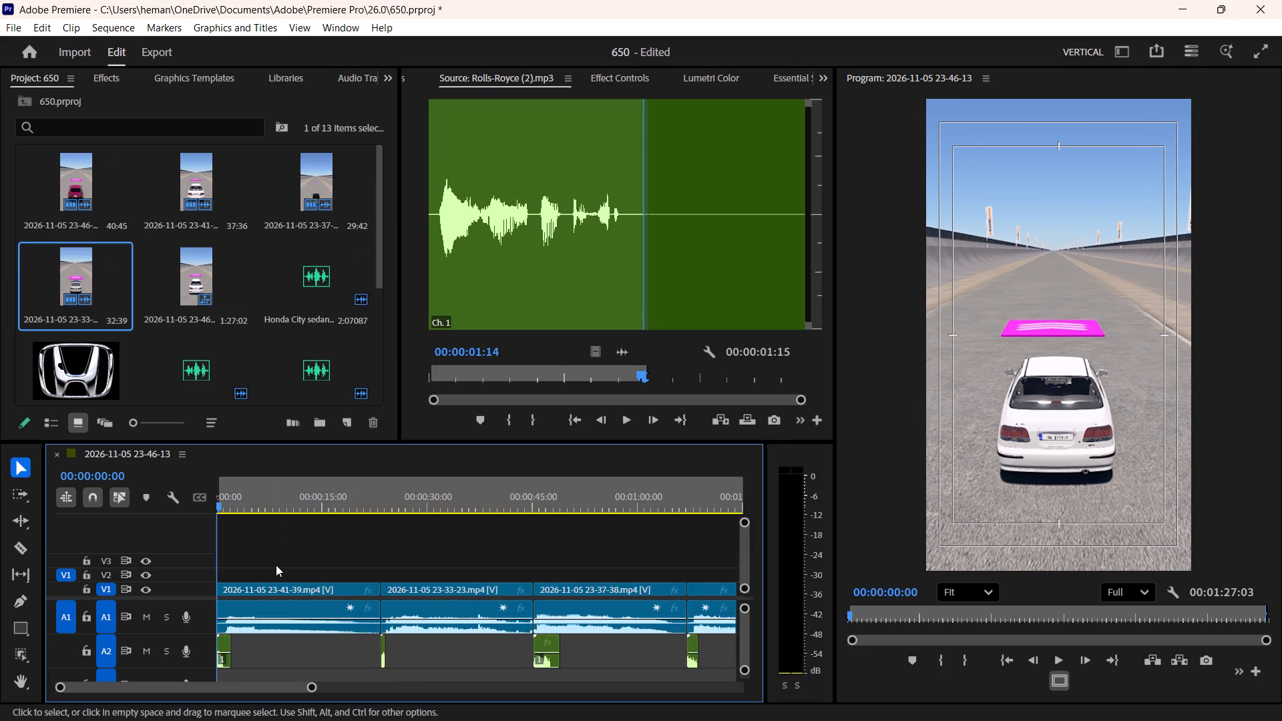
key("equal")
key("equal")
key("equal")
left_click_drag(82, 372, 224, 616)
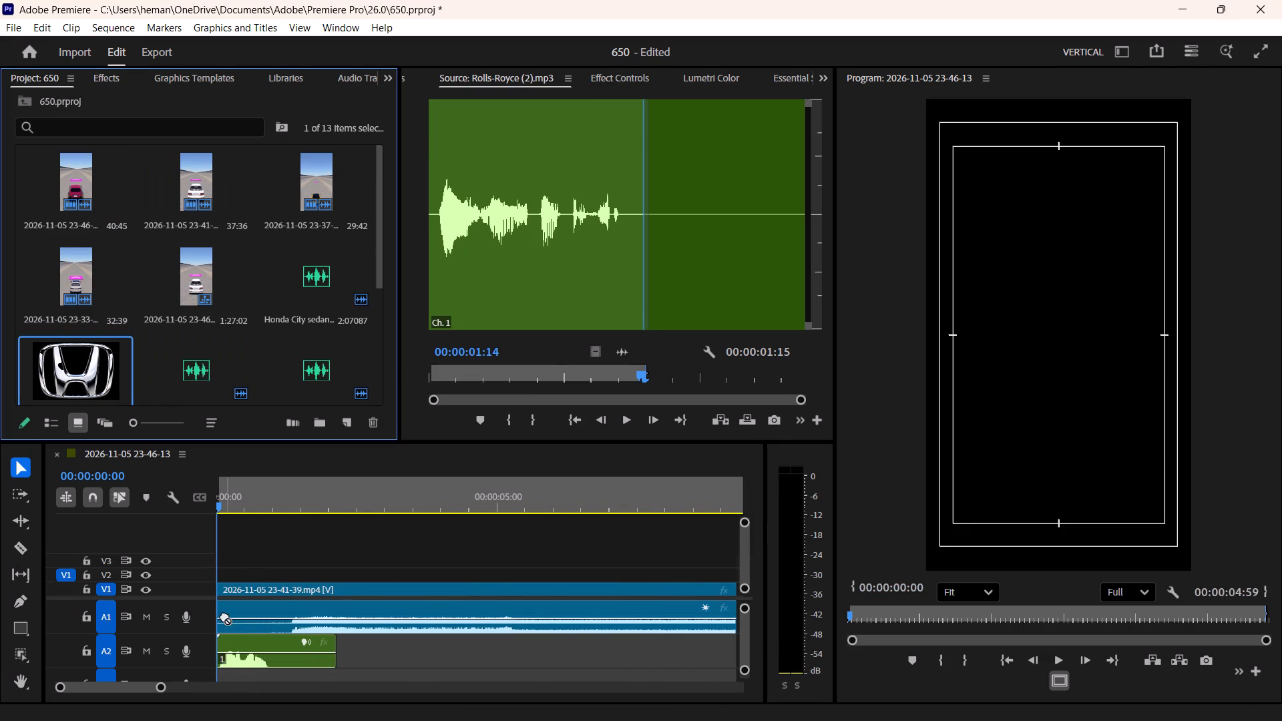
left_click_drag(224, 616, 213, 575)
Extend the Honda logo clip on V2 to the end of the last video clip.
key("minus")
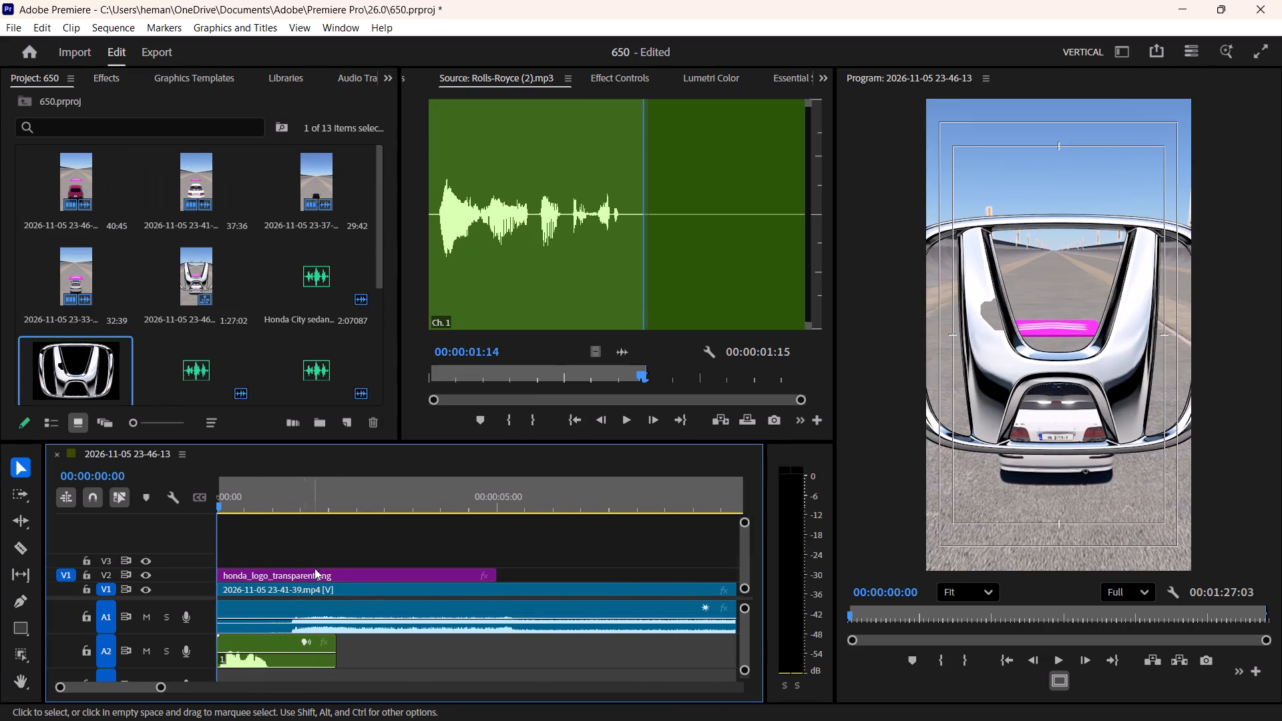
key("minus")
key("minus")
key("minus")
left_click_drag(246, 573, 419, 571)
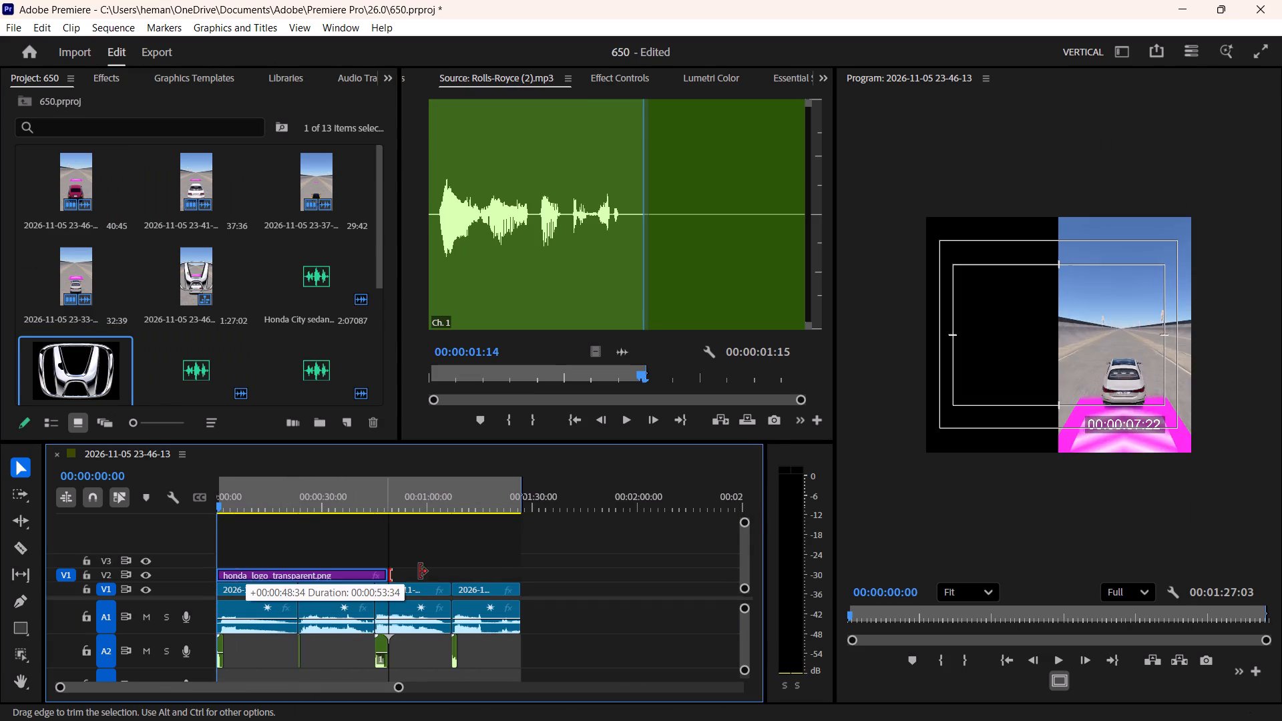
left_click_drag(419, 571, 532, 563)
Set the Honda logo's Scale to 20 and move it up to Position 540, 182.
left_click(472, 571)
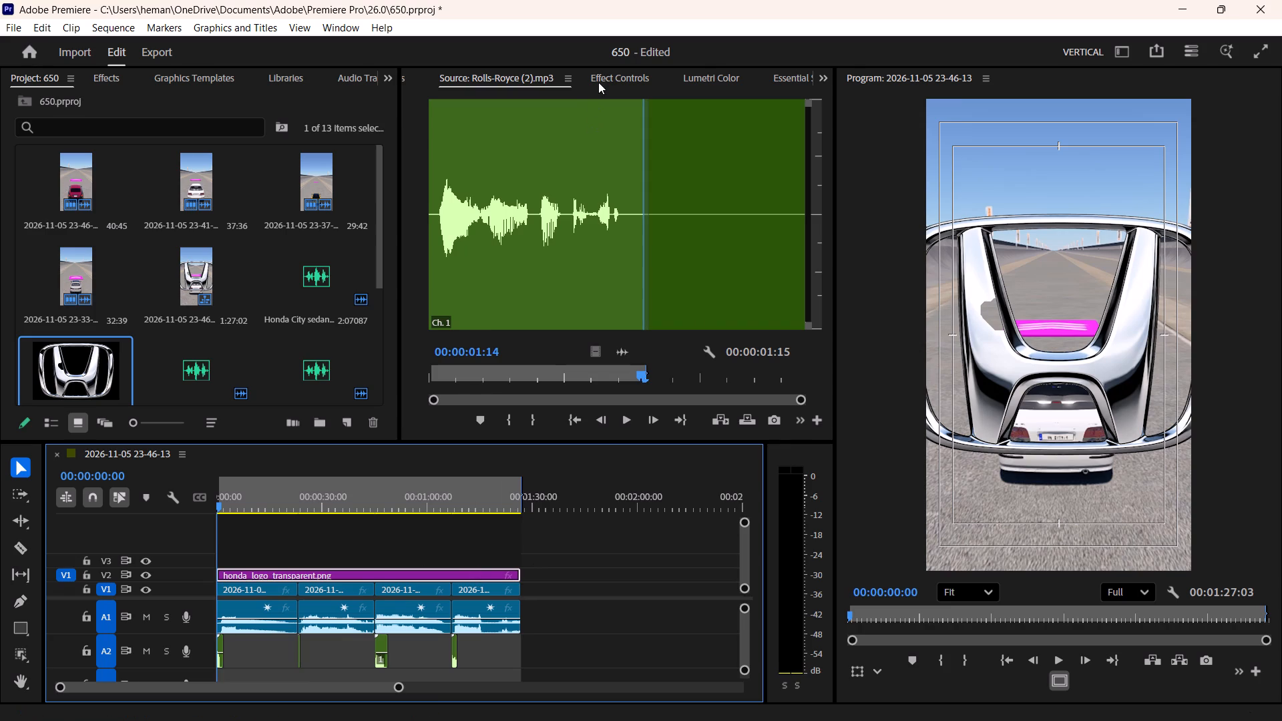
left_click(601, 74)
left_click(546, 202)
type("20")
key("Return")
left_click_drag(575, 183, 9, 253)
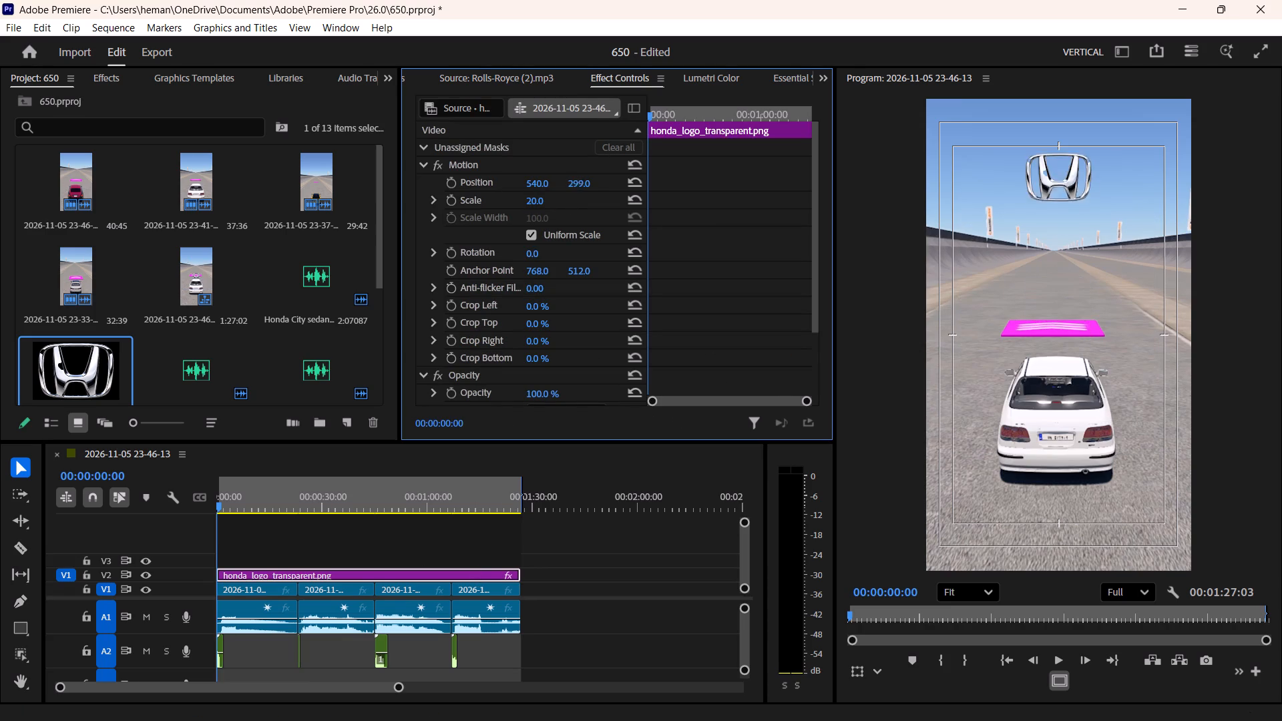
left_click_drag(9, 253, 501, 189)
Try a Scale of 25 on the Honda logo, and settle on a Scale of 15.
left_click(544, 202)
type("25")
left_click(549, 198)
left_click(549, 198)
type("115")
key("Return")
left_click(549, 198)
type("15")
key("Return")
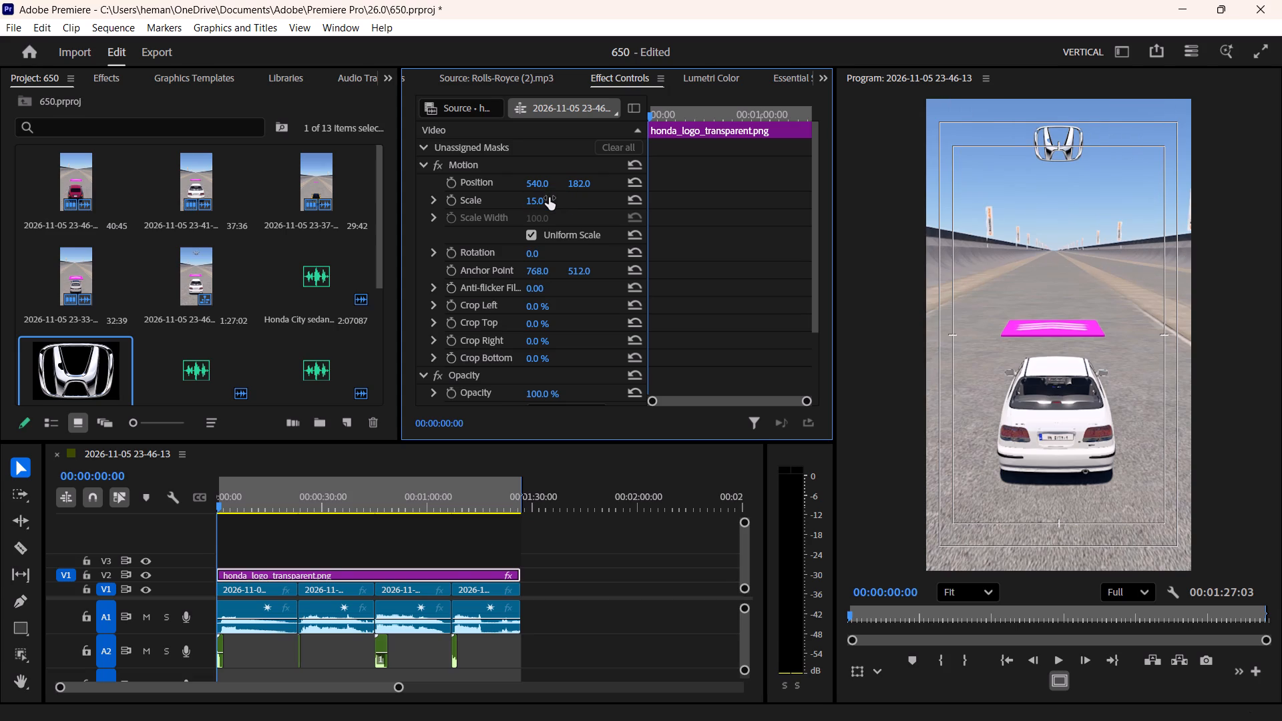
Set the Honda logo's Scale to 10 and move it to the frame's upper-left corner, about Position 145, 153.
left_click(552, 192)
left_click(552, 202)
type("10")
key("Return")
left_click_drag(579, 184, 555, 190)
left_click_drag(538, 182, 318, 213)
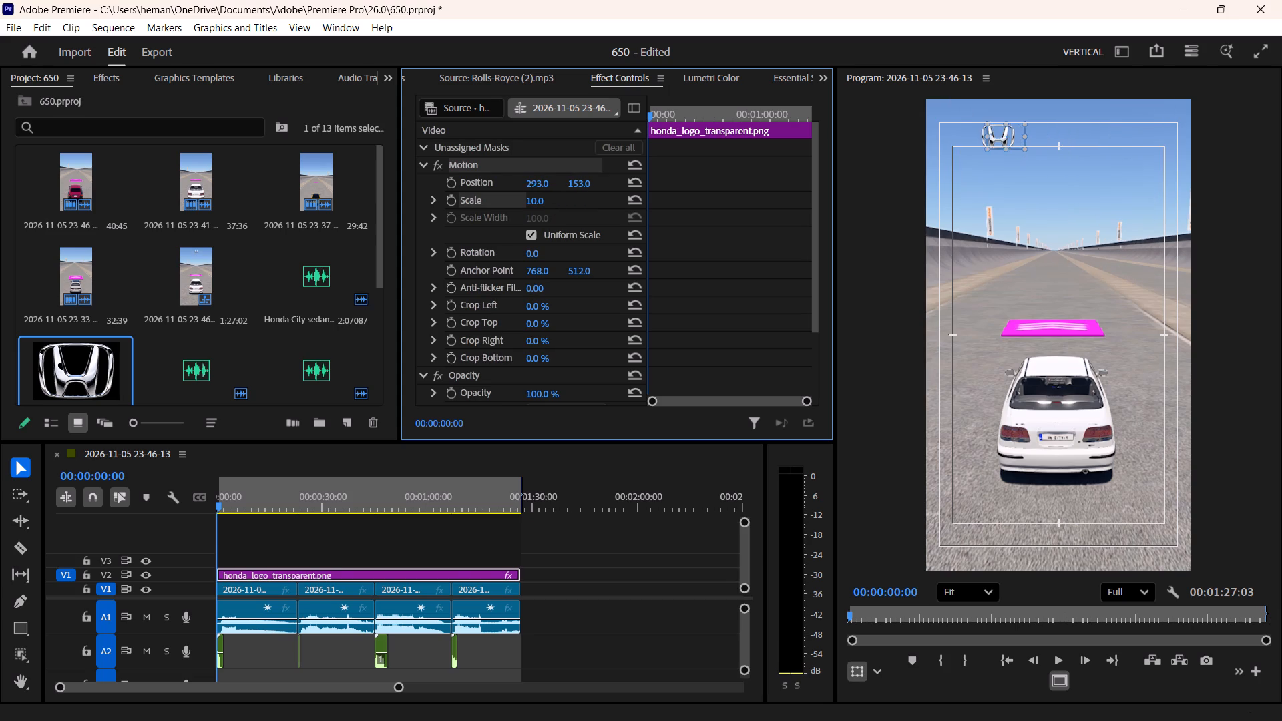
left_click_drag(318, 213, 209, 229)
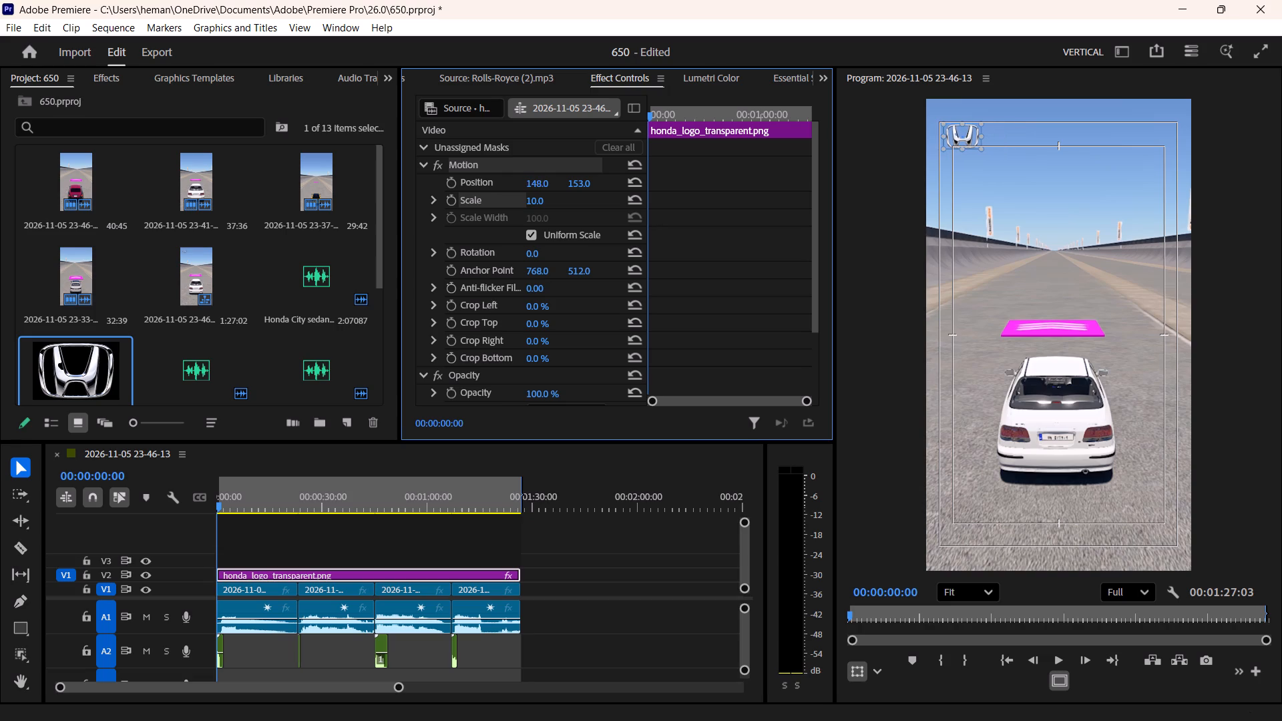
left_click_drag(209, 229, 205, 230)
left_click(345, 533)
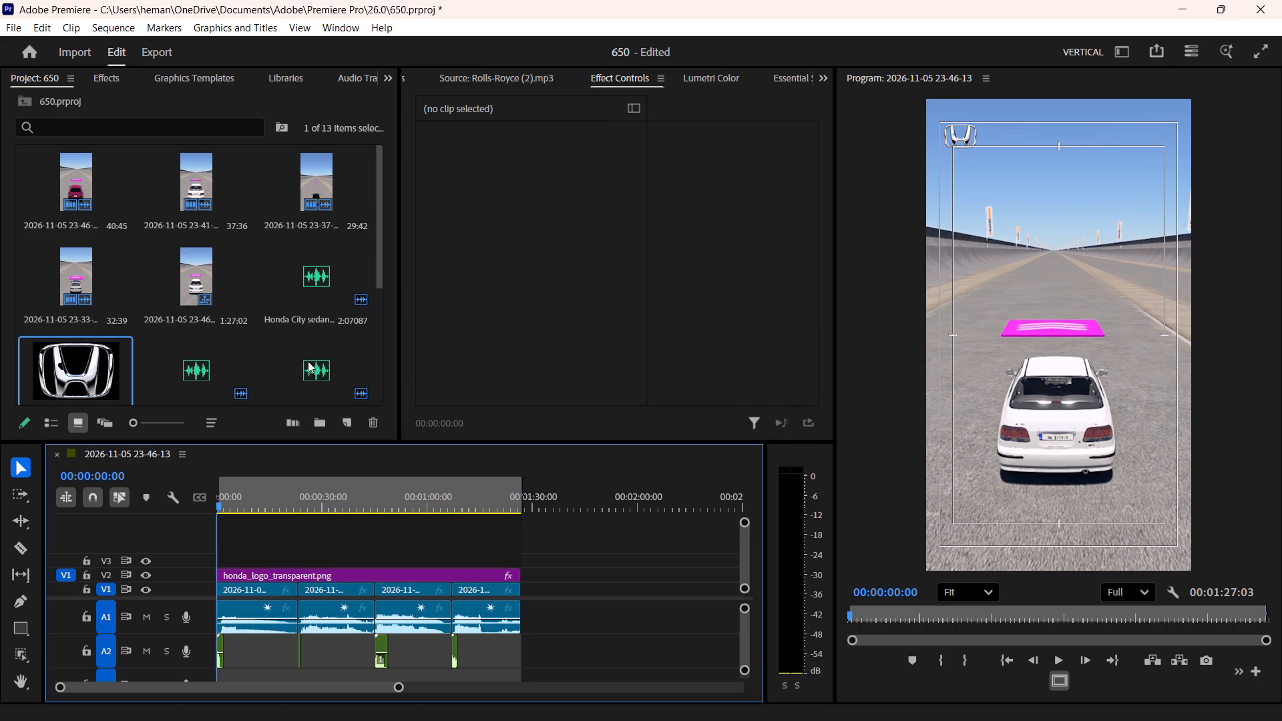
Place the Mercedes logo image on track V3 at the sequence start and extend it to the end of the last video clip.
scroll(264, 285, "down", 5)
left_click_drag(302, 258, 210, 555)
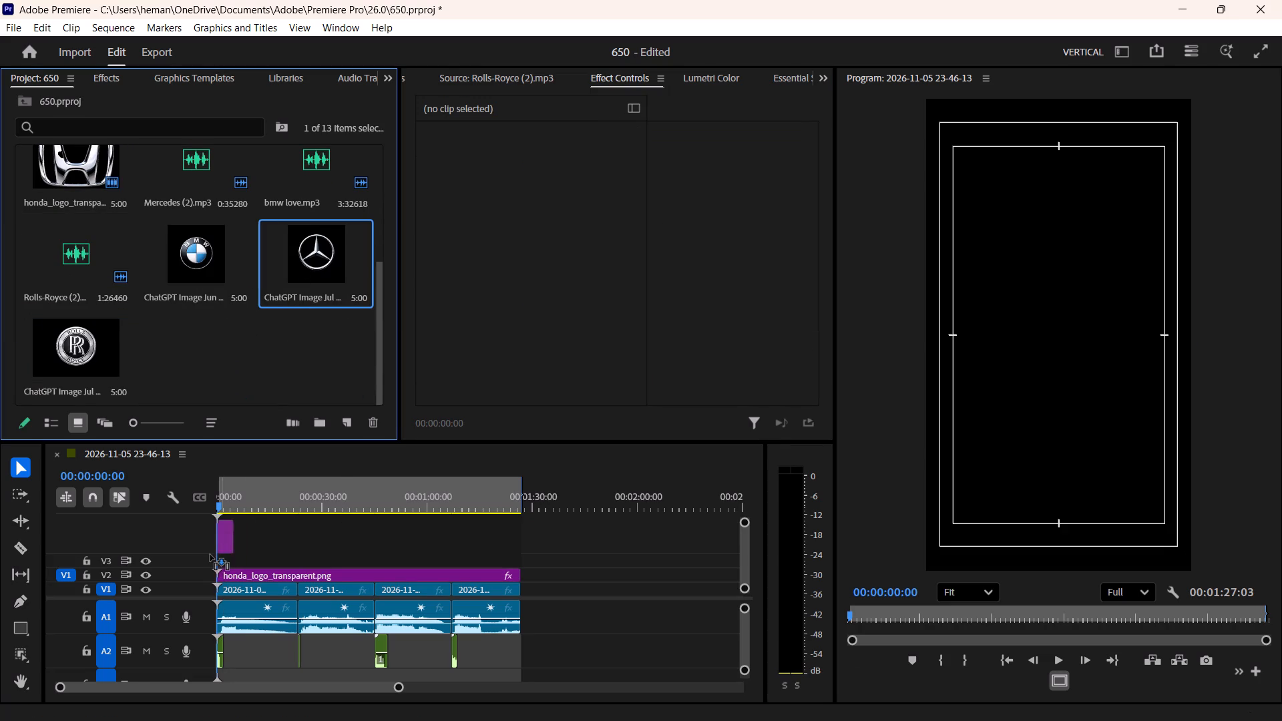
left_click_drag(210, 555, 204, 561)
left_click_drag(232, 559, 516, 547)
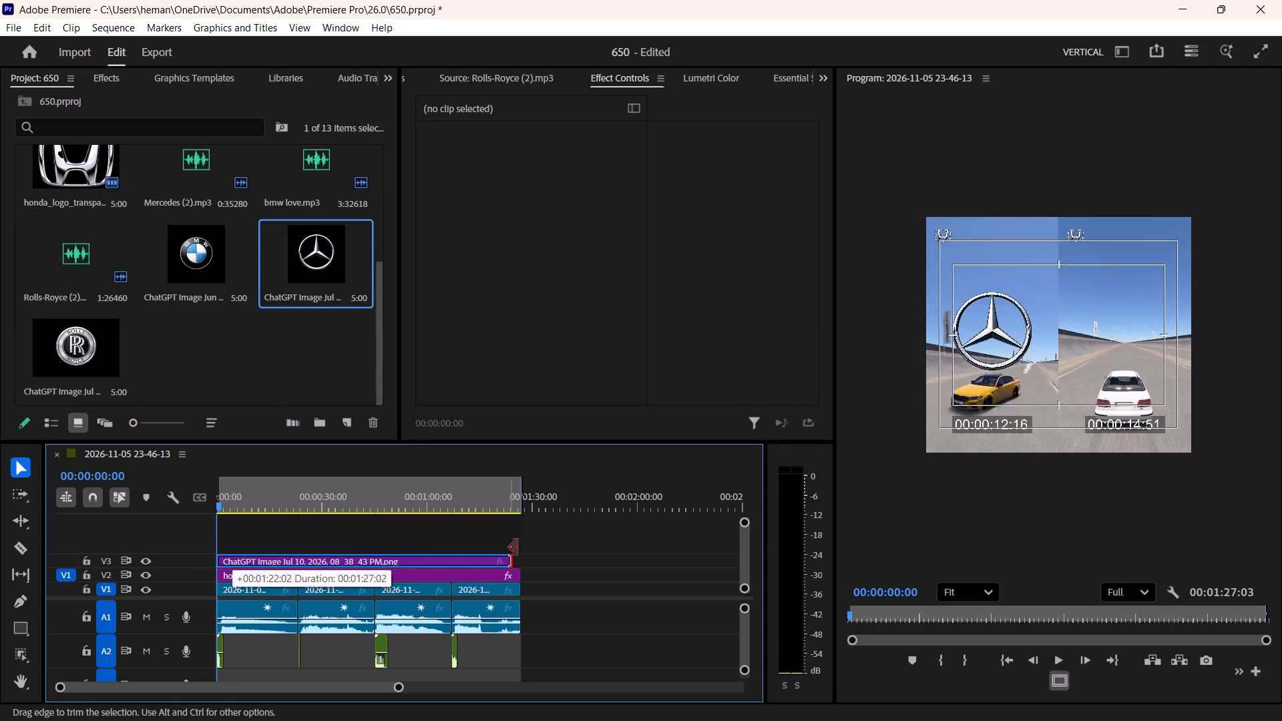
left_click_drag(516, 547, 523, 547)
Shrink the Mercedes logo on V3, trying Scale 15 and settling on 16, and move it up to Position 540, 152.
left_click(471, 569)
left_click(470, 565)
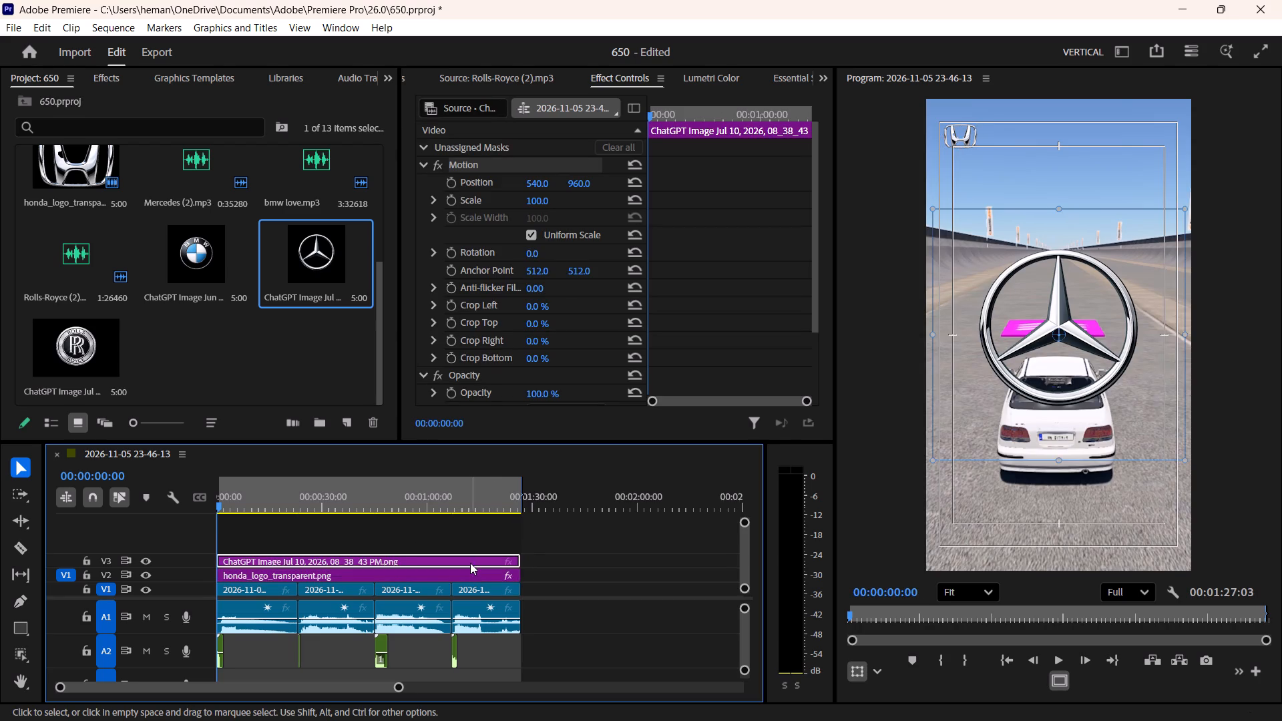
left_click(538, 194)
left_click(538, 198)
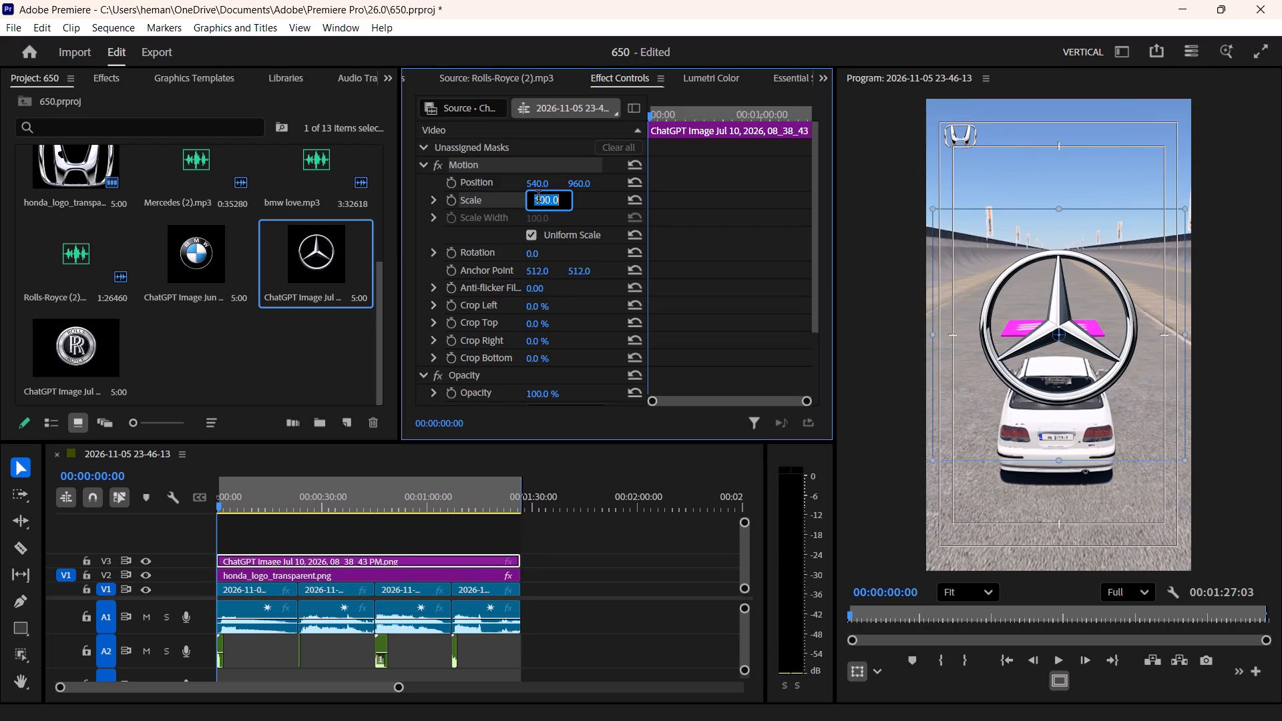
type("15")
key("Return")
left_click_drag(592, 184, 594, 184)
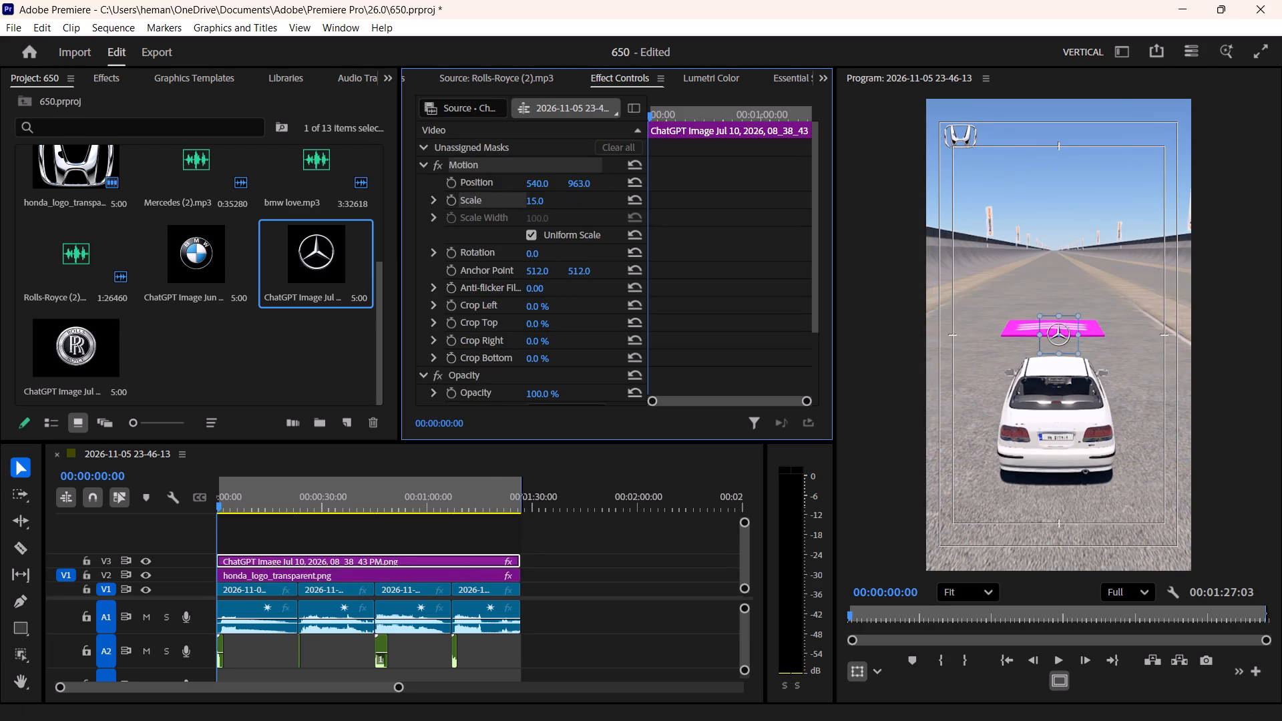
left_click_drag(594, 184, 508, 194)
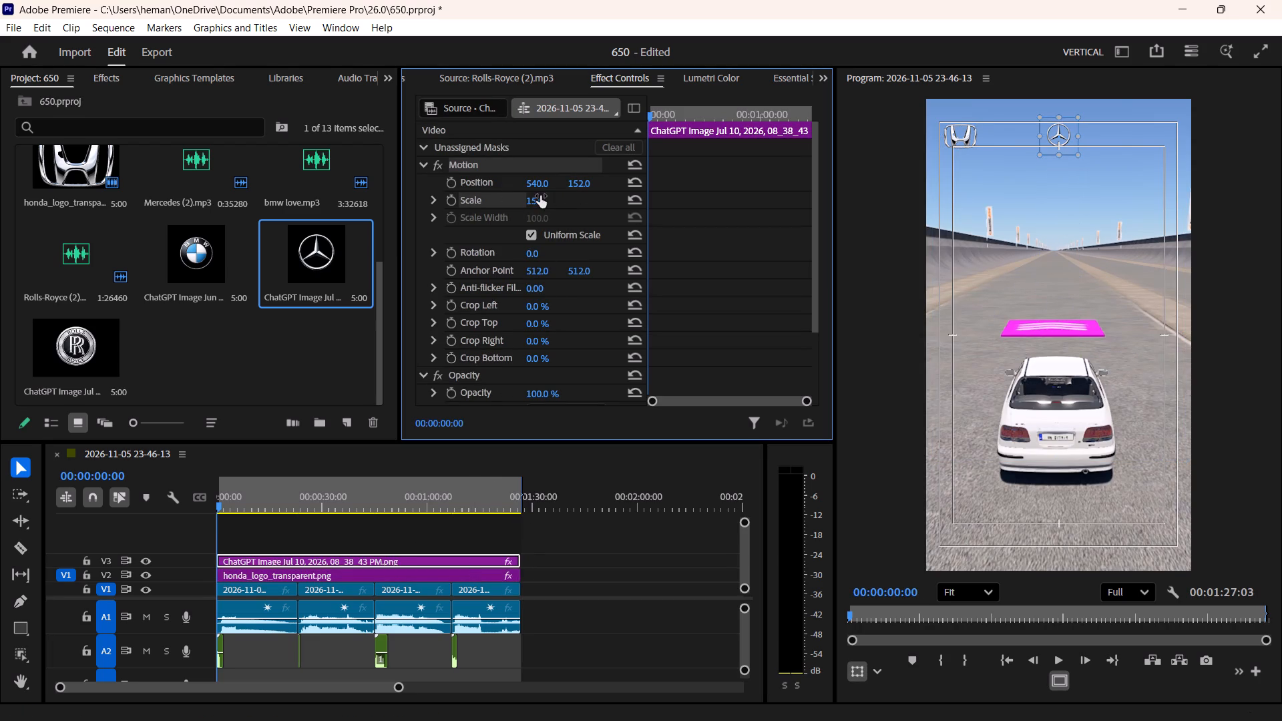
left_click(540, 196)
type("16")
key("Return")
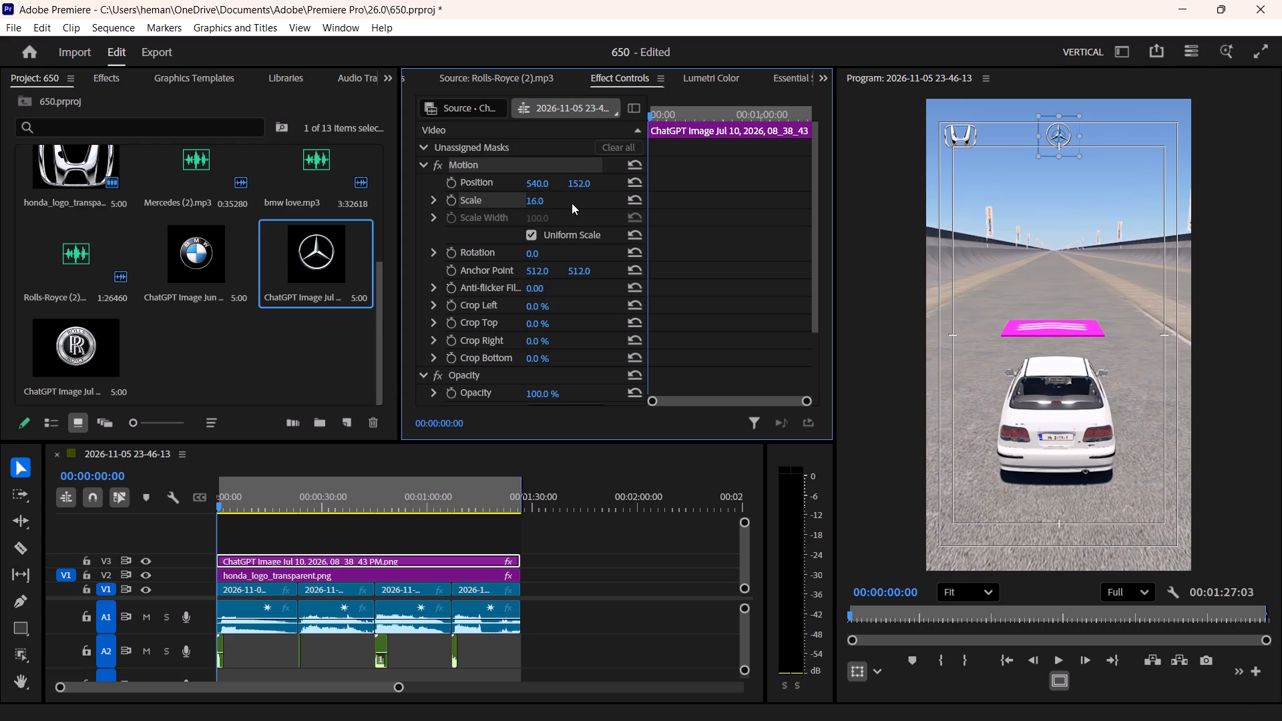
Move the Mercedes logo over the Honda logo to compare their sizes, and set its Scale to 17.
left_click_drag(535, 181, 312, 202)
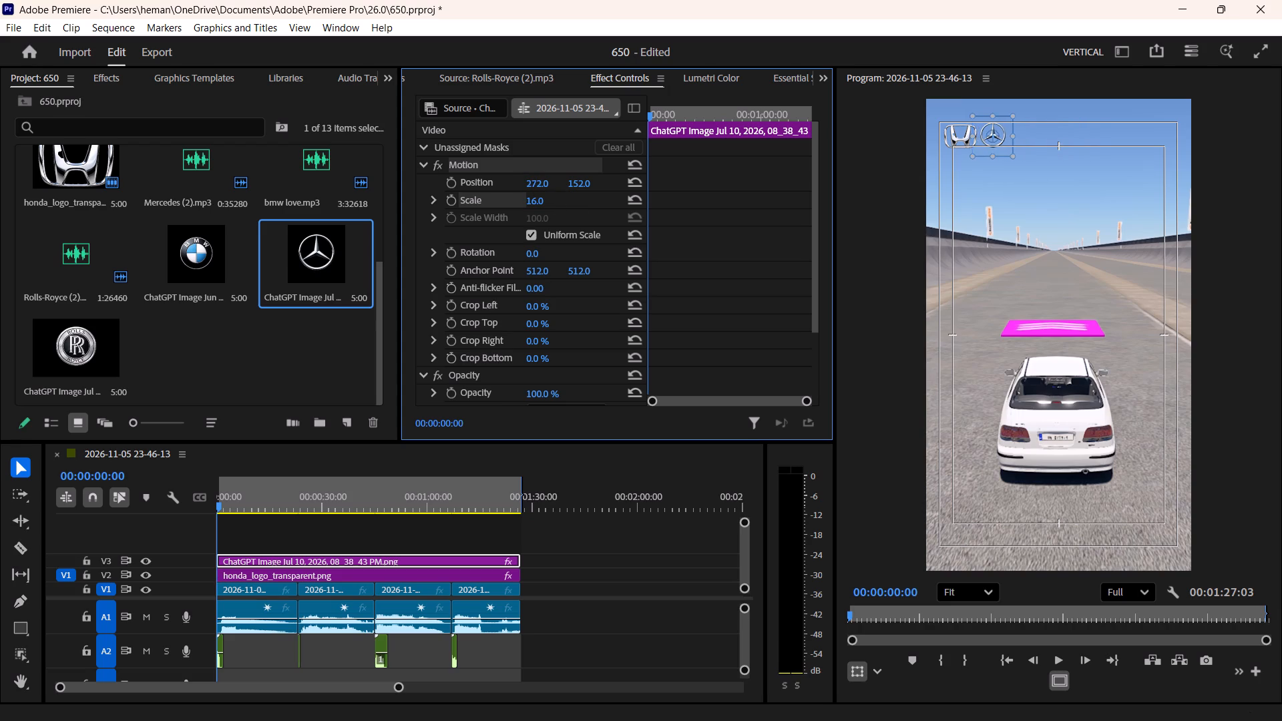
left_click_drag(312, 202, 206, 213)
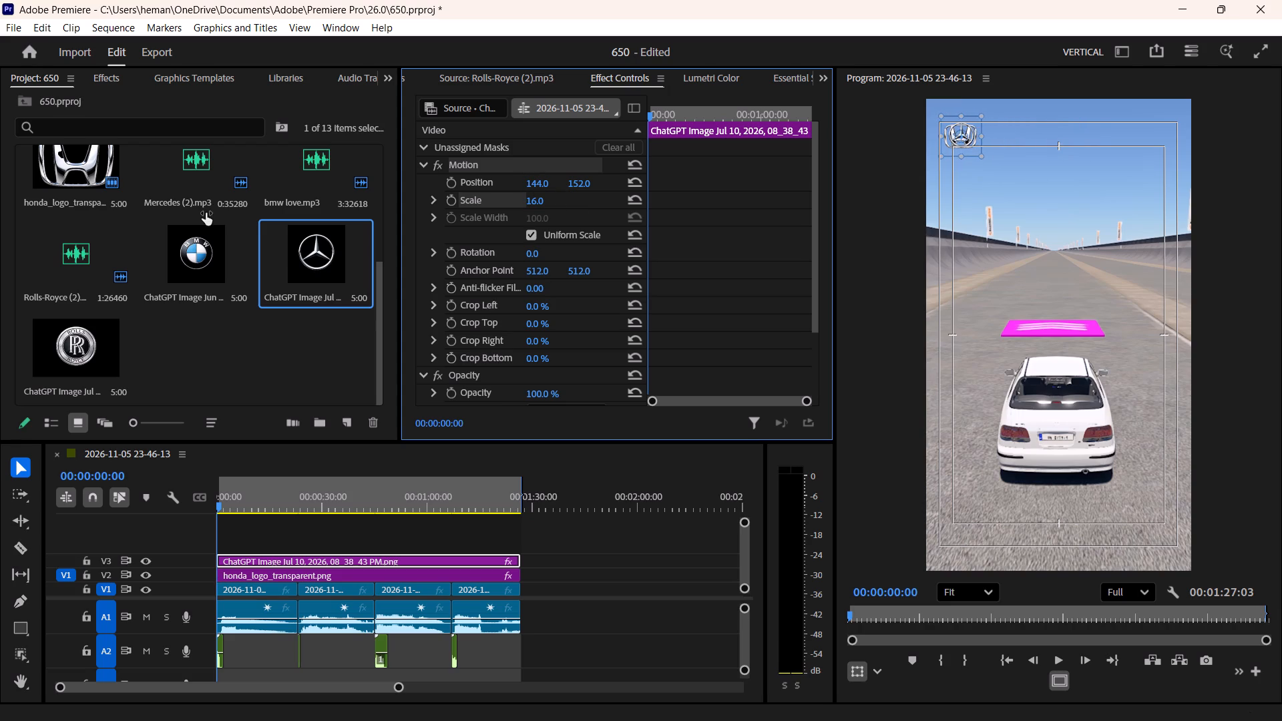
left_click(540, 192)
left_click(538, 198)
type("17")
key("Return")
Move the Mercedes logo horizontally to the right of the Honda logo, at Position 395, 152.
left_click_drag(544, 186, 624, 184)
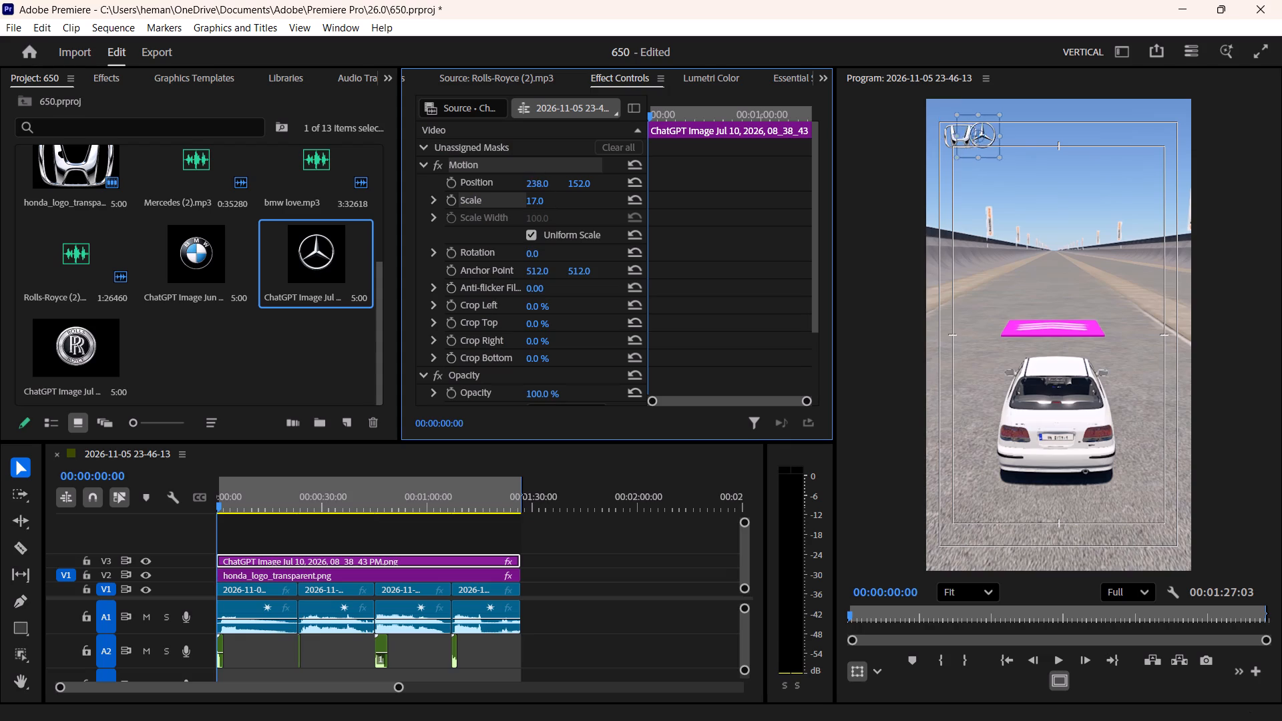
left_click_drag(624, 184, 769, 182)
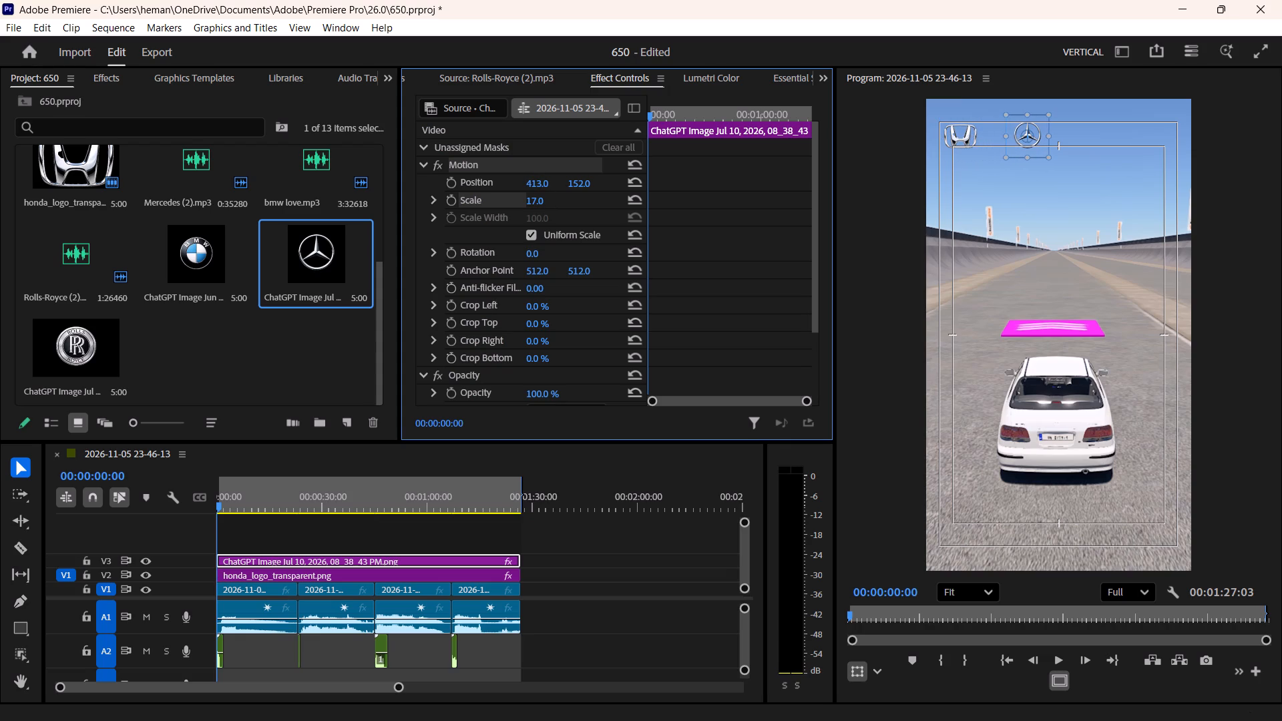
left_click_drag(769, 182, 753, 185)
left_click(413, 519)
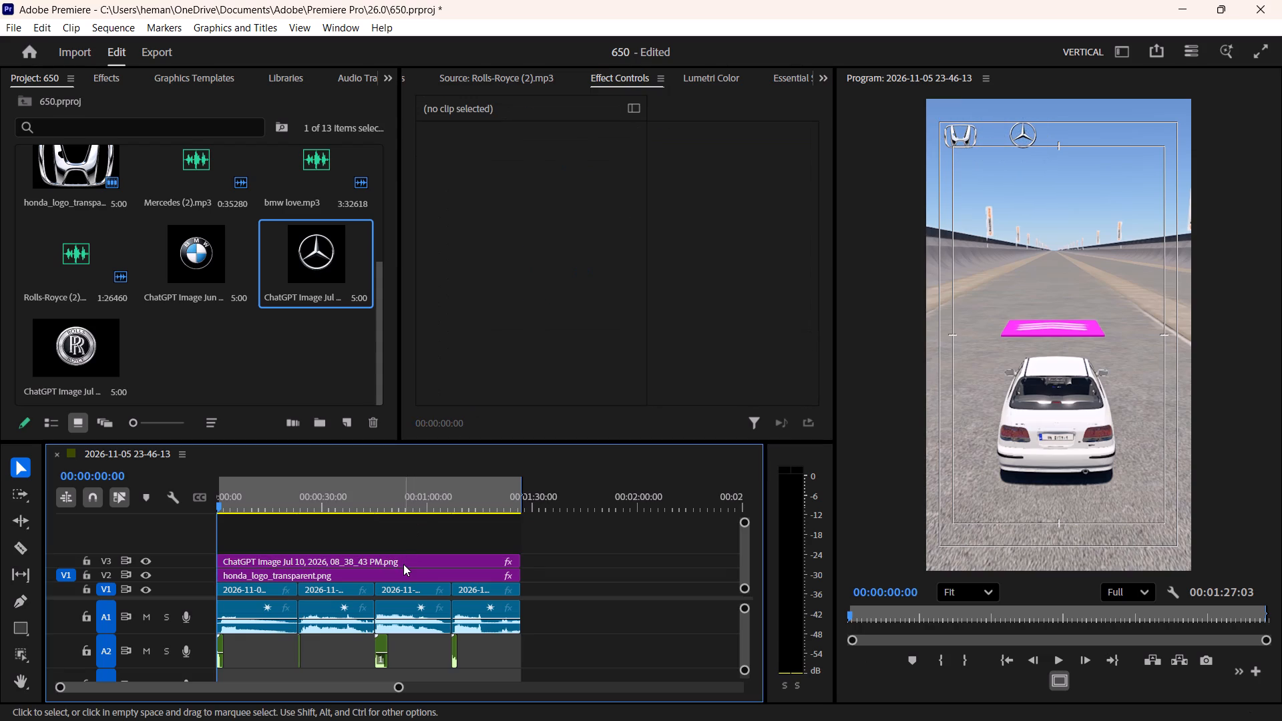
Duplicate the Mercedes logo clip from V3 onto a new track V4 directly above it.
left_click_drag(403, 564, 404, 551)
left_click(404, 551)
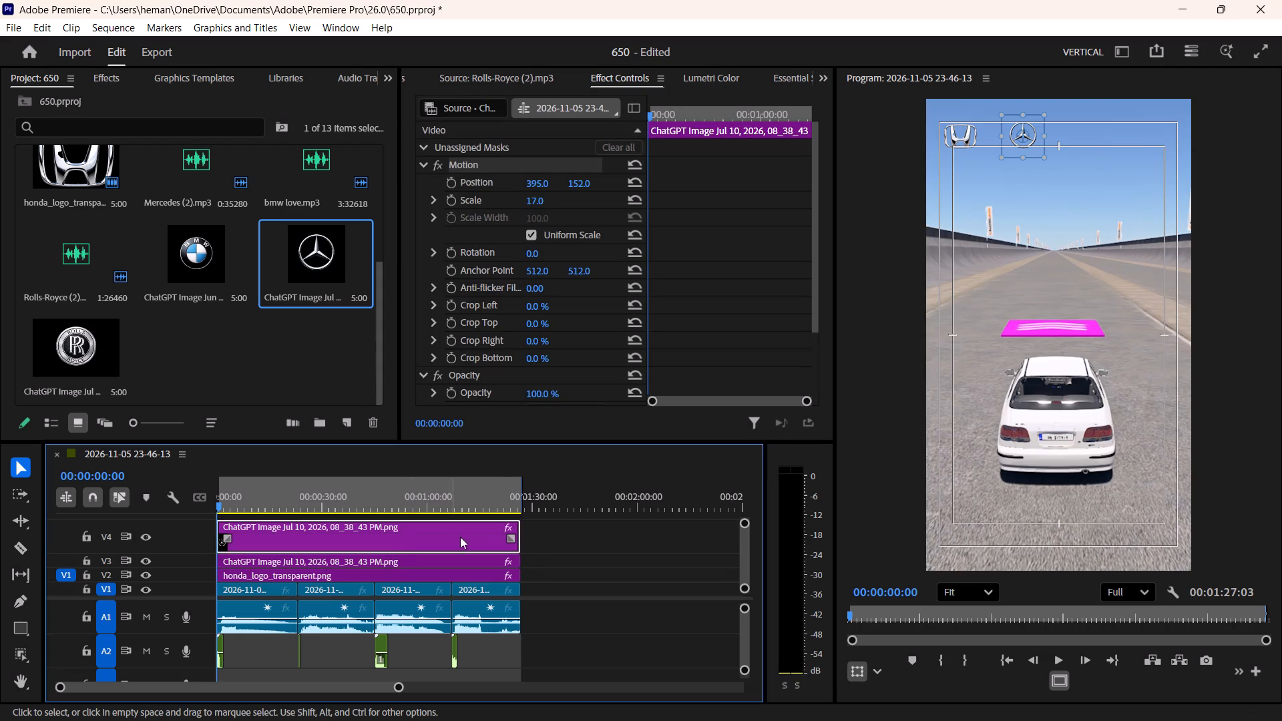
left_click_drag(746, 526, 748, 401)
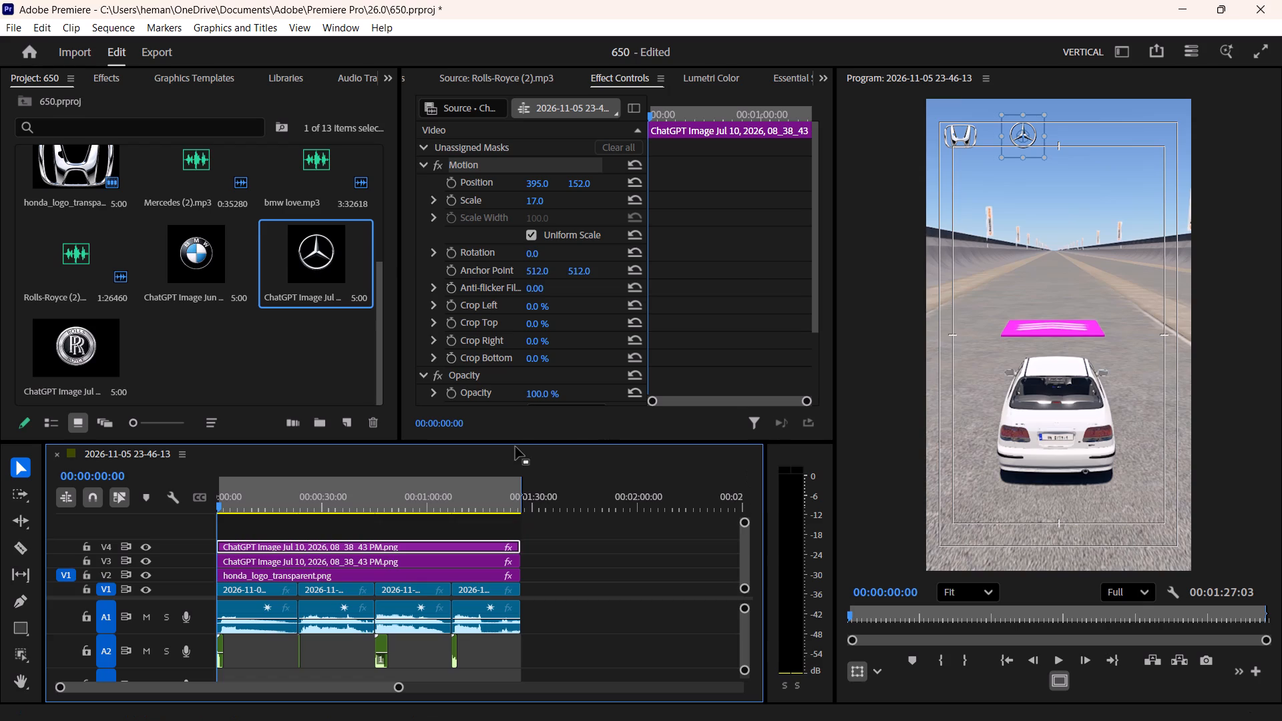
Load the BMW logo image into the Source Monitor and replace the duplicated clip on V4 with it.
left_click(238, 369)
left_click(474, 75)
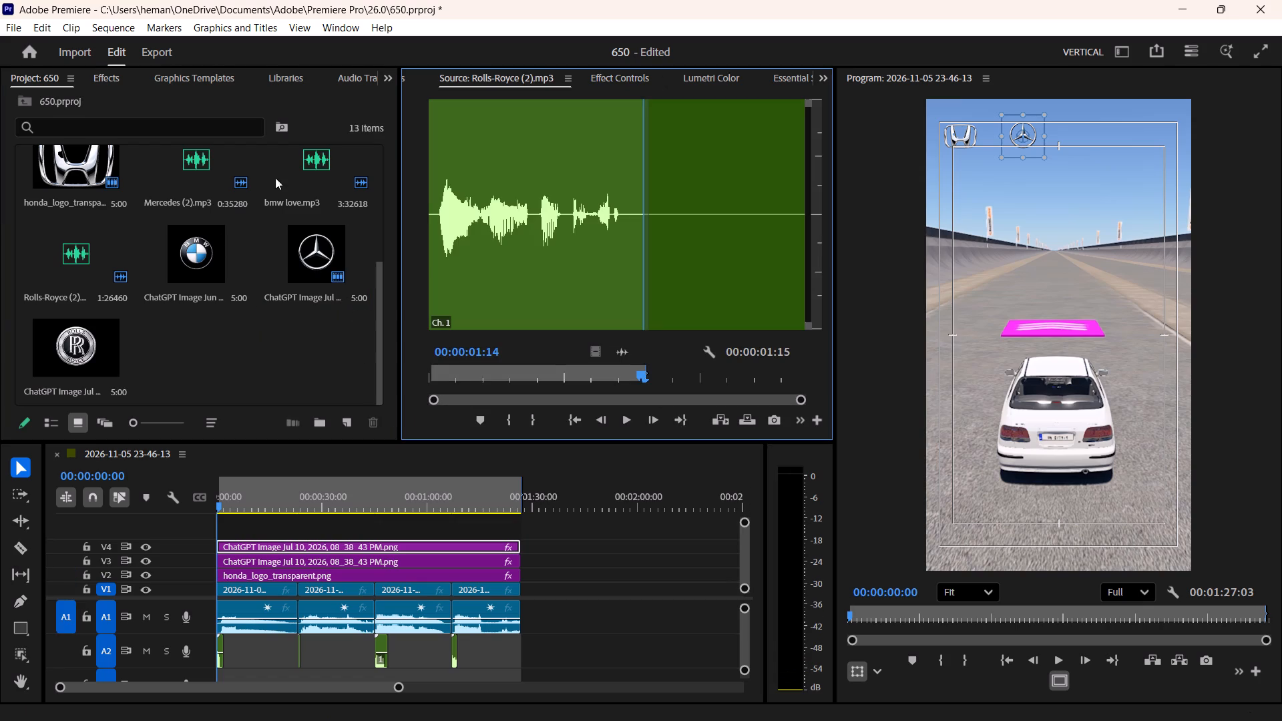
left_click_drag(211, 268, 620, 228)
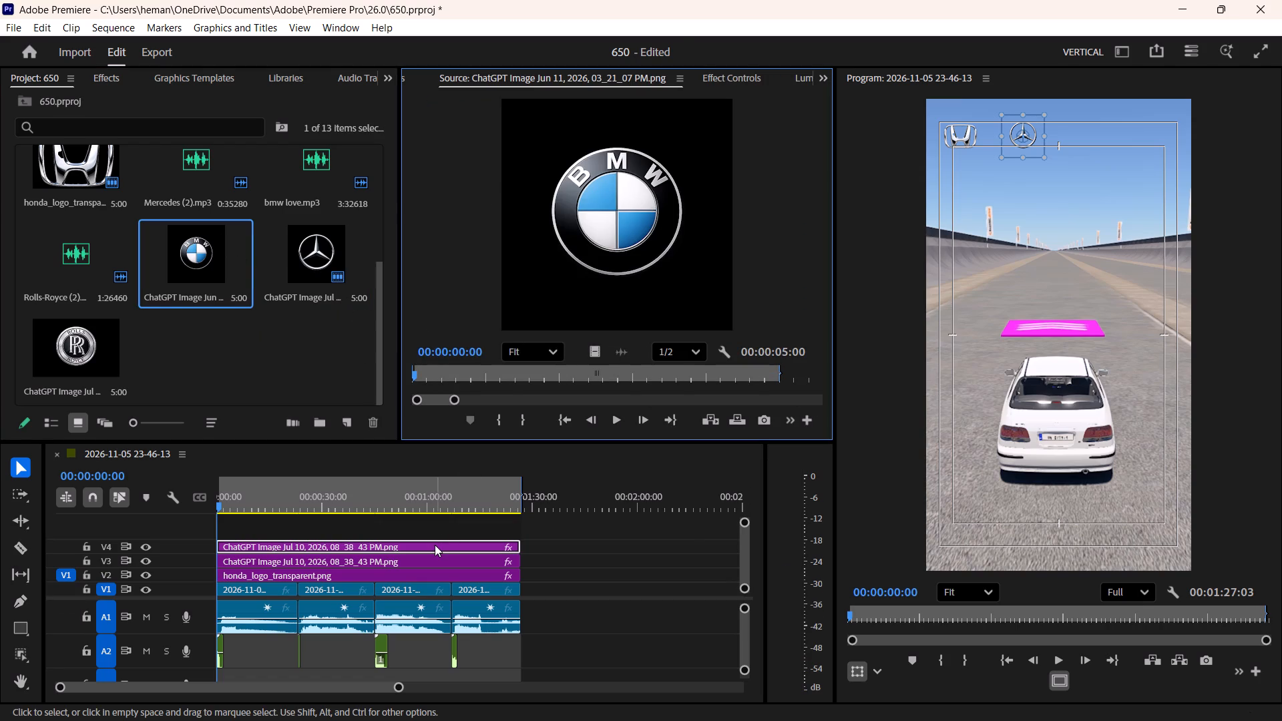
right_click(435, 545)
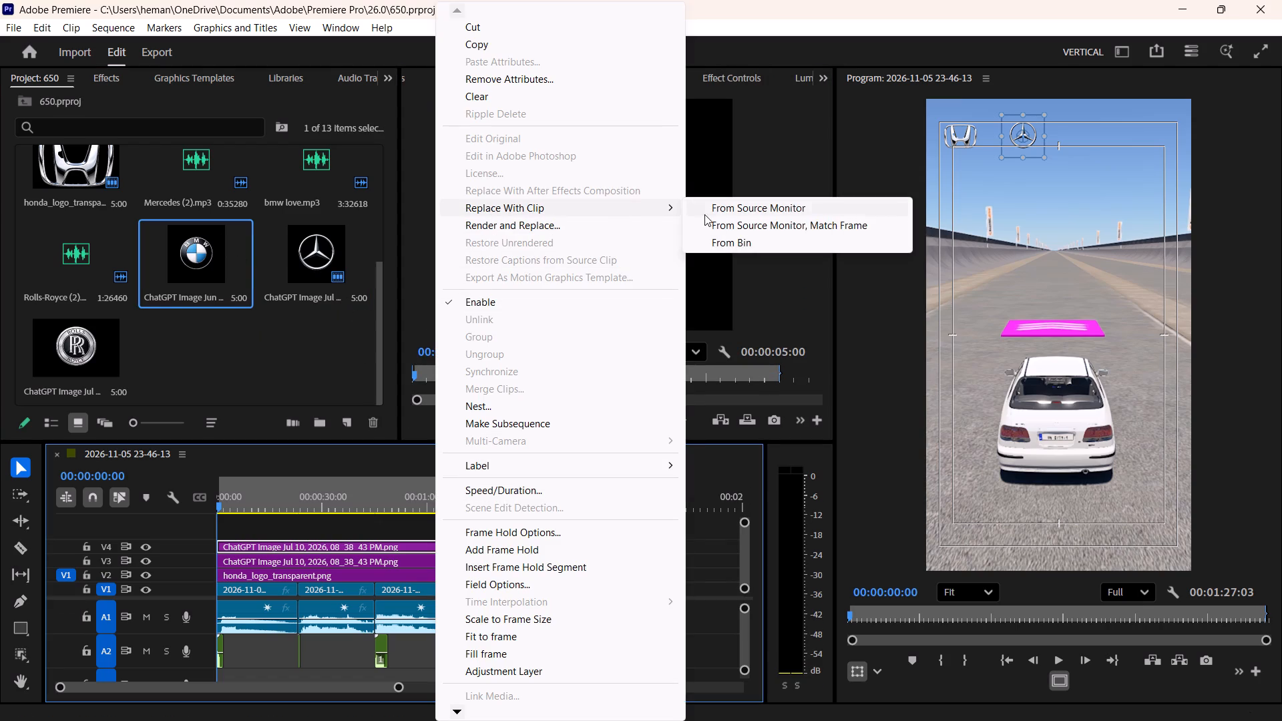
left_click(736, 211)
Set the BMW logo's Scale to 20 and move it right of the Mercedes logo to Position 688, 152.
left_click(714, 74)
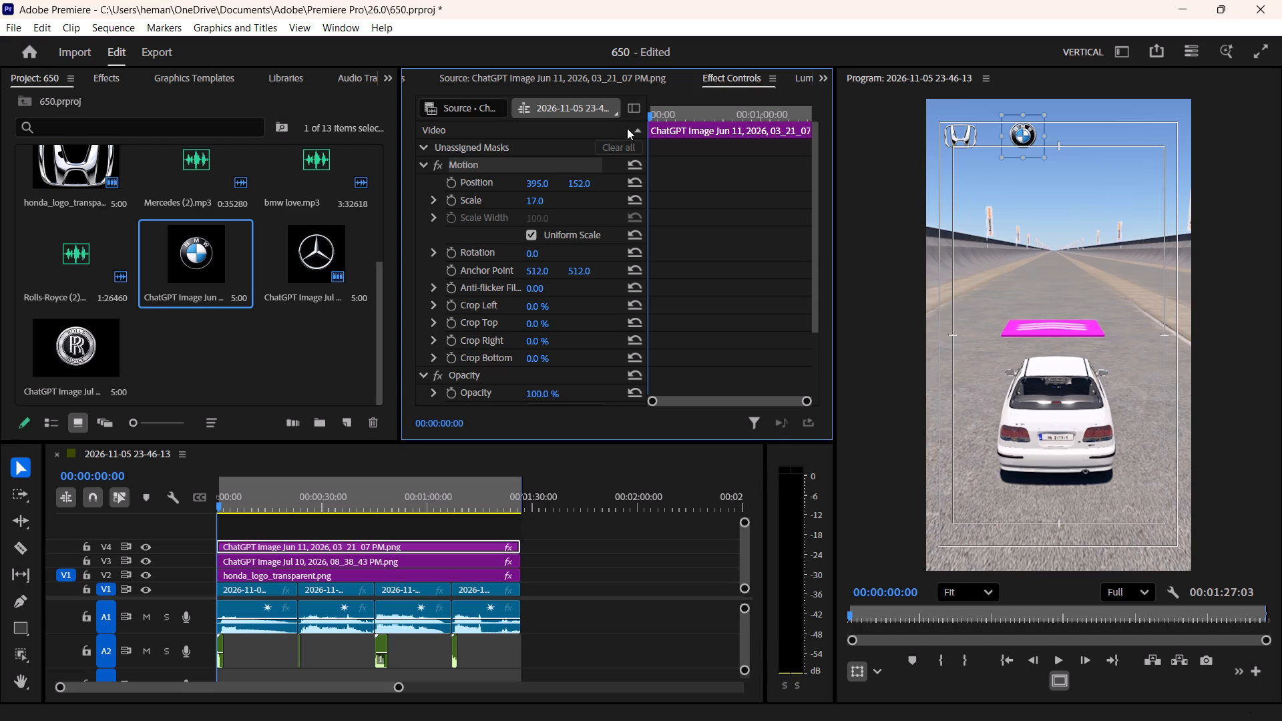
left_click(543, 205)
type("20")
key("Return")
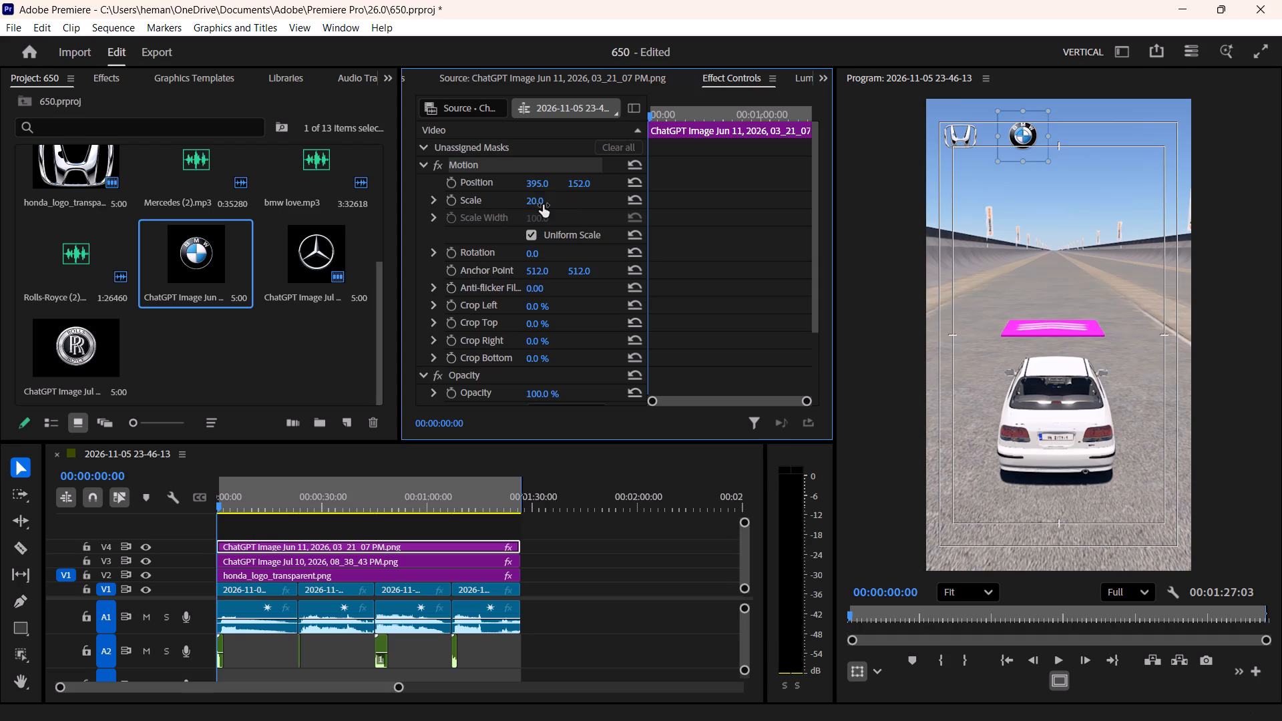
left_click_drag(530, 180, 720, 176)
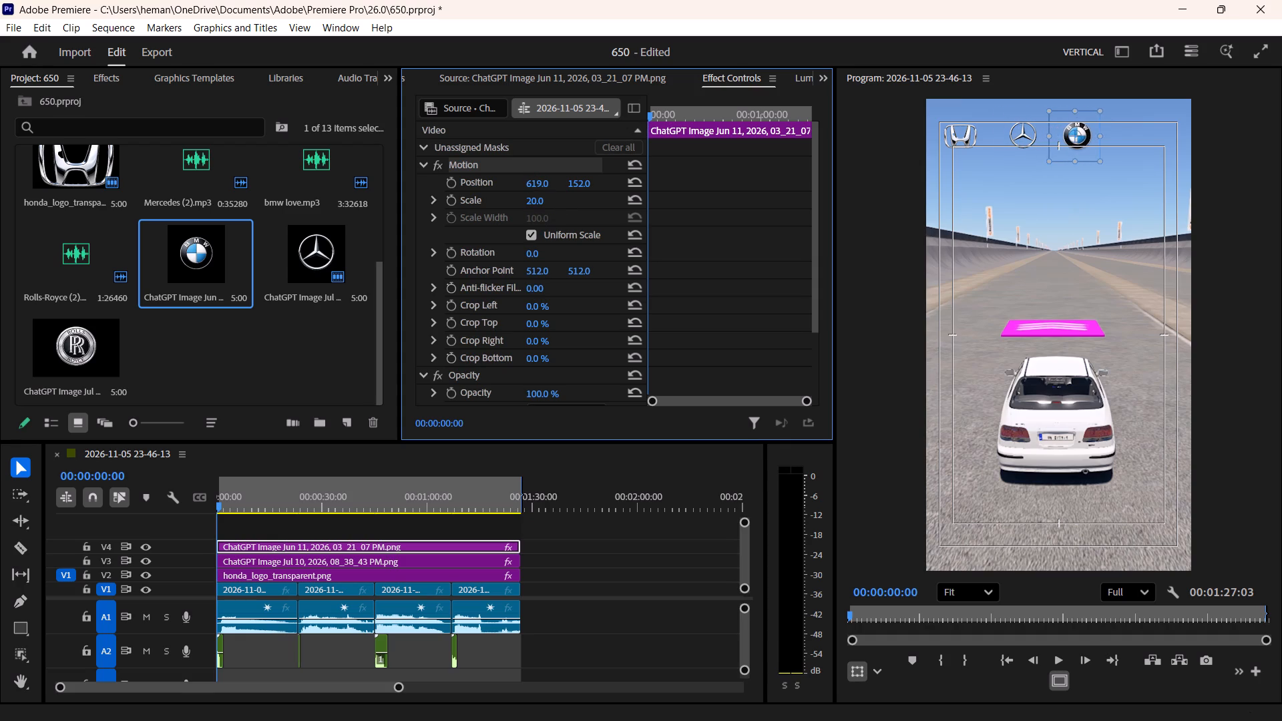
left_click_drag(720, 176, 775, 174)
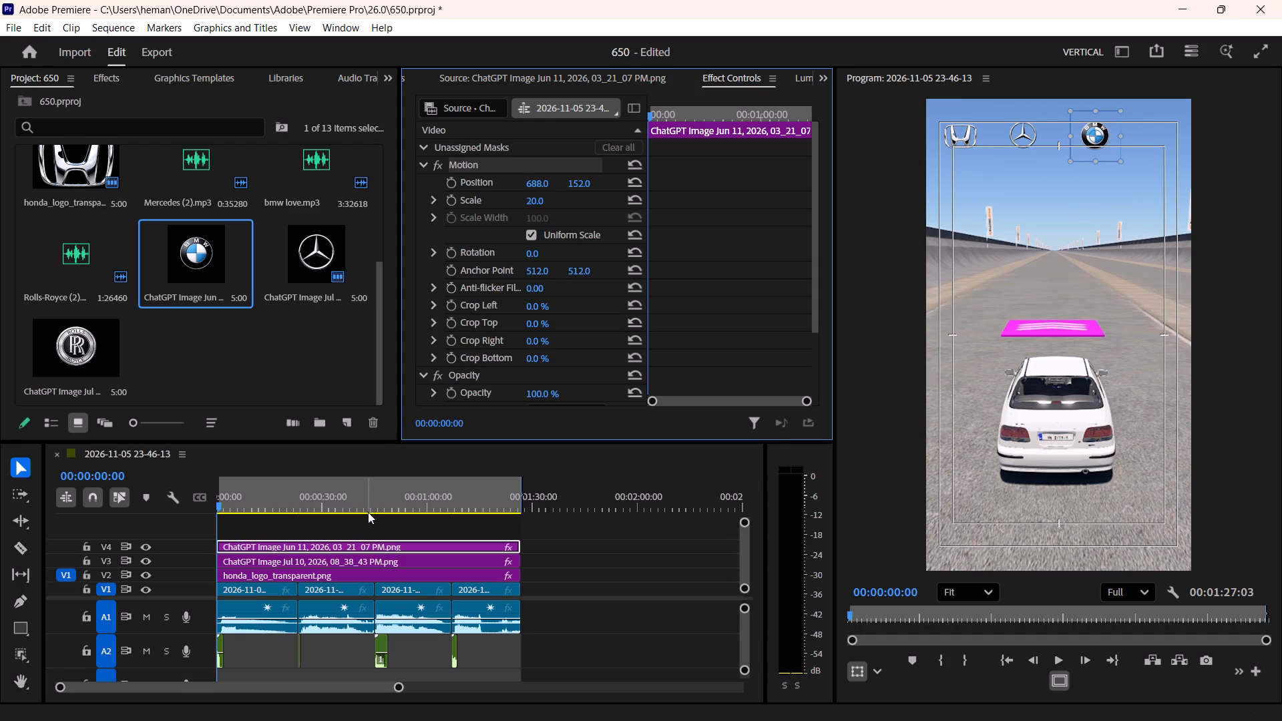
left_click(369, 525)
Duplicate the BMW logo clip from V4 onto a new track V5 directly above it.
left_click_drag(369, 550, 371, 533)
left_click(371, 533, "alt")
left_click_drag(743, 523, 761, 337)
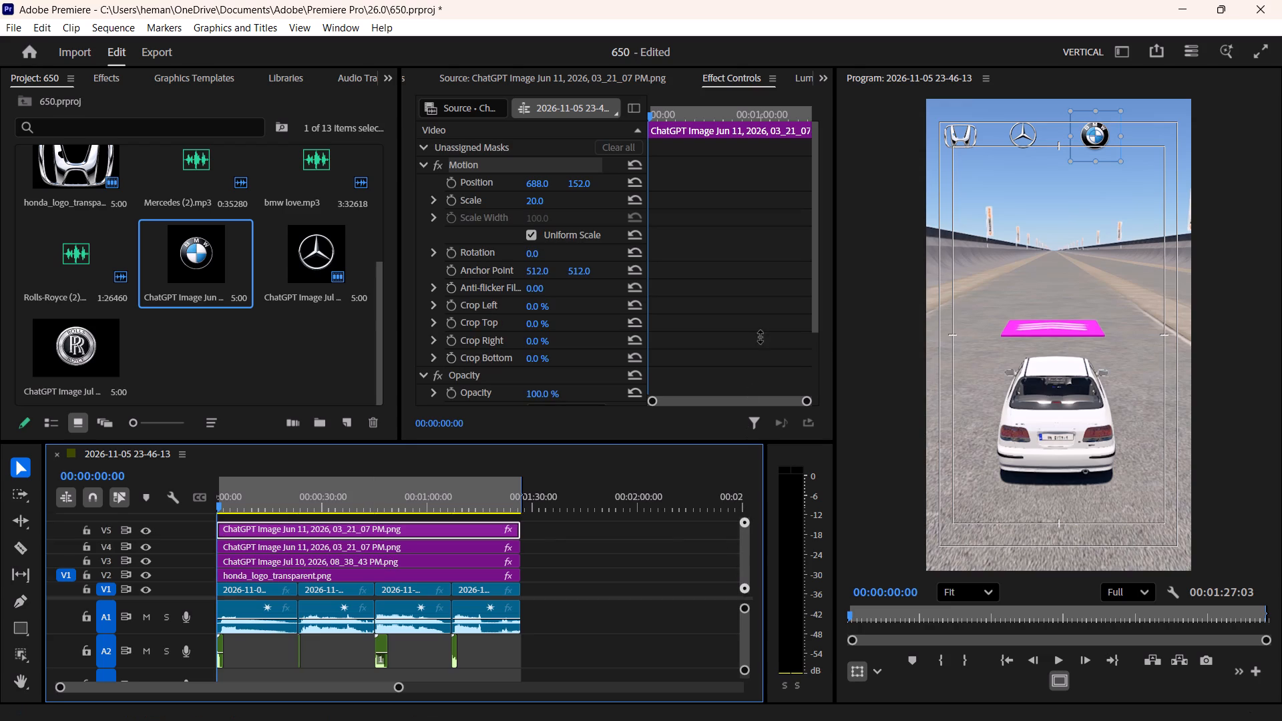
left_click_drag(761, 337, 761, 332)
left_click_drag(744, 525, 748, 431)
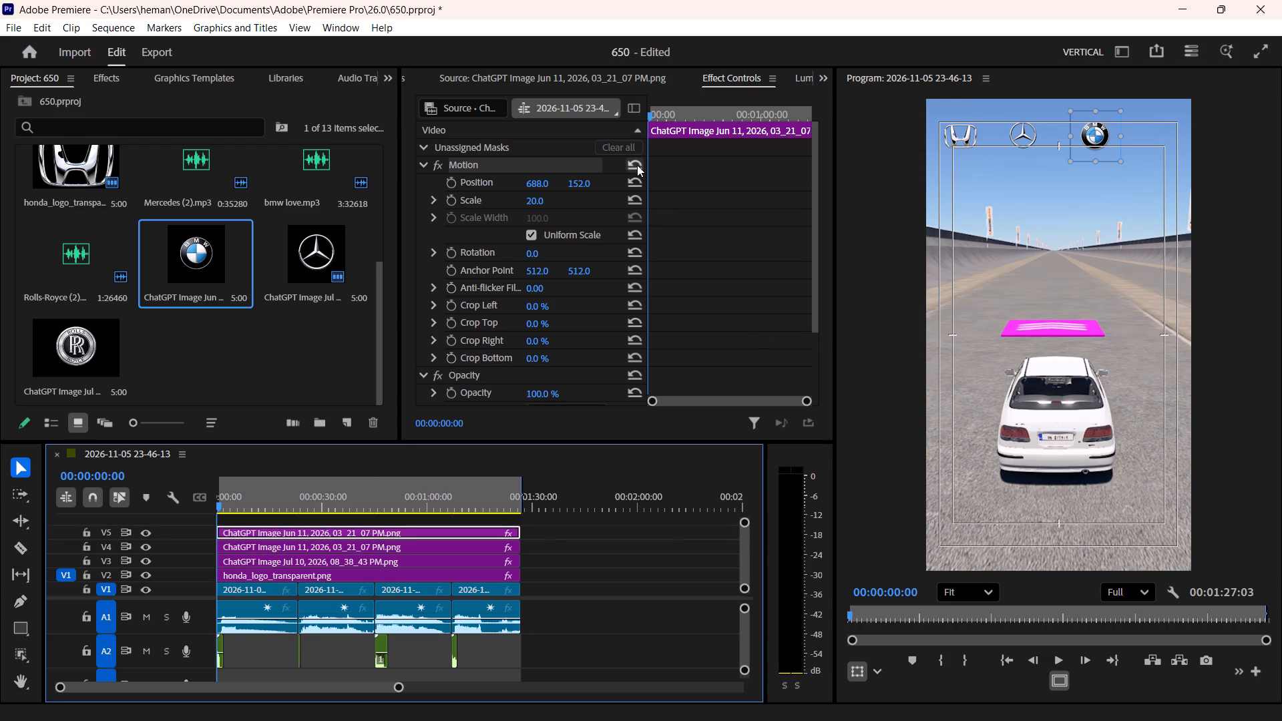
Load the Rolls-Royce logo image into the Source Monitor and replace the duplicated clip on V5 with it.
left_click(592, 76)
left_click_drag(85, 358, 575, 217)
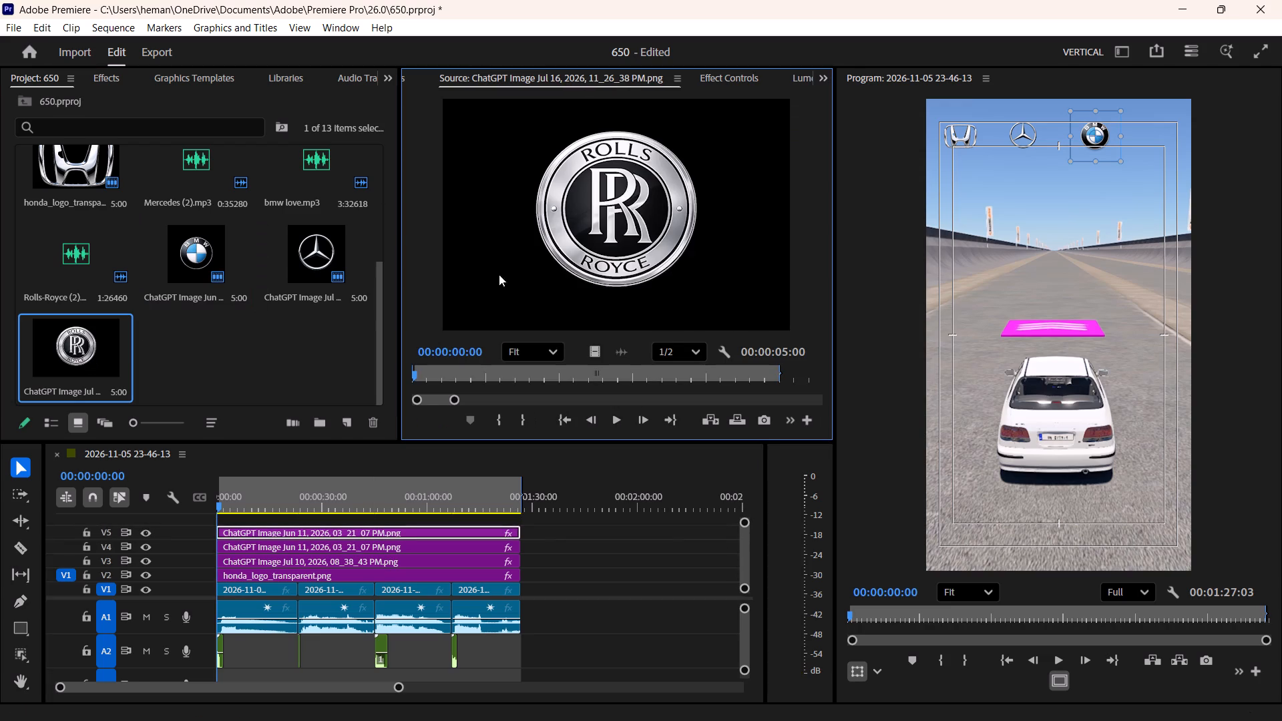
right_click(365, 533)
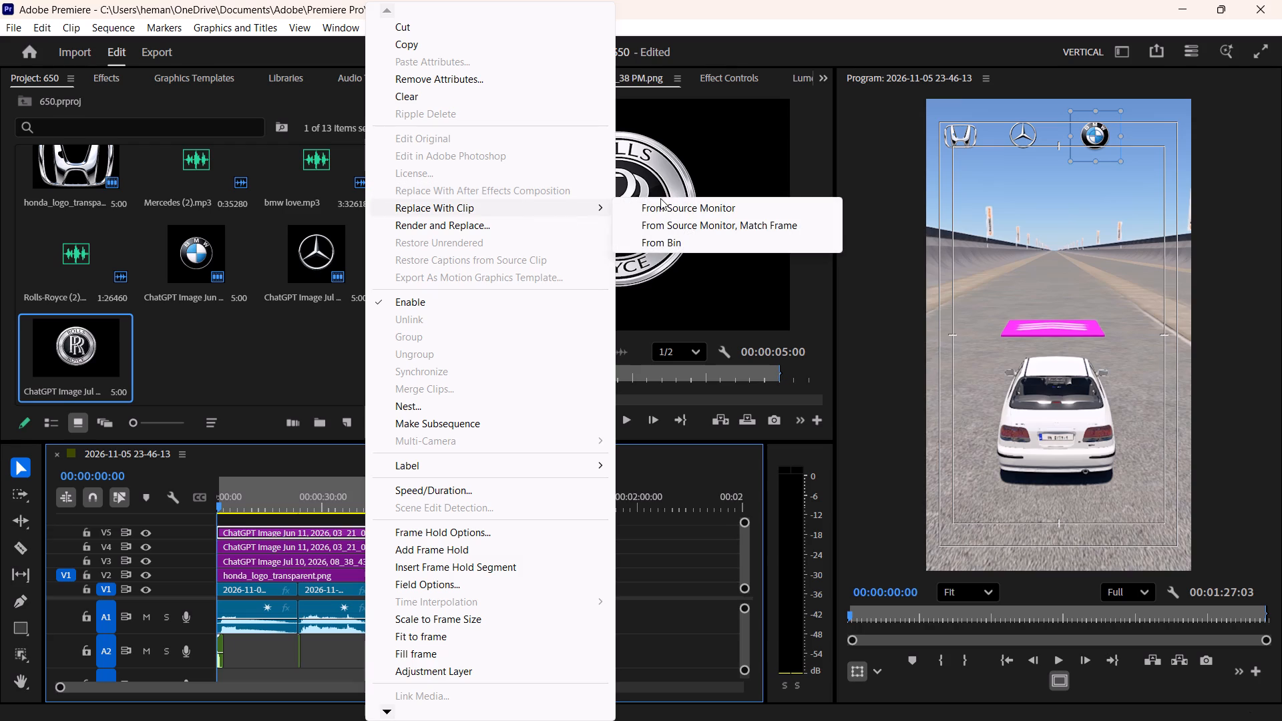
left_click(691, 207)
Move the Rolls-Royce logo right of the BMW logo to Position 917, 152 and set its Scale to 18.
left_click(716, 65)
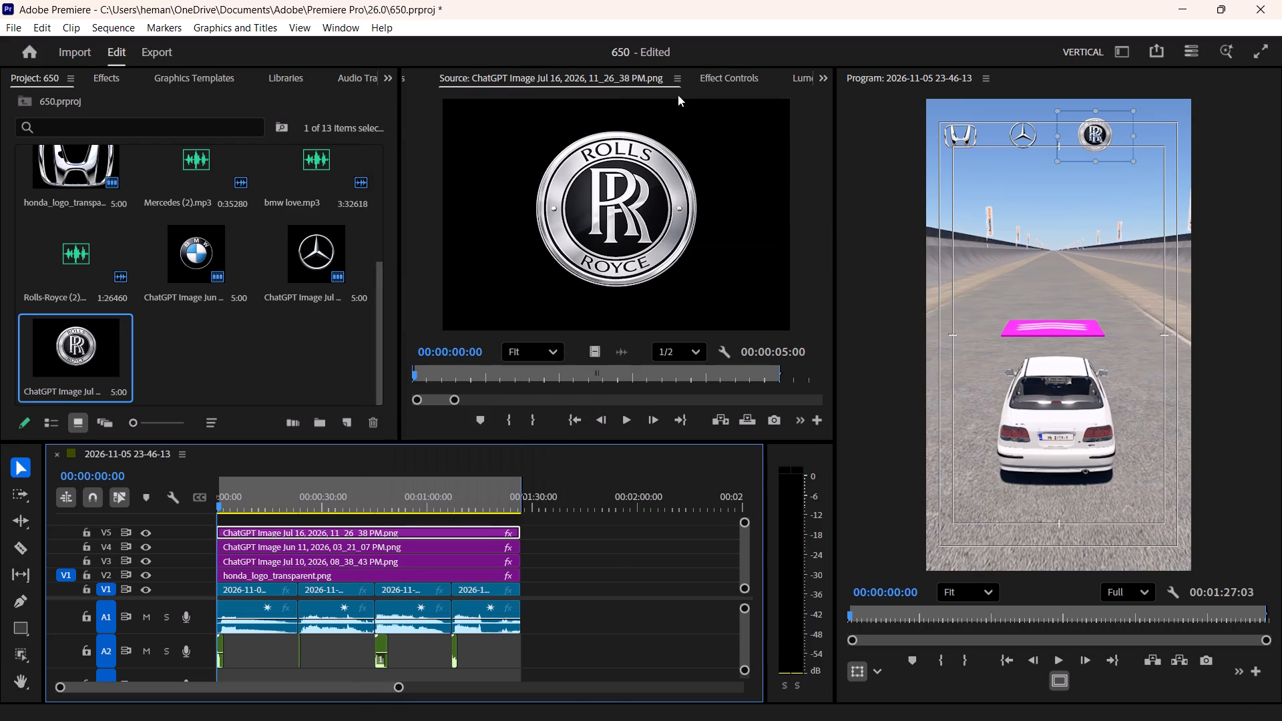
left_click(724, 77)
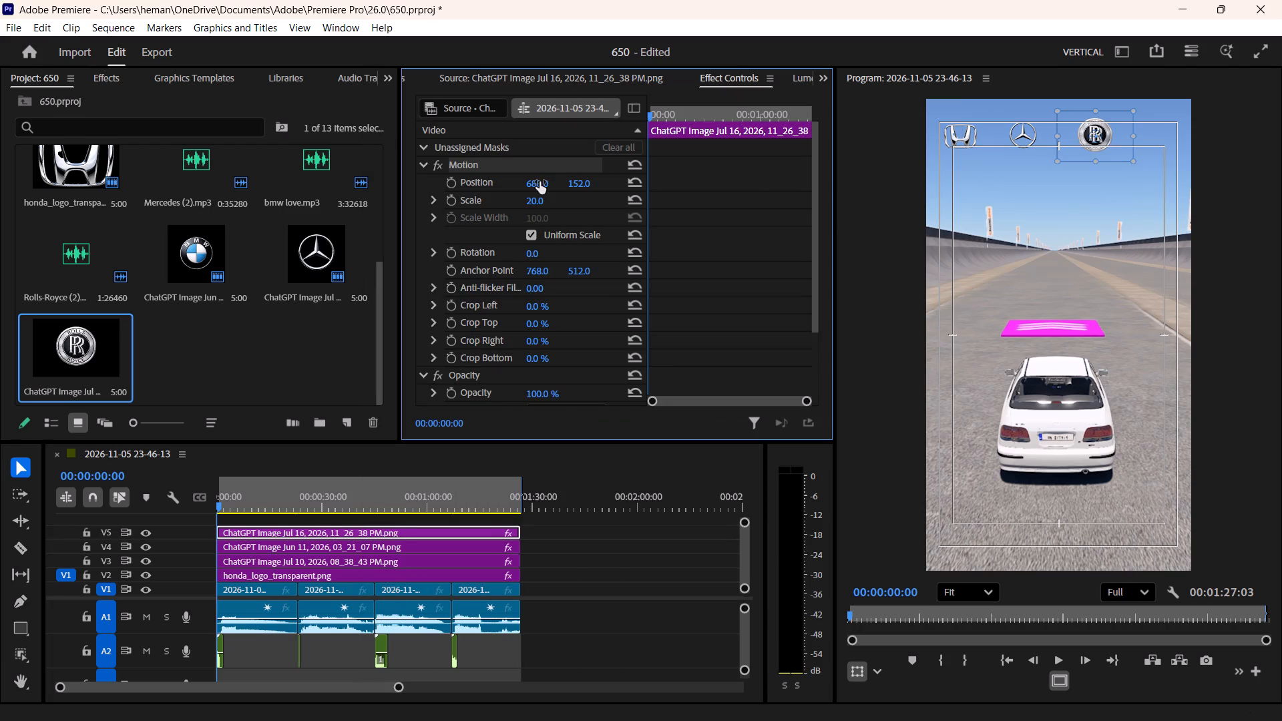
left_click_drag(540, 182, 730, 168)
left_click(533, 202)
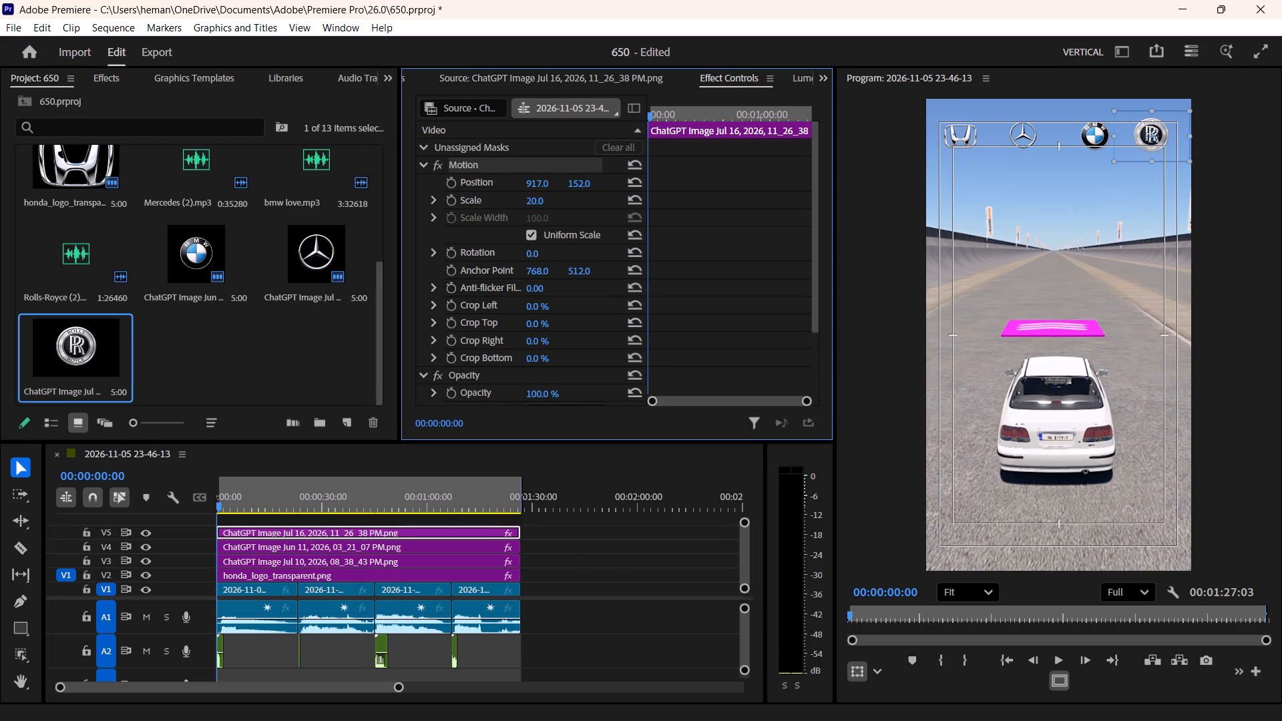
type("18")
key("Return")
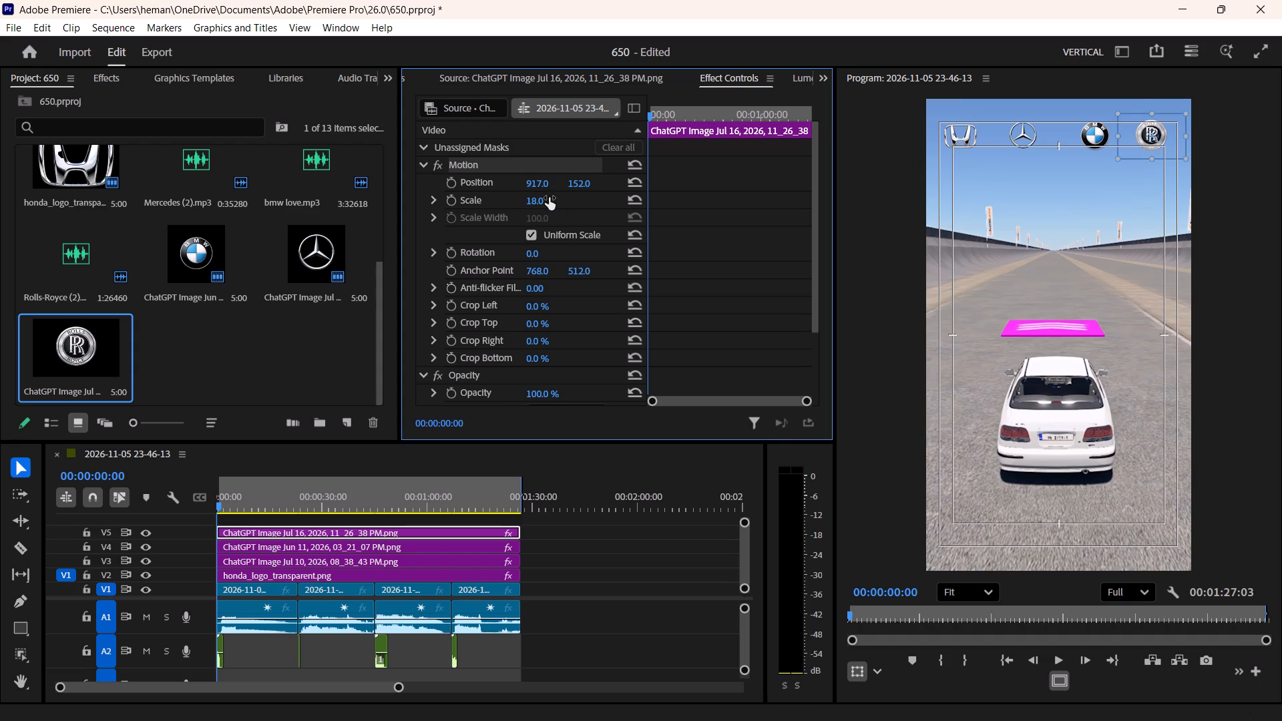
Lower the Rolls-Royce logo slightly, undo the last vertical adjustment, and nudge the logo slightly to the right.
left_click(587, 185)
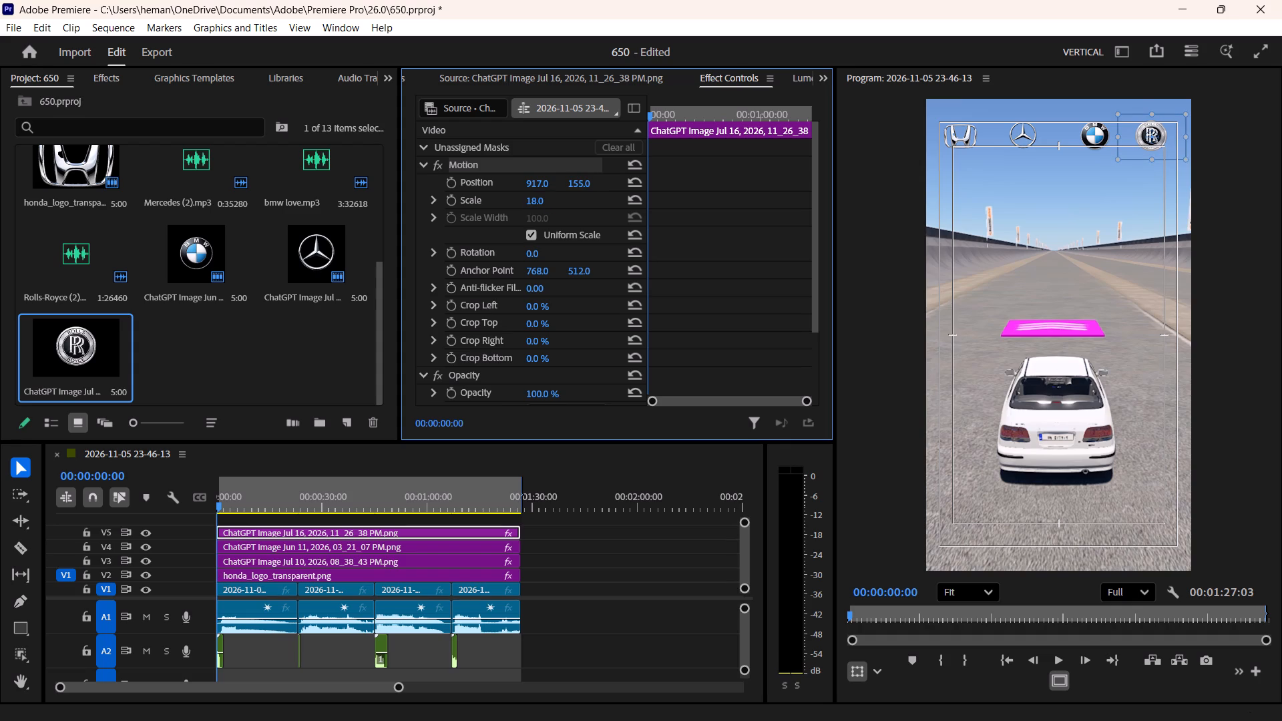
left_click_drag(585, 185, 590, 184)
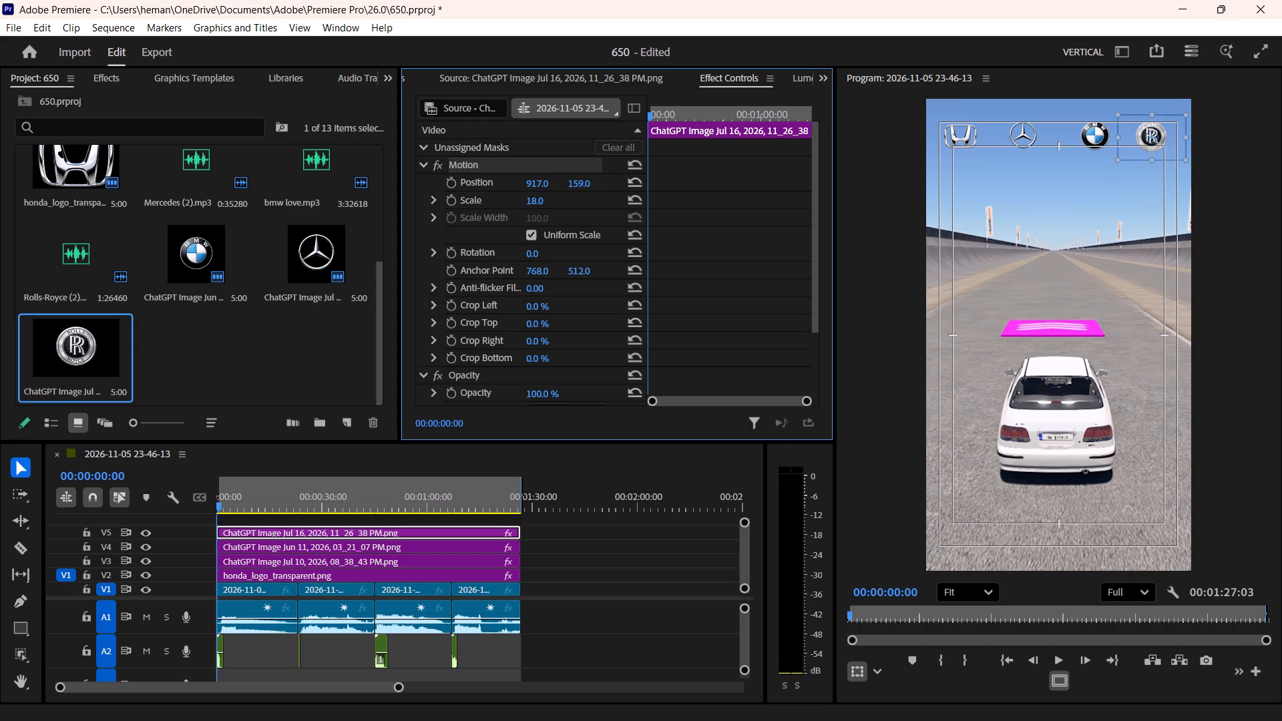
left_click_drag(590, 184, 598, 183)
key("ctrl+z")
left_click_drag(537, 183, 546, 184)
Nudge the BMW logo on V4 slightly to the right, to about 690 horizontal Position.
left_click(359, 547)
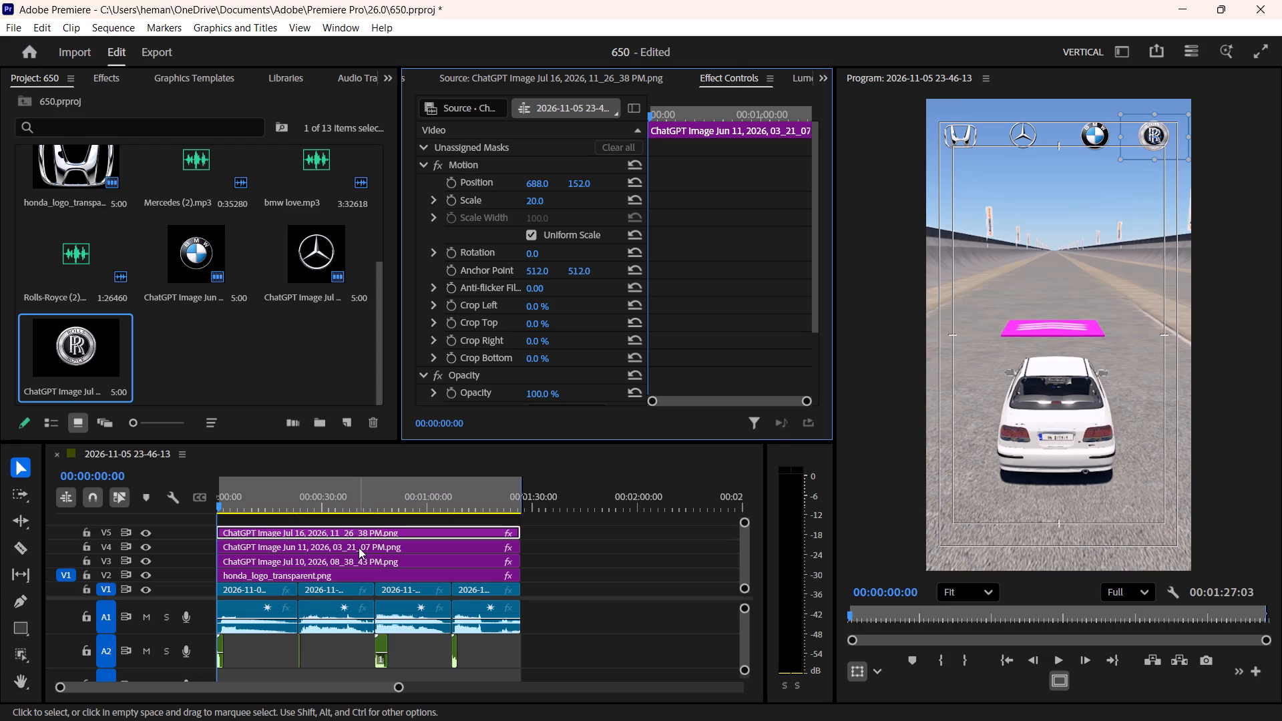
left_click(533, 186)
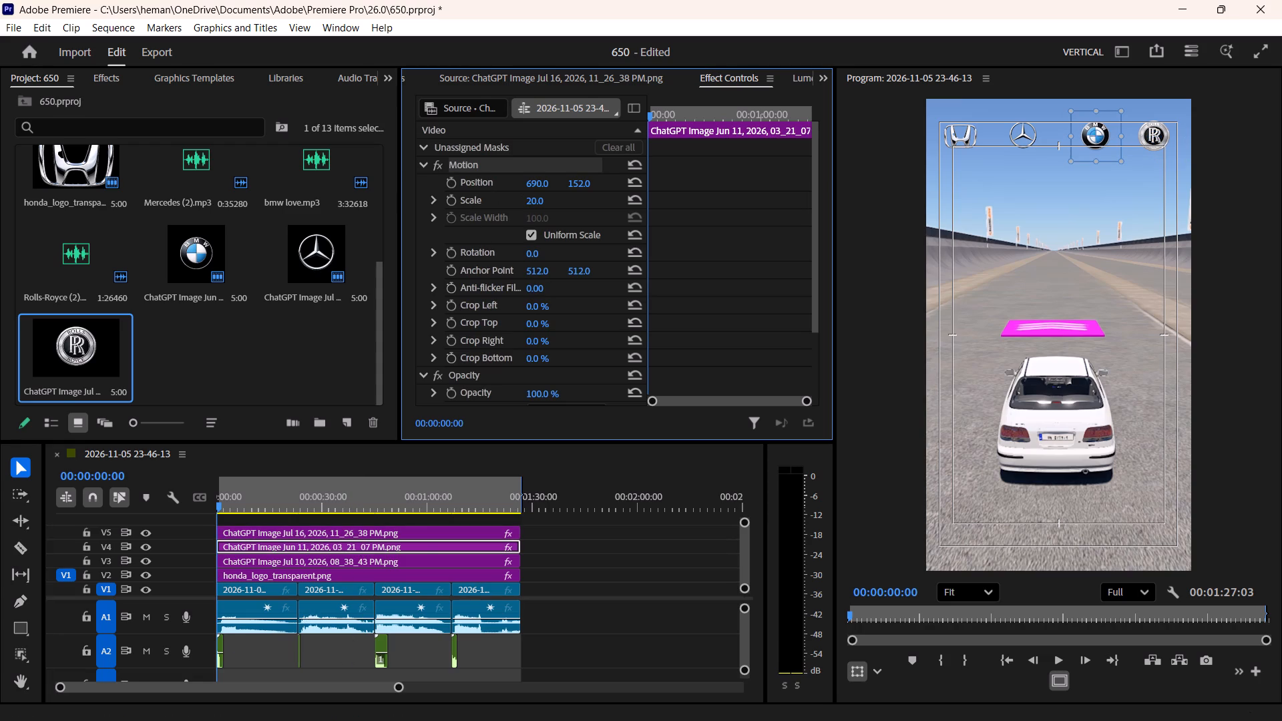
Set the Mercedes logo's Scale to 18 and move it right to about 407 horizontal Position.
left_click(430, 559)
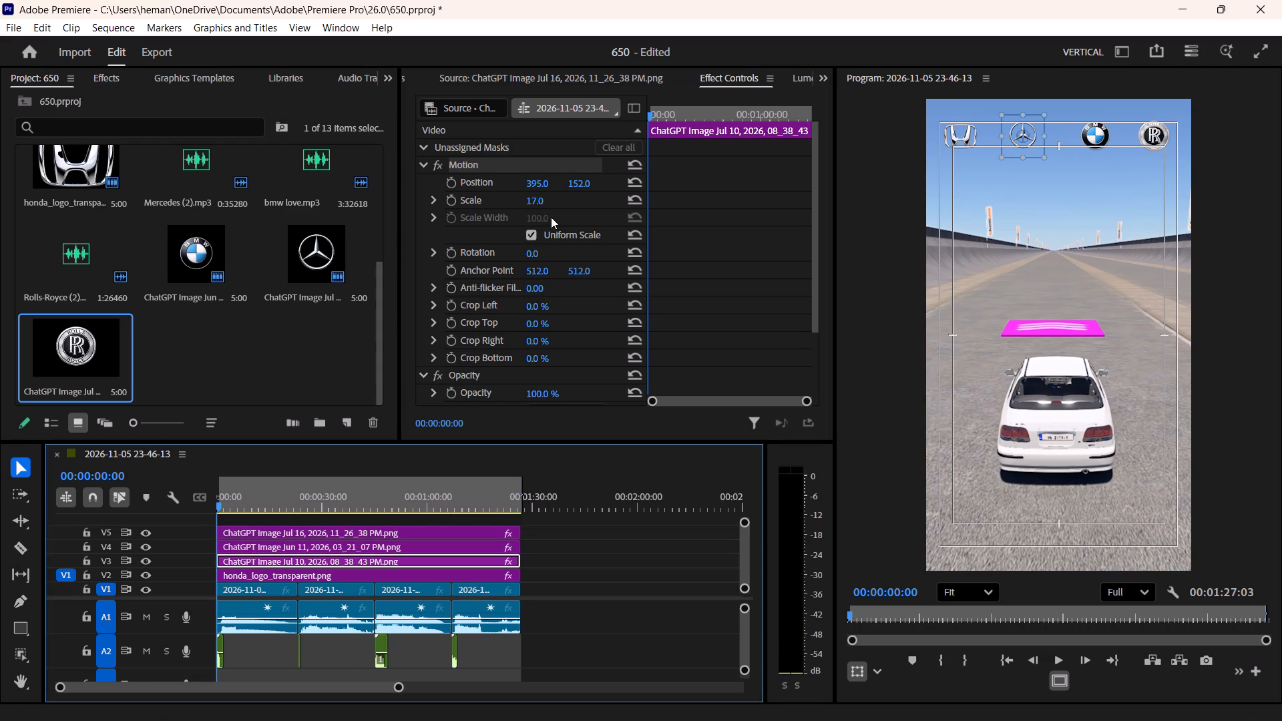
left_click(541, 202)
type("18")
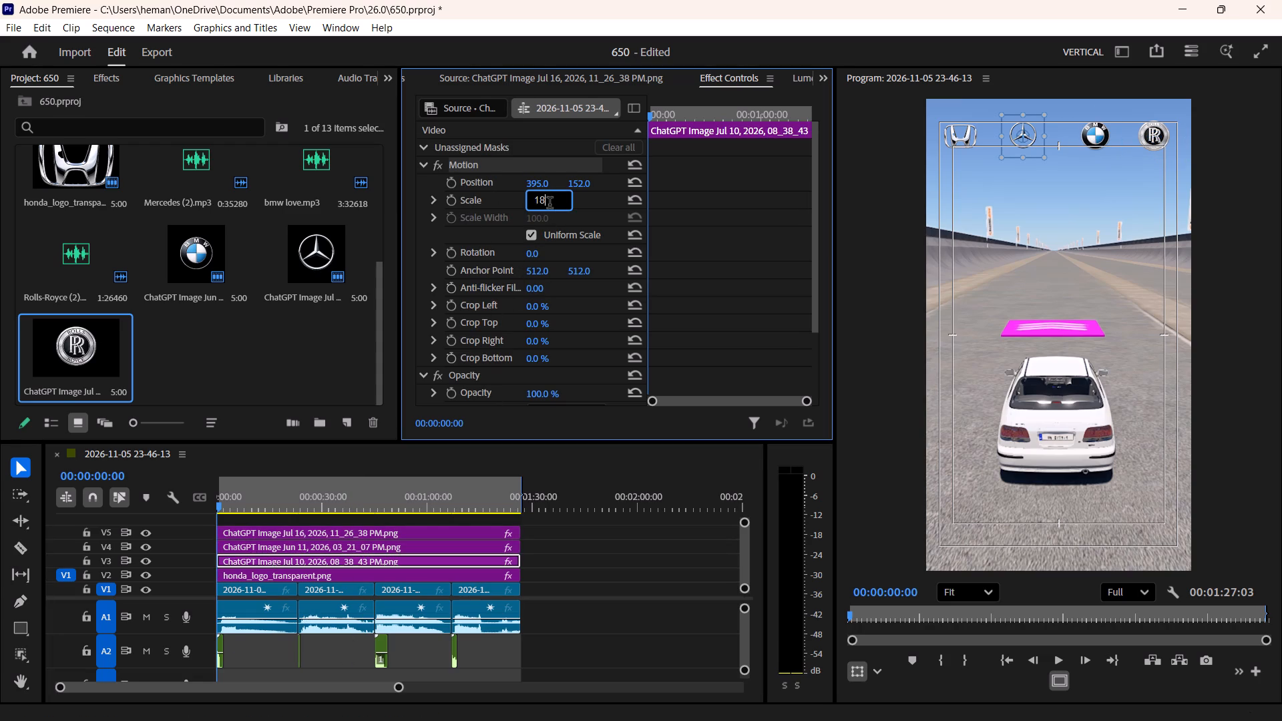
key("Return")
left_click_drag(536, 180, 546, 180)
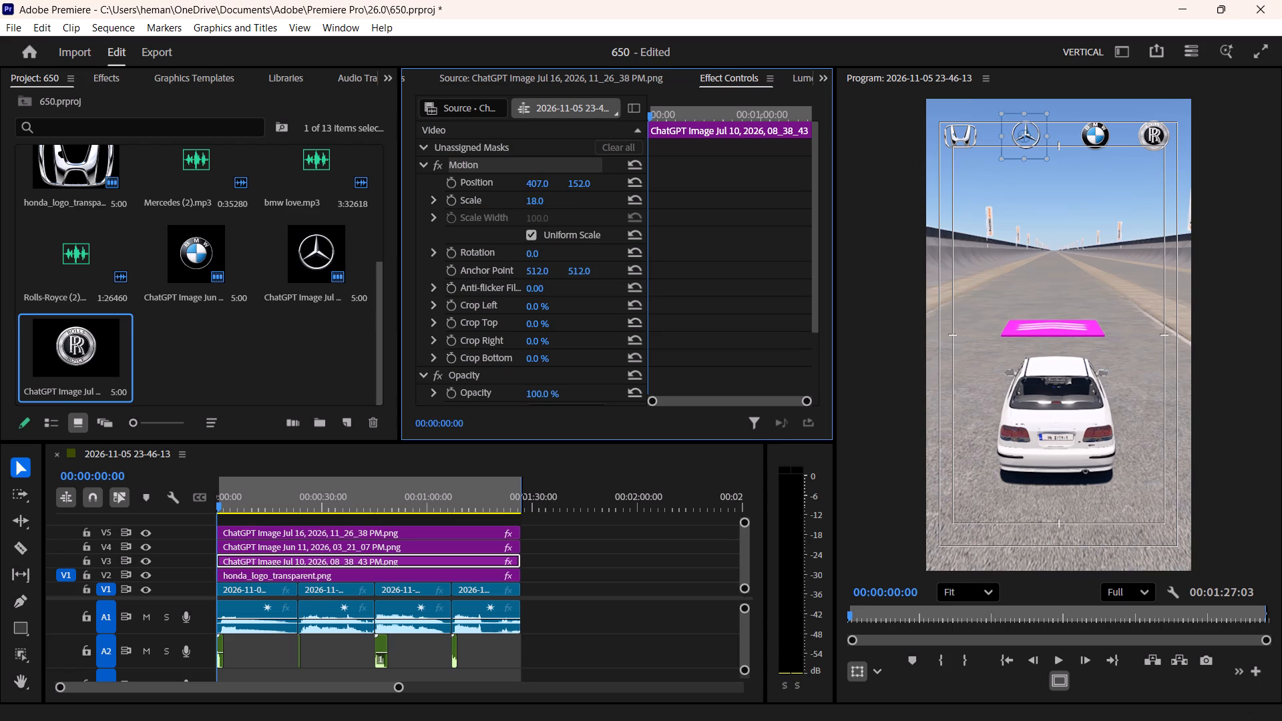
left_click_drag(546, 180, 548, 180)
Move the Honda logo on V2 right to Position 157, 153.
left_click(385, 570)
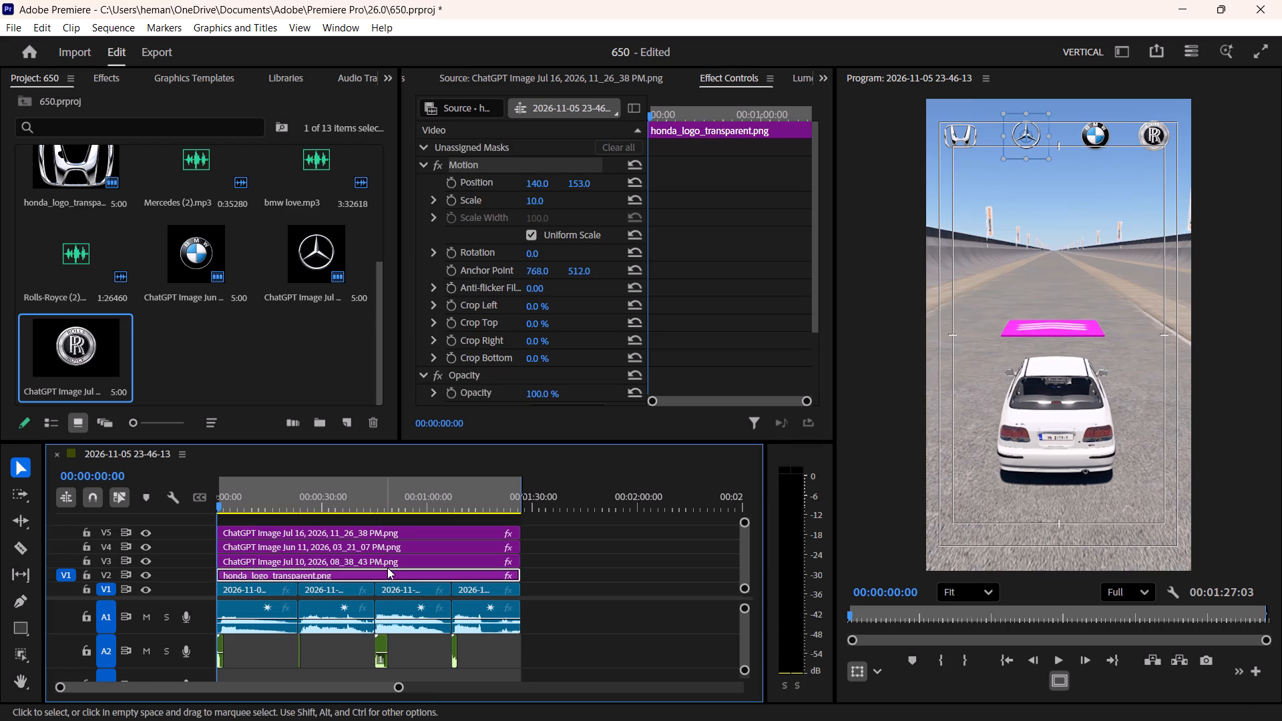
left_click_drag(536, 184, 550, 186)
Hide the safe margins in the Program Monitor and deselect the Honda logo clip.
left_click(1056, 681)
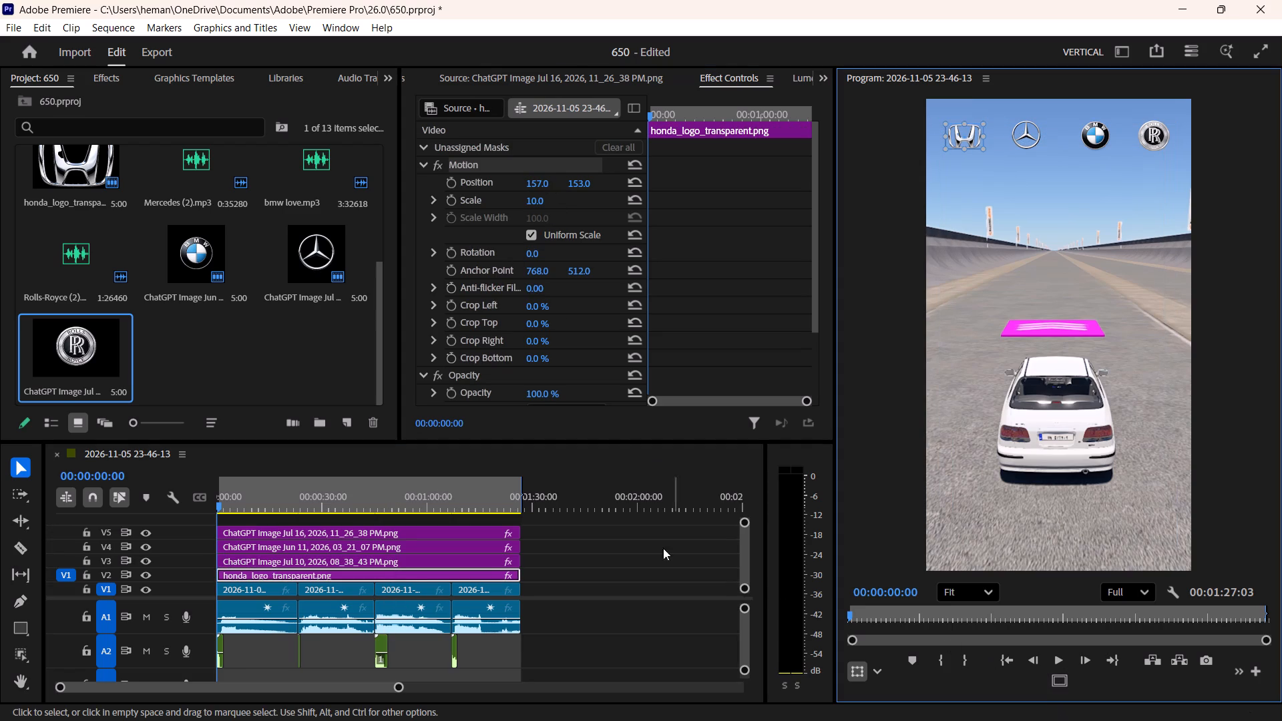
left_click(612, 518)
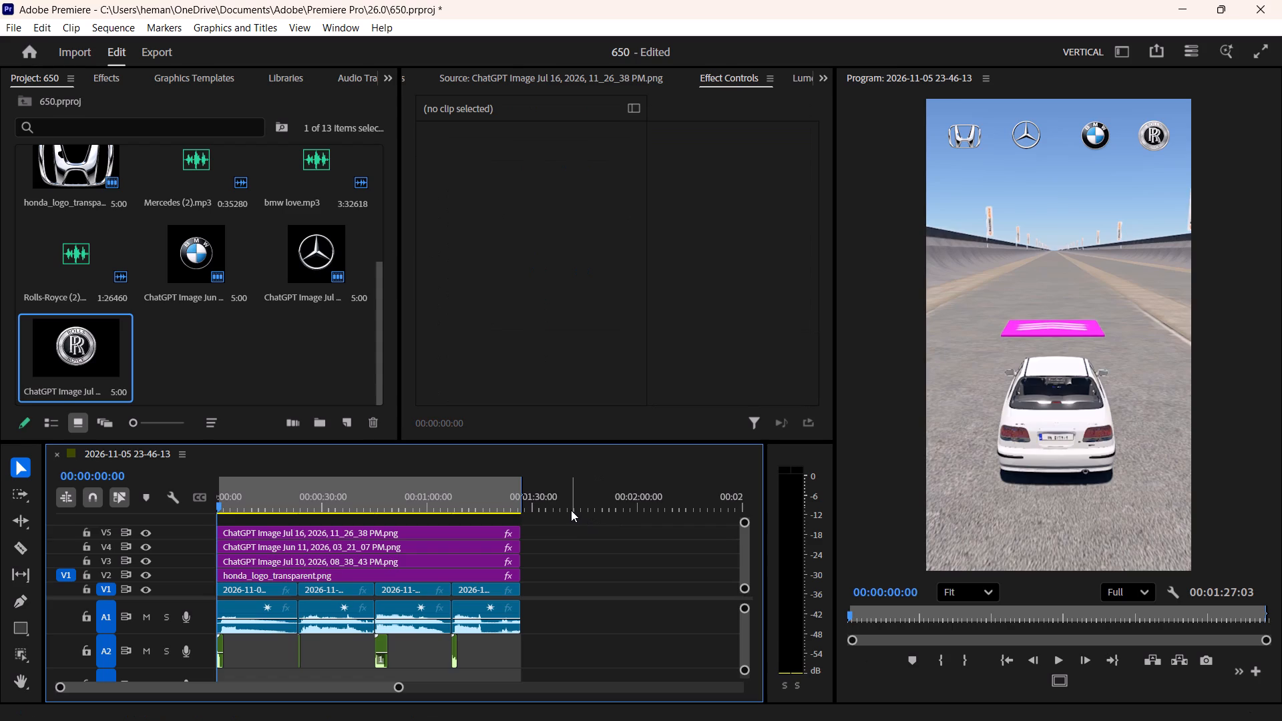
Nest the four brand logo clips on V2 to V5 into one sequence with the default name Nested Sequence 01.
left_click_drag(571, 507, 511, 562)
left_click_drag(549, 517, 509, 569)
right_click(422, 558)
left_click(479, 406)
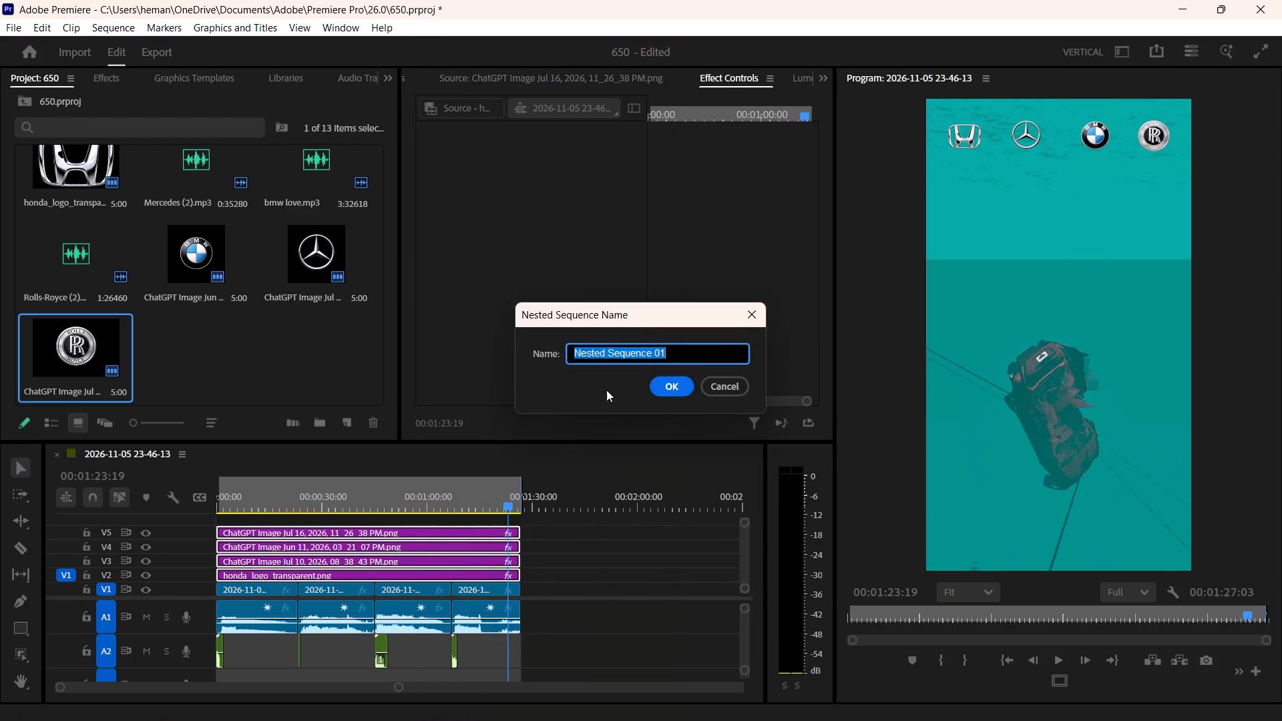
left_click(658, 387)
Apply the default video transition to the start of the nested logo sequence on V2.
left_click_drag(256, 499, 122, 533)
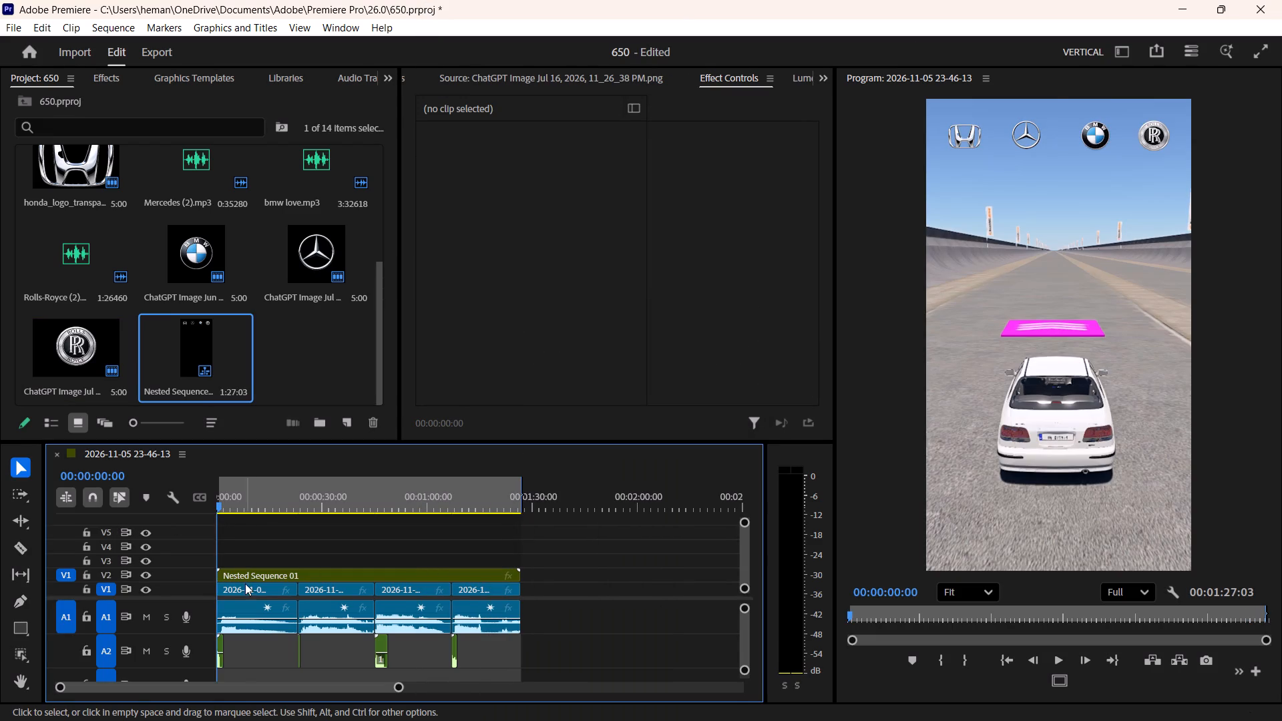
left_click(247, 583)
left_click(246, 572)
key("ctrl+d")
left_click(263, 537)
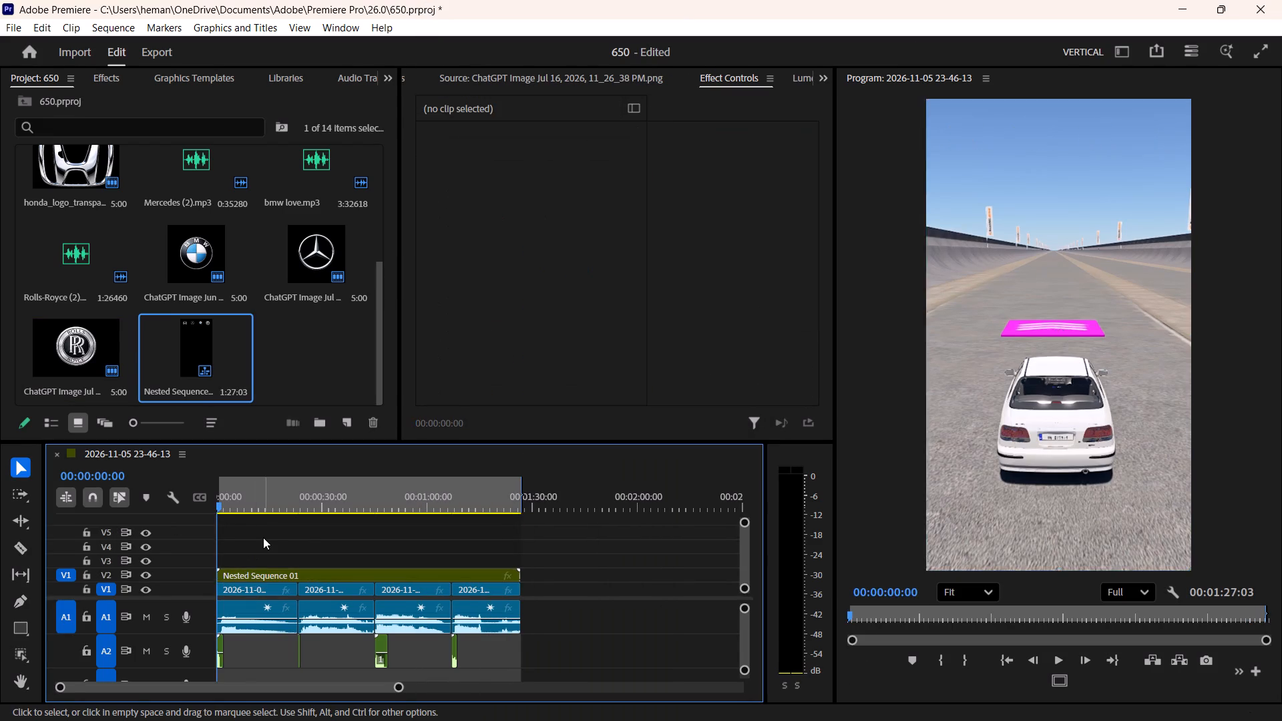
Trim the silent end of the first voice-over on A2 to about 00:00:01:13 and raise its volume.
key("grave")
left_click_drag(1263, 418, 1265, 433)
key("equal")
key("equal")
key("equal")
key("equal")
key("equal")
key("equal")
key("equal")
key("equal")
key("equal")
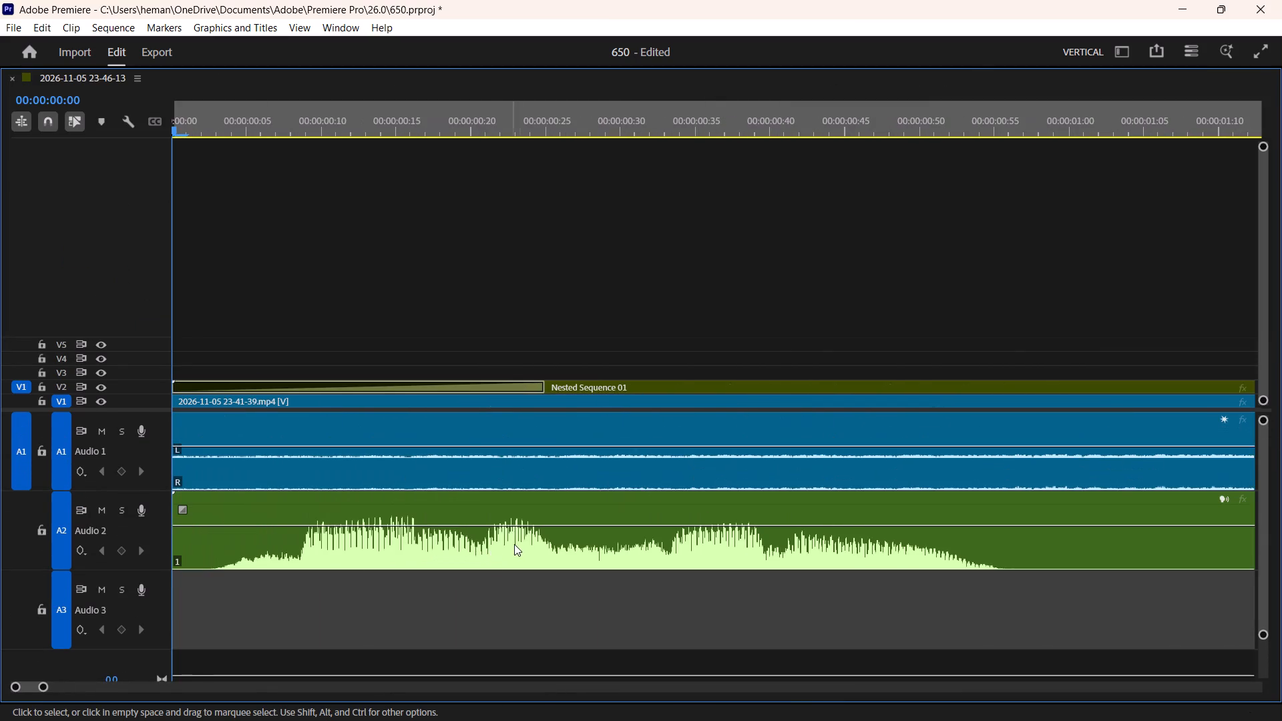
key("minus")
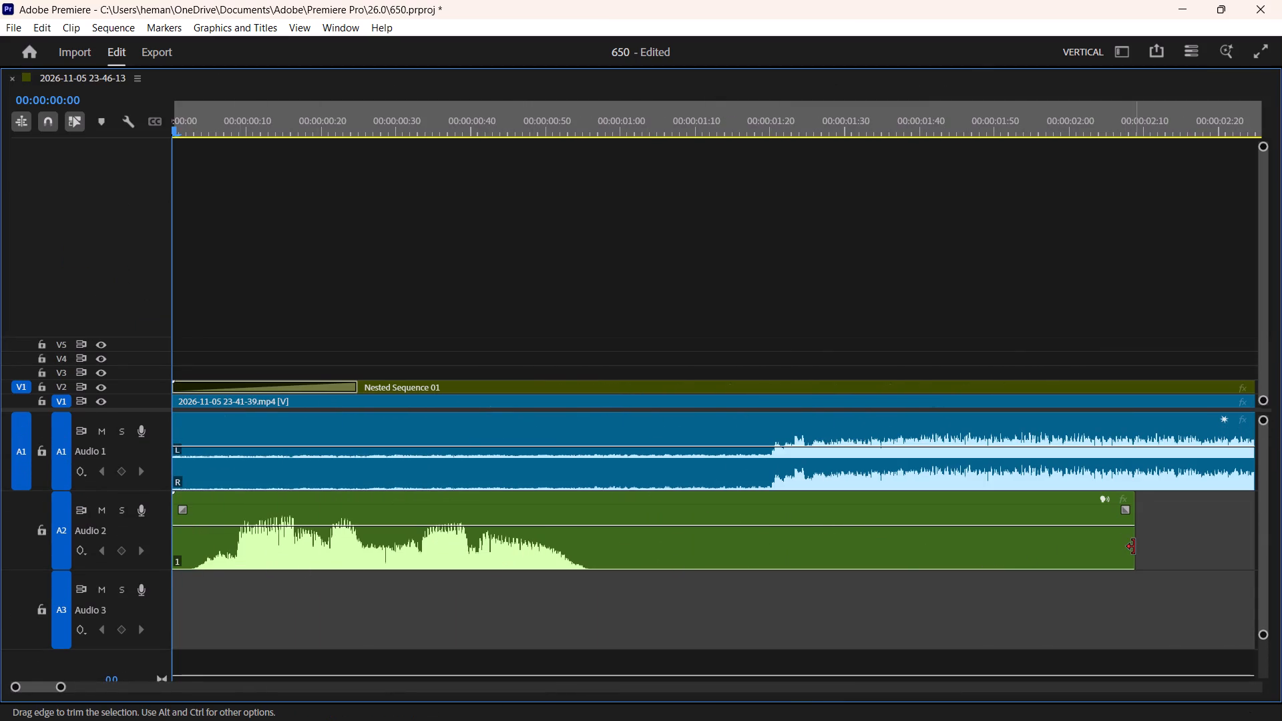
left_click_drag(1134, 547, 724, 568)
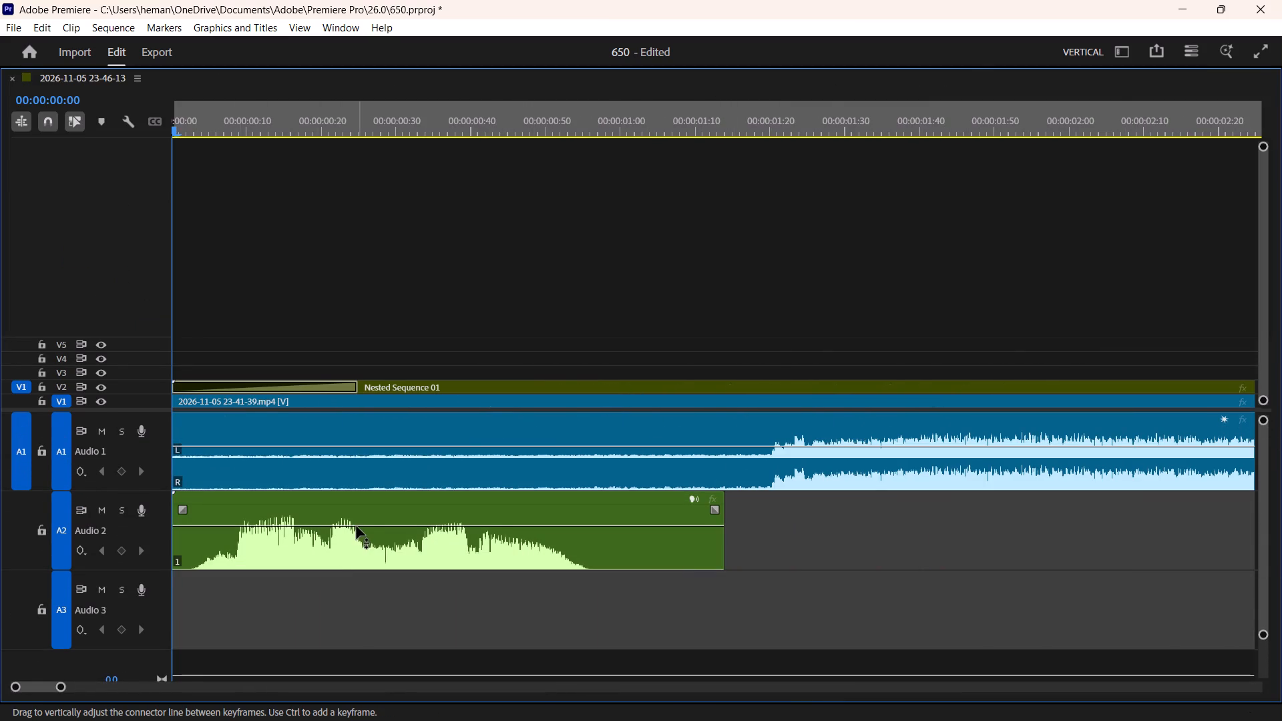
left_click_drag(357, 526, 360, 511)
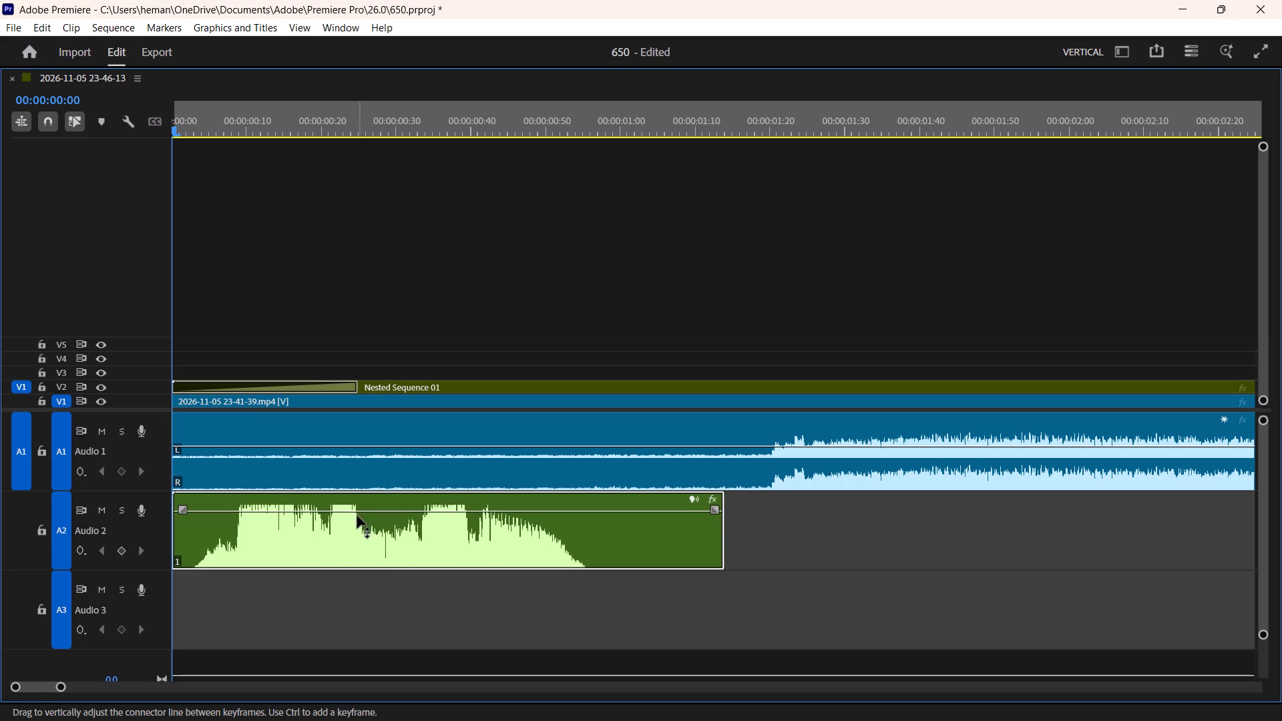
Raise the volume of the second voice-over on A2, which starts at 00:00:23:28.
key("Down")
key("Down")
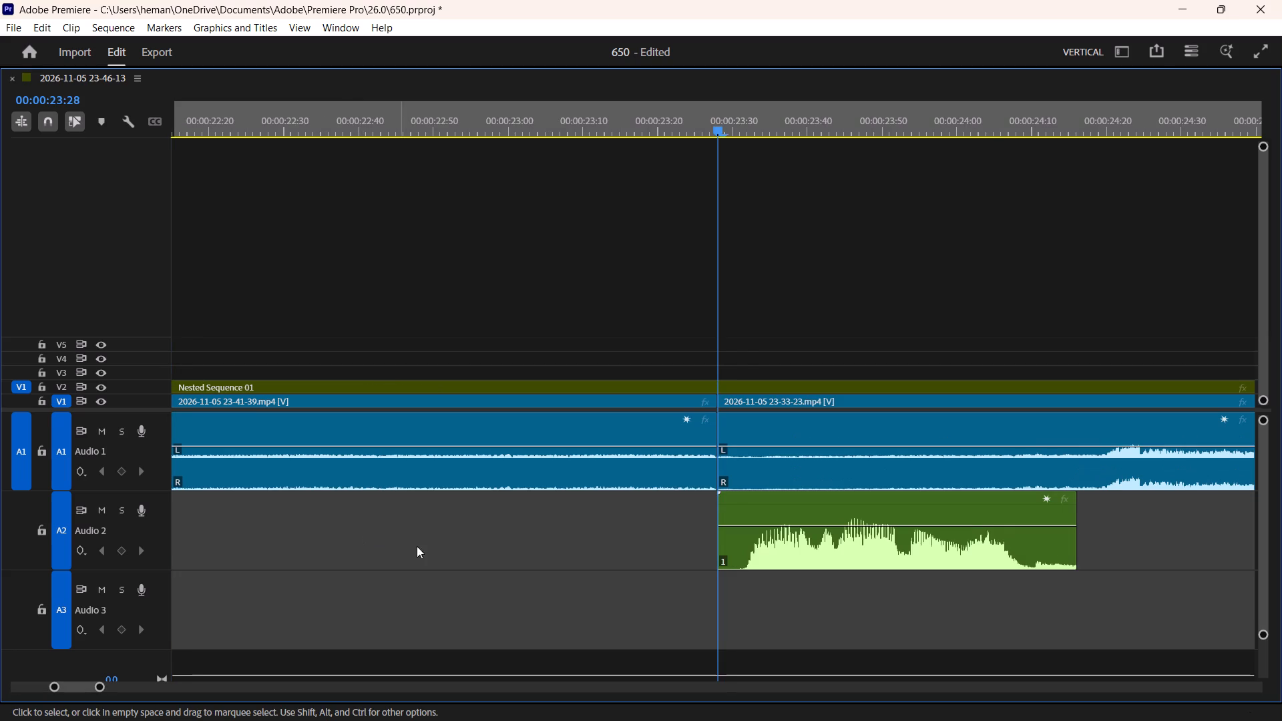
left_click_drag(844, 529, 846, 507)
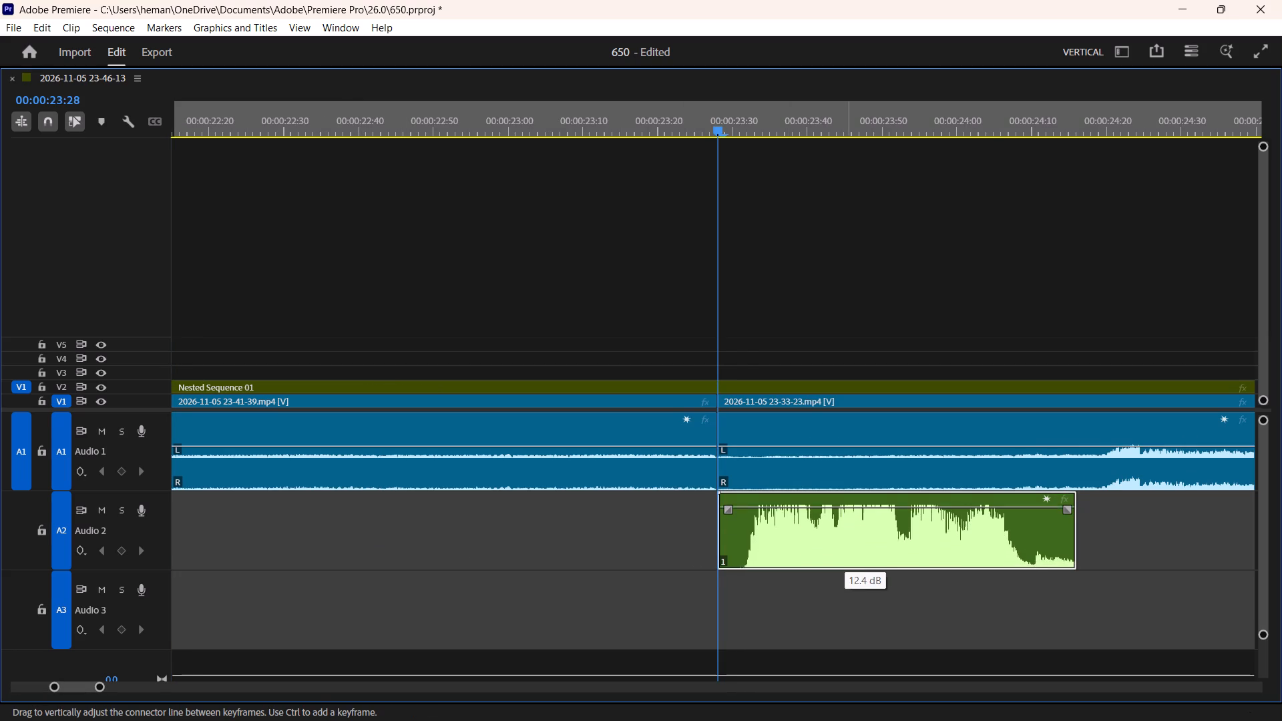
left_click_drag(846, 507, 846, 513)
Raise the third voice-over's volume above 12.4 dB and trim its silent end to 00:00:47:51.
key("Down")
key("Down")
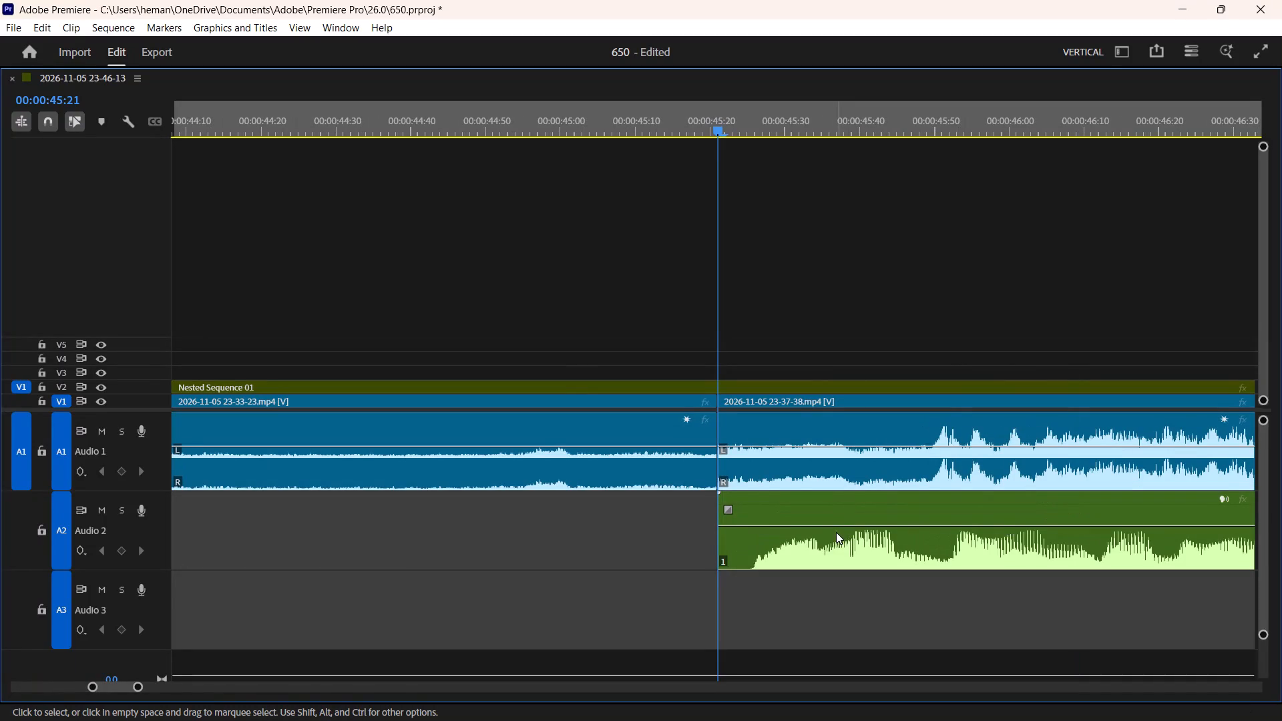
left_click(836, 532)
left_click_drag(836, 524, 836, 507)
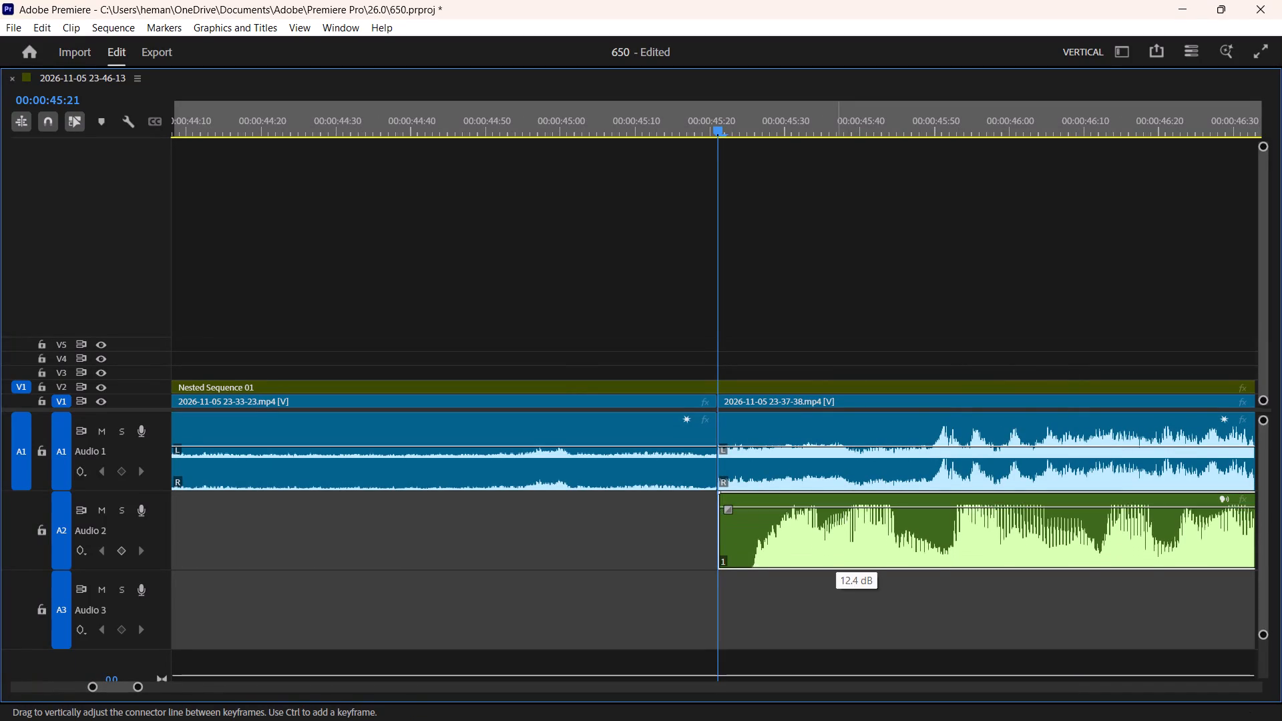
left_click_drag(836, 507, 835, 505)
type("--")
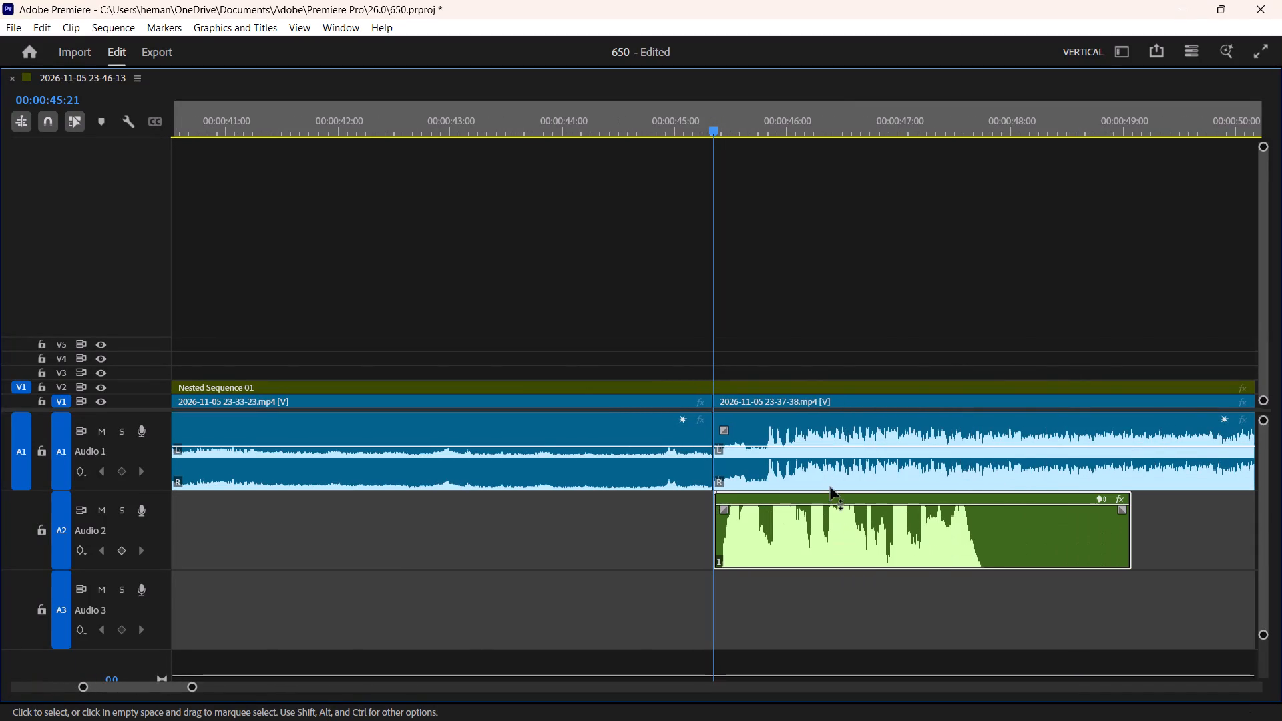
left_click_drag(1126, 535, 1000, 537)
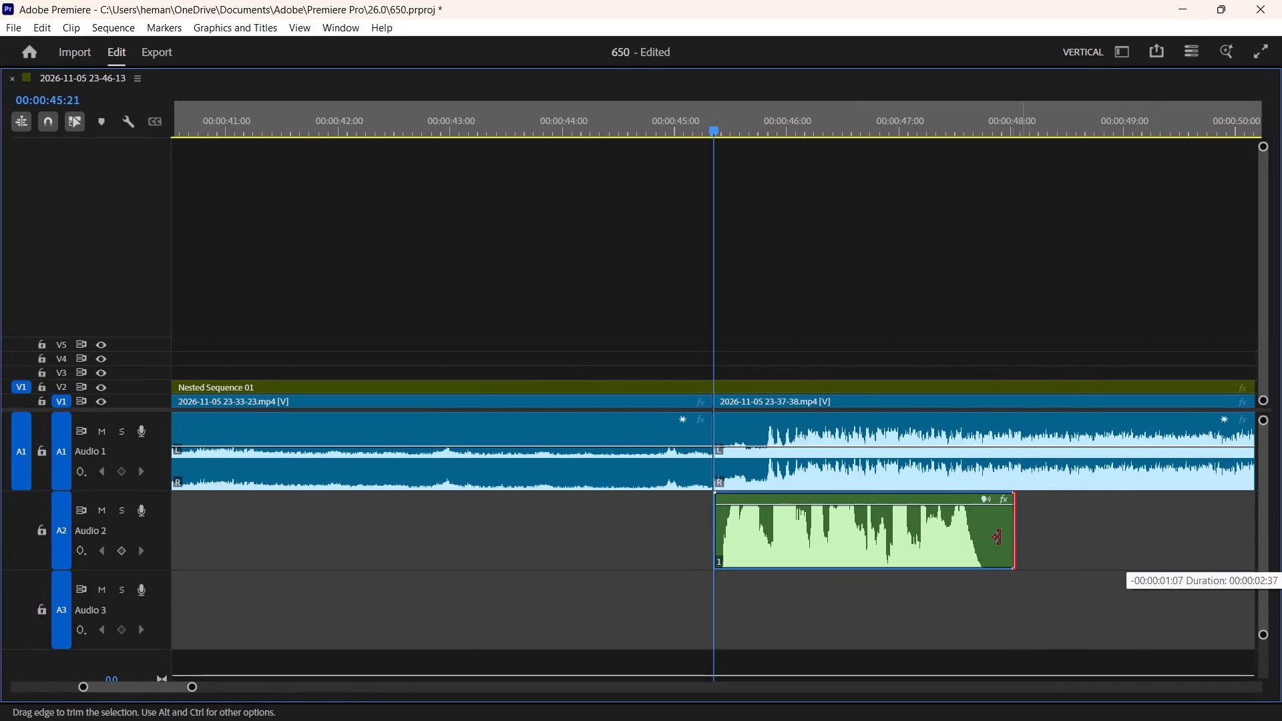
left_click_drag(1000, 537, 989, 537)
Add volume keyframes to the third crash clip's audio on A1 and lower its level beneath the voice-over.
key("Down")
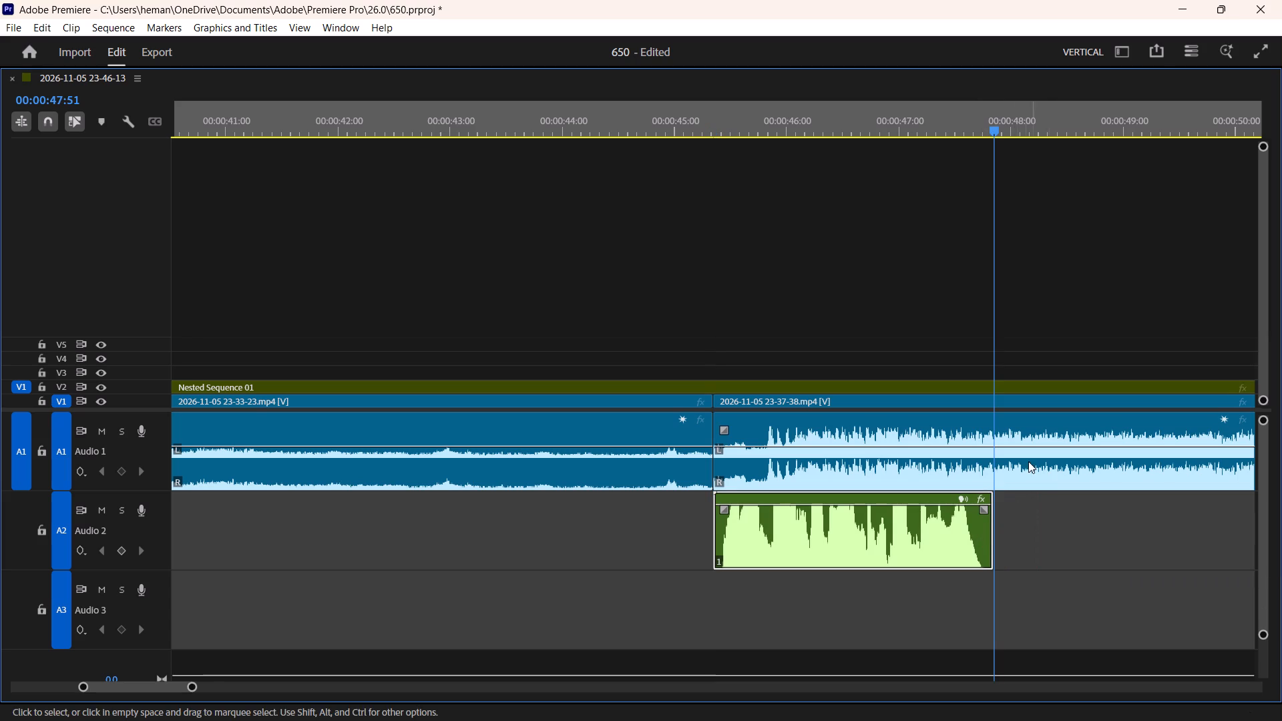
left_click(996, 450, "ctrl")
left_click(754, 449, "ctrl")
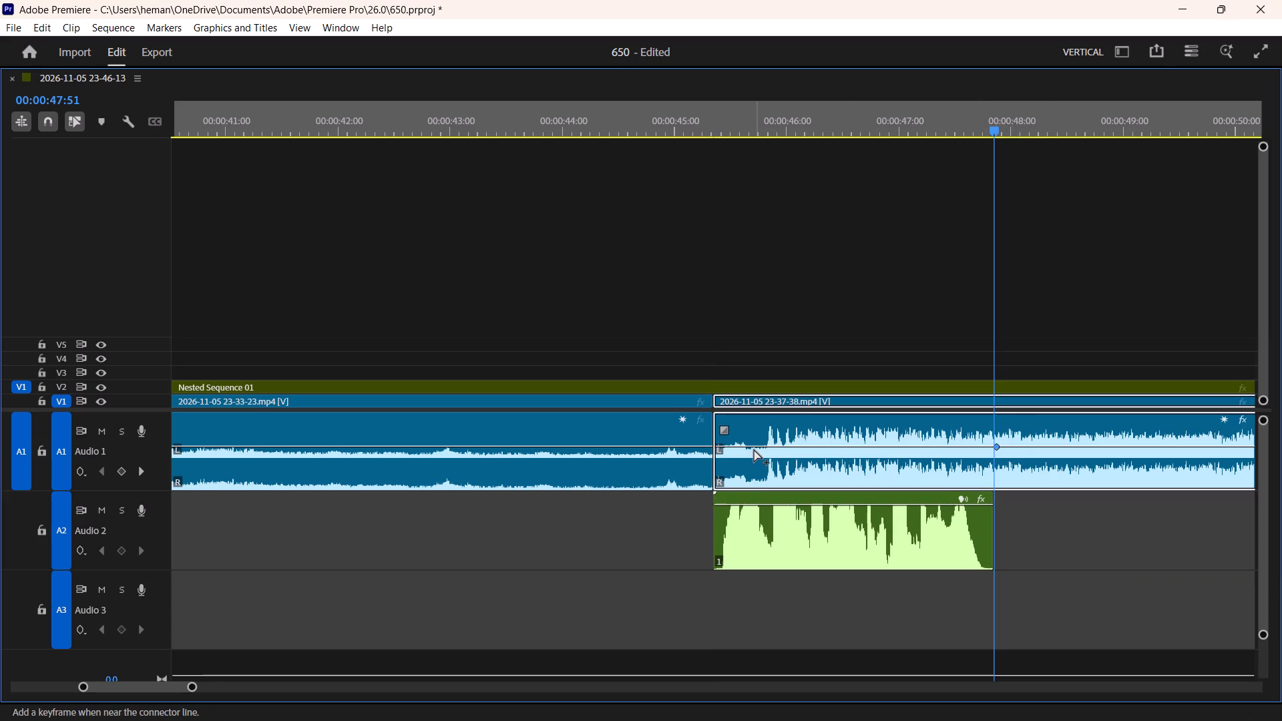
left_click(967, 449, "ctrl")
left_click_drag(914, 447, 914, 455)
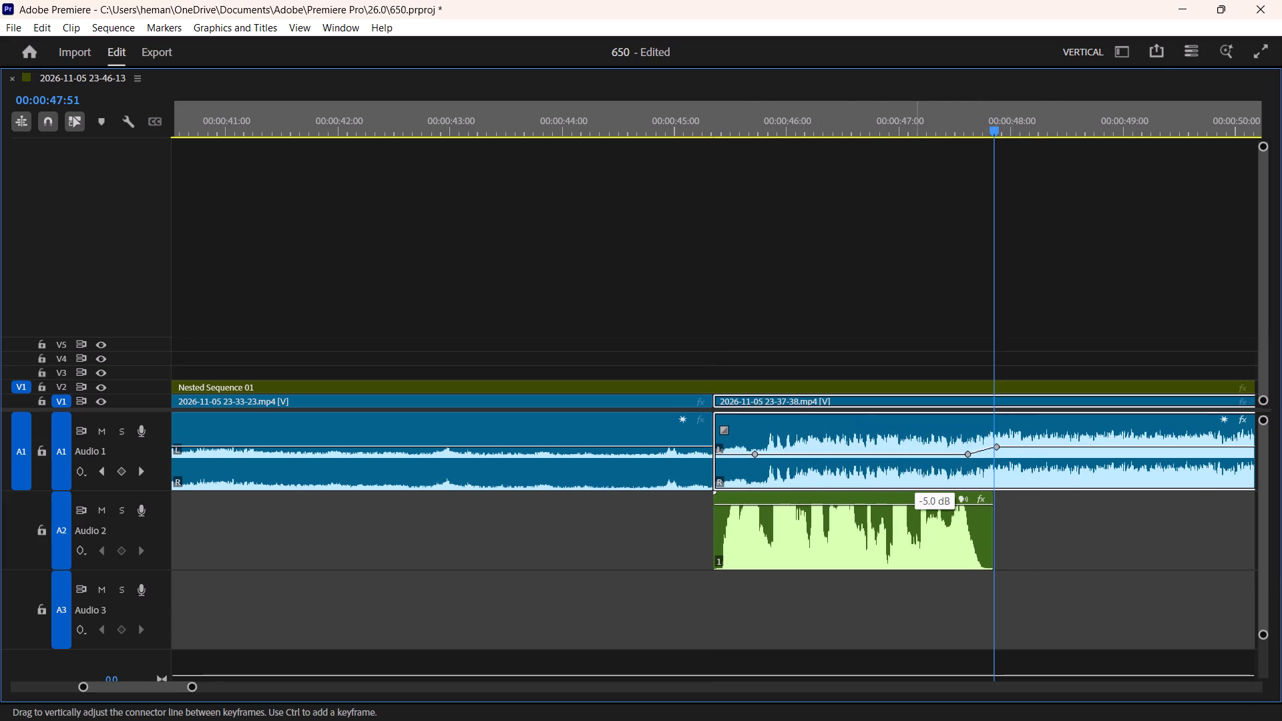
left_click_drag(914, 455, 914, 461)
Raise the volume of the Rolls-Royce voice-over on A2 and trim its end to 00:01:08:43.
key("Down")
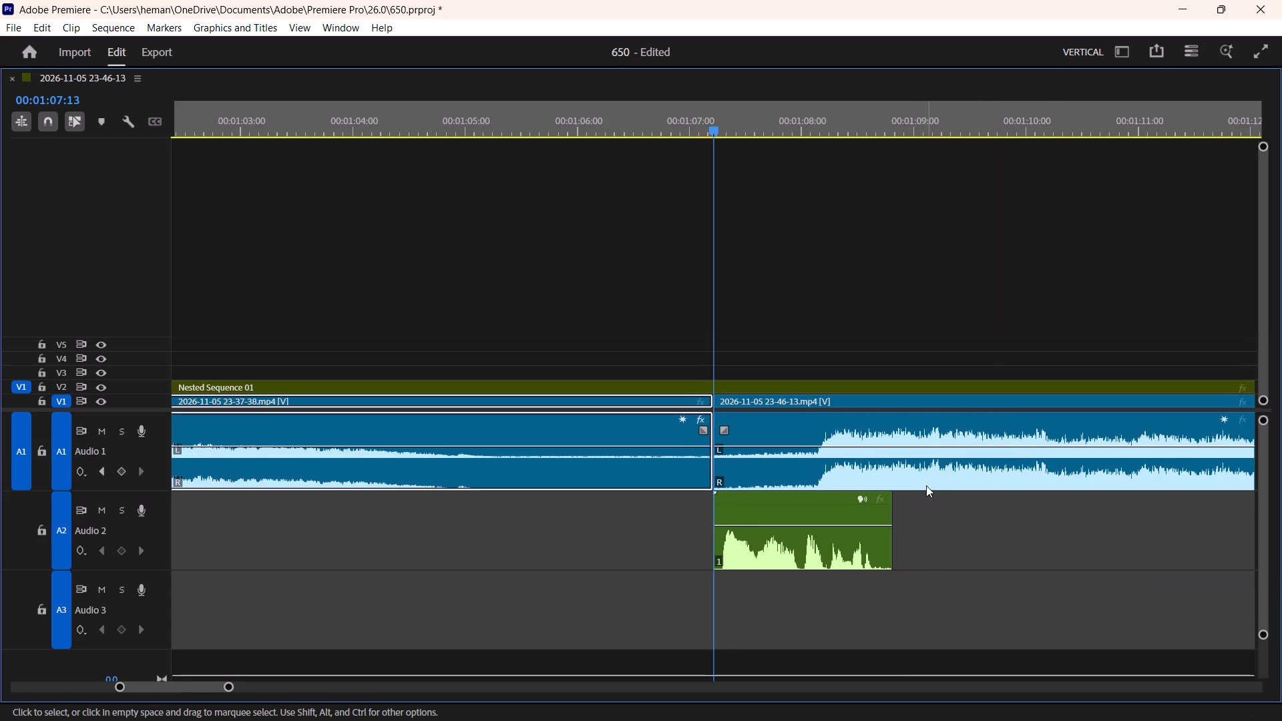
left_click_drag(820, 524, 818, 506)
left_click_drag(889, 519, 880, 521)
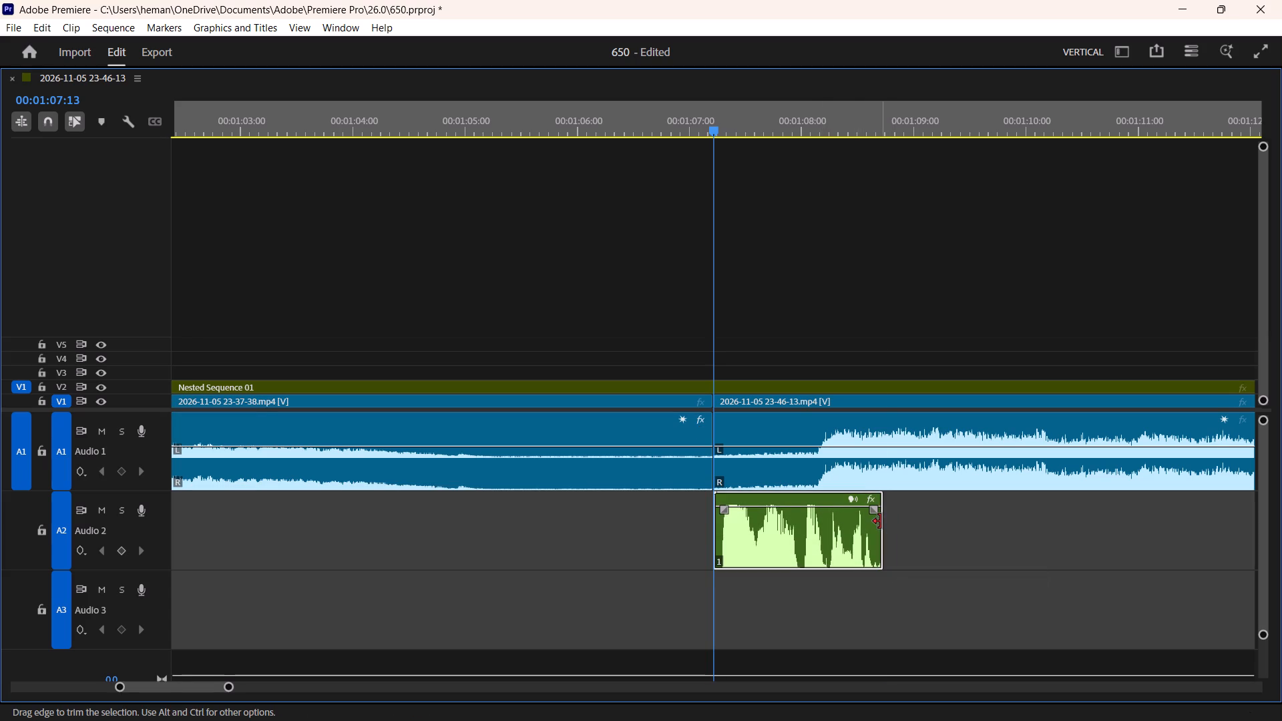
Play back the start of the Rolls-Royce clip to check its voice-over.
key("Down")
key("space")
key("Up")
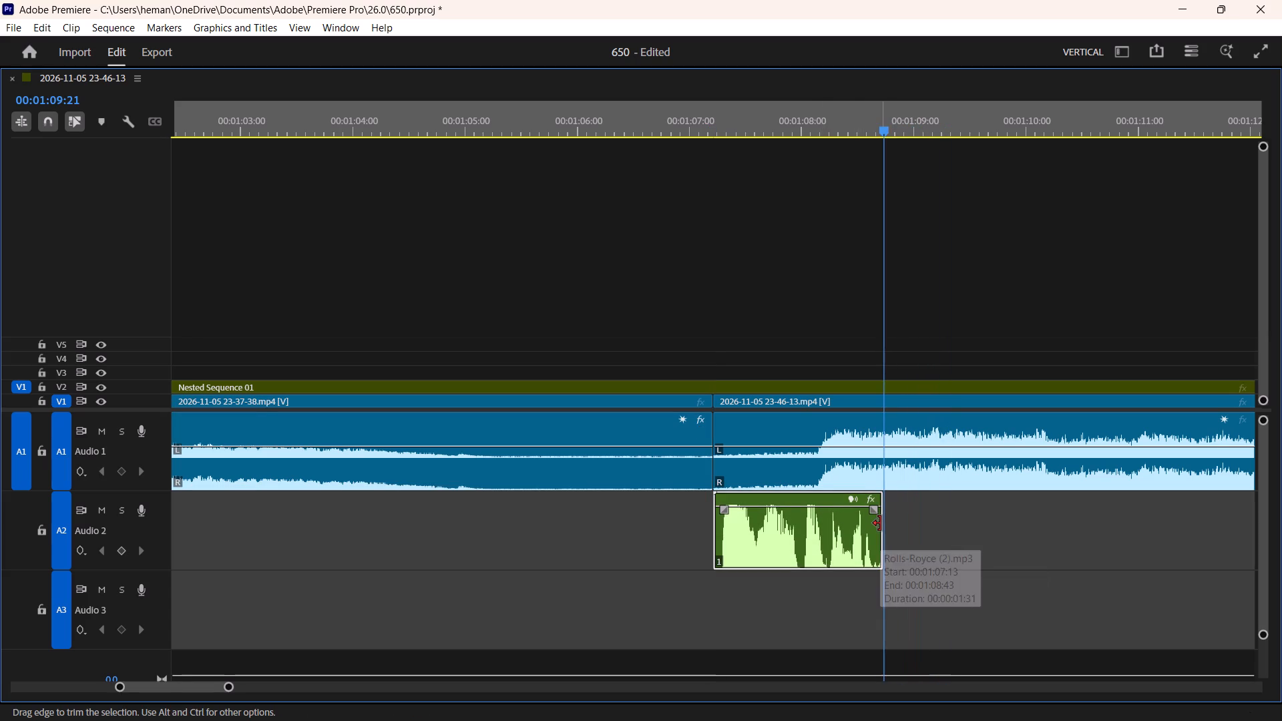
key("Up")
key("space")
left_click(963, 549)
key("space")
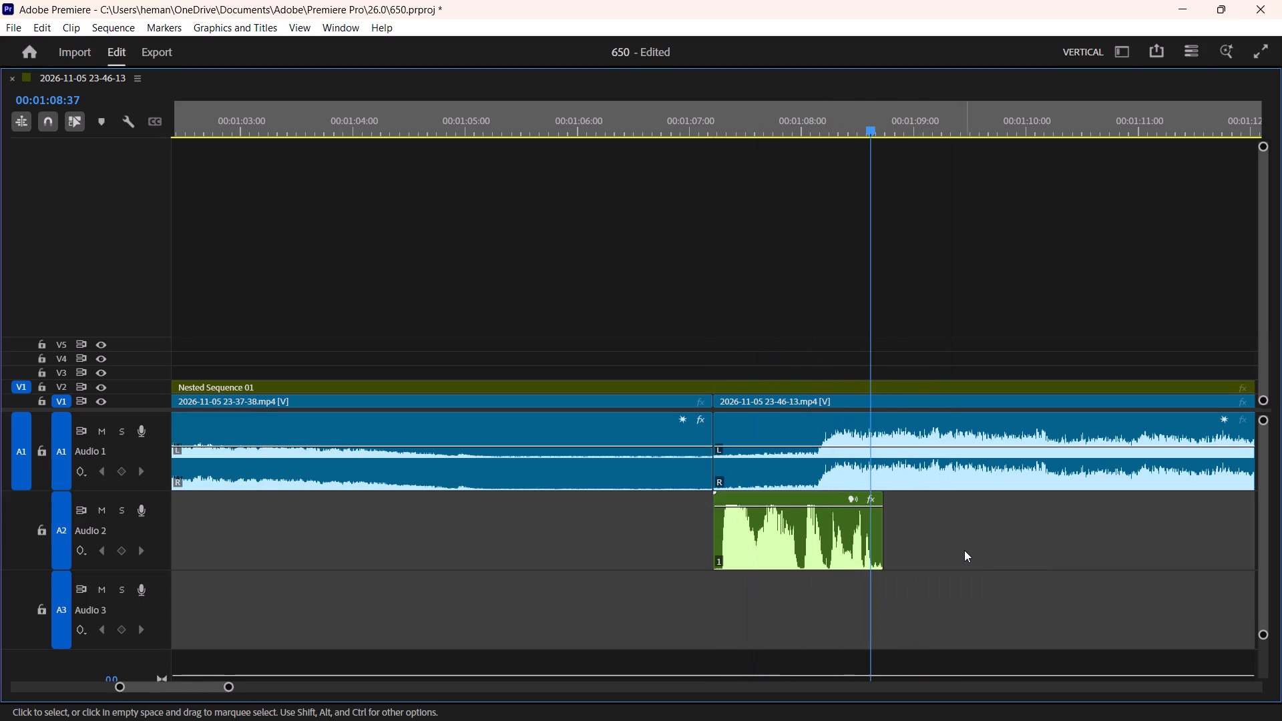
Restore the full workspace, fit the whole sequence in the timeline, and play its opening from the start.
key("grave")
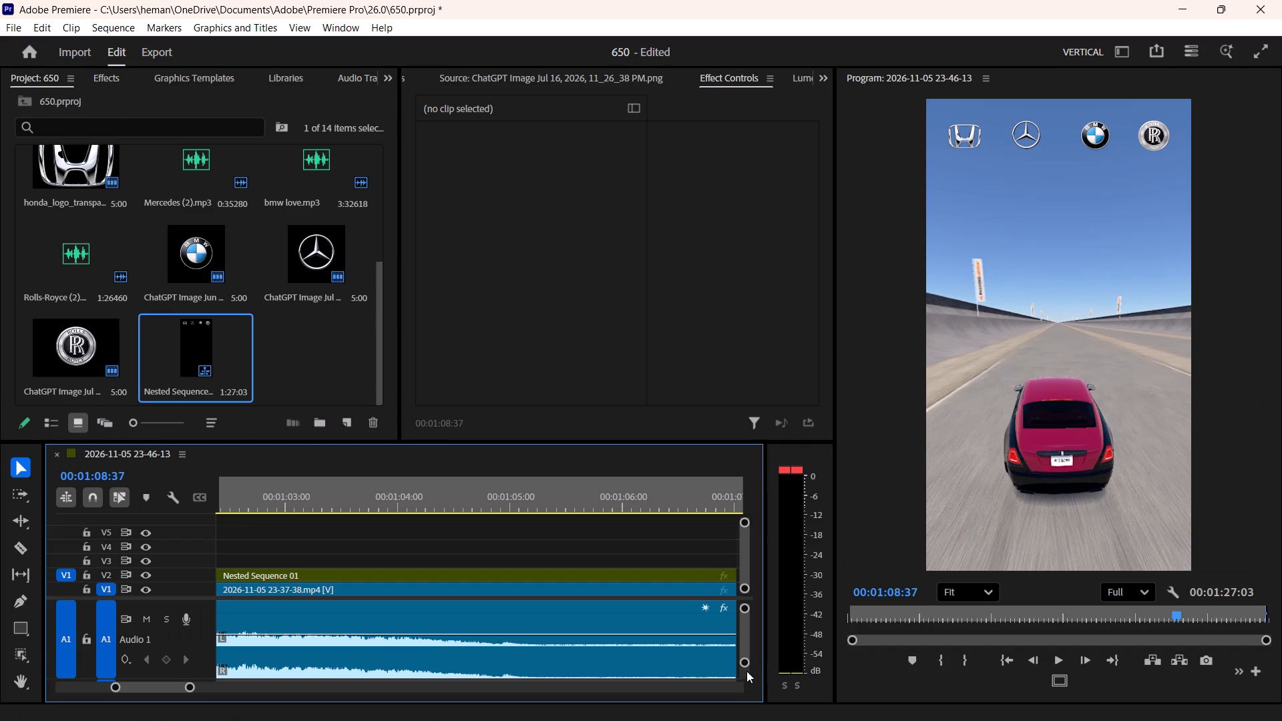
left_click_drag(744, 666, 750, 694)
left_click(652, 672)
key("minus")
key("minus")
key("minus")
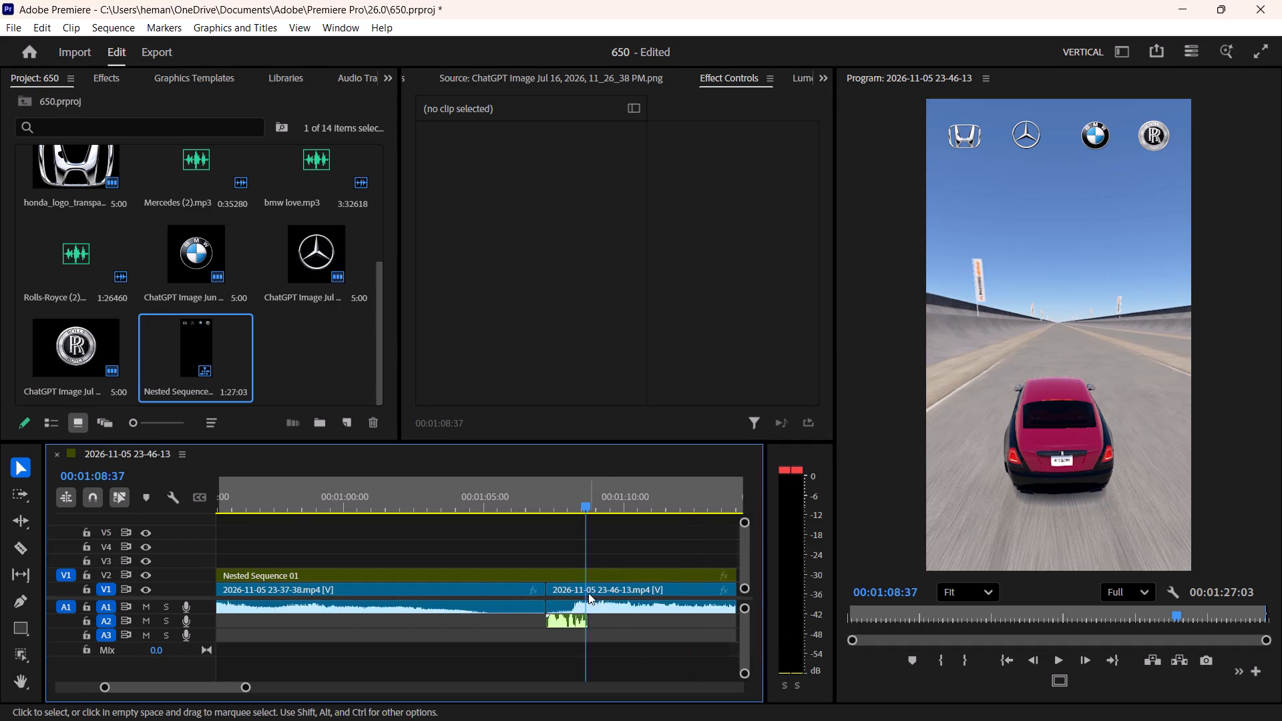
key("minus")
key("minus")
left_click_drag(746, 525, 749, 457)
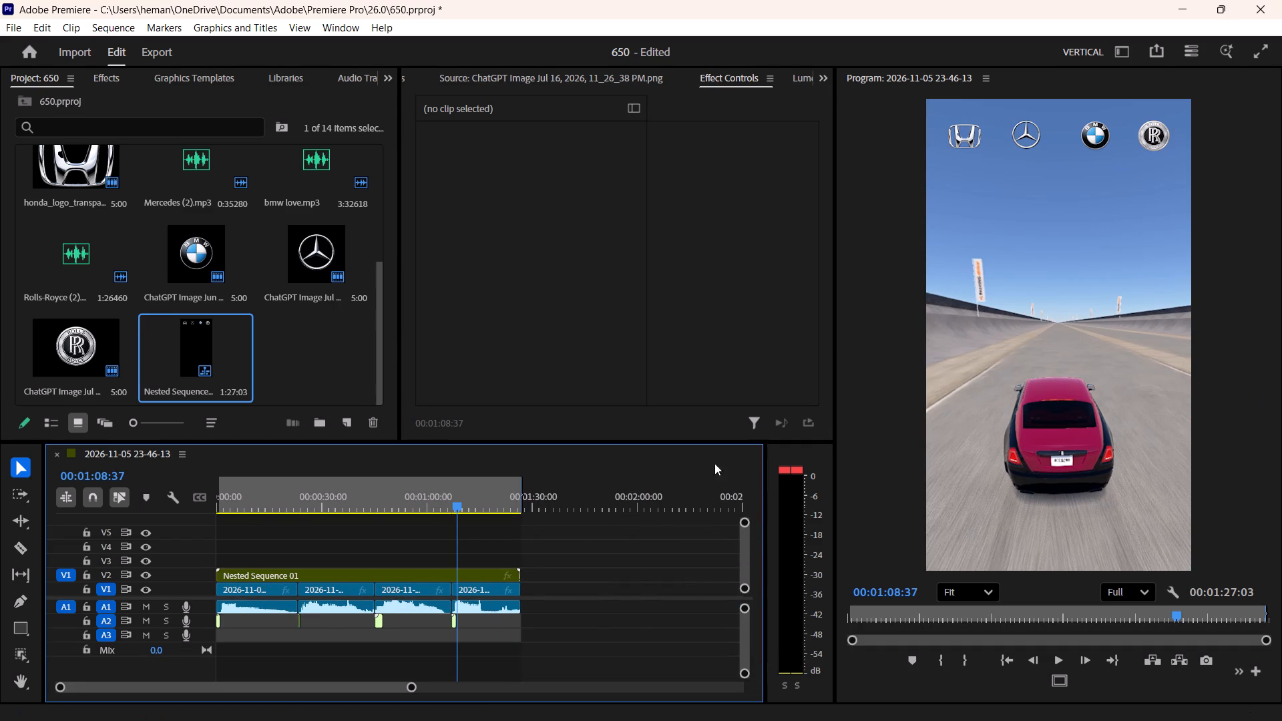
left_click_drag(403, 497, 101, 541)
left_click(356, 549)
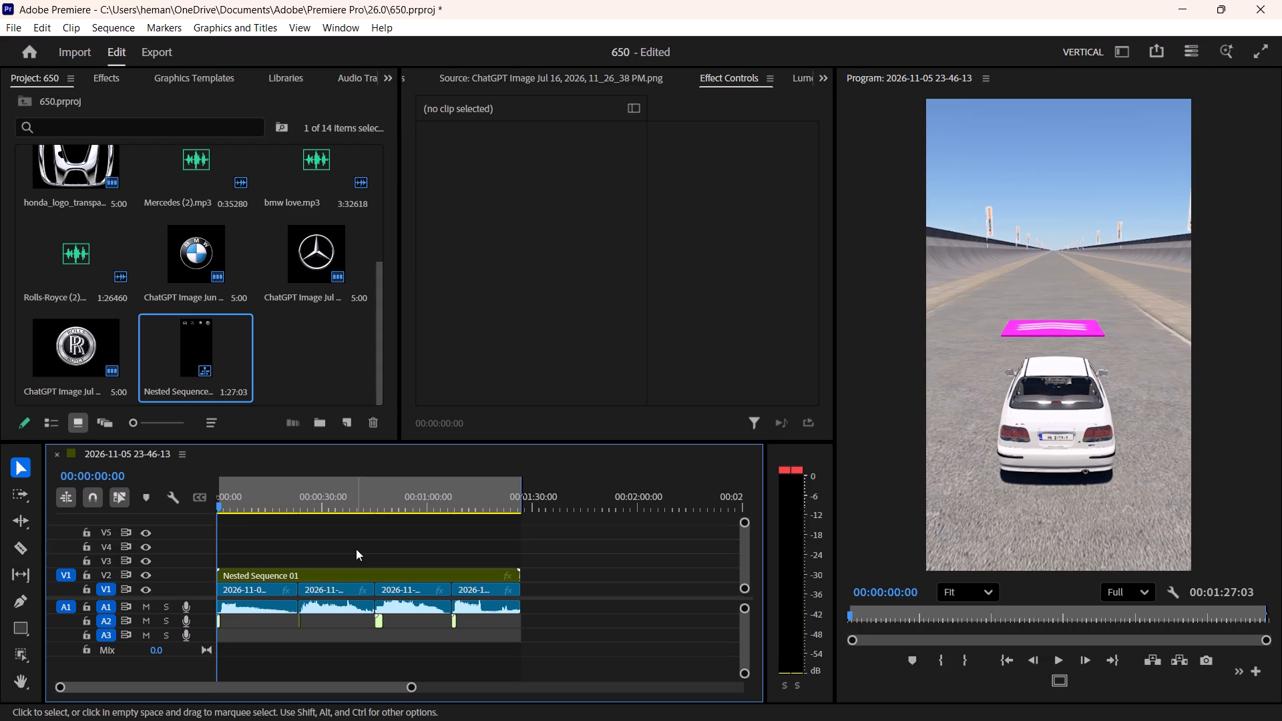
key("space")
key("space")
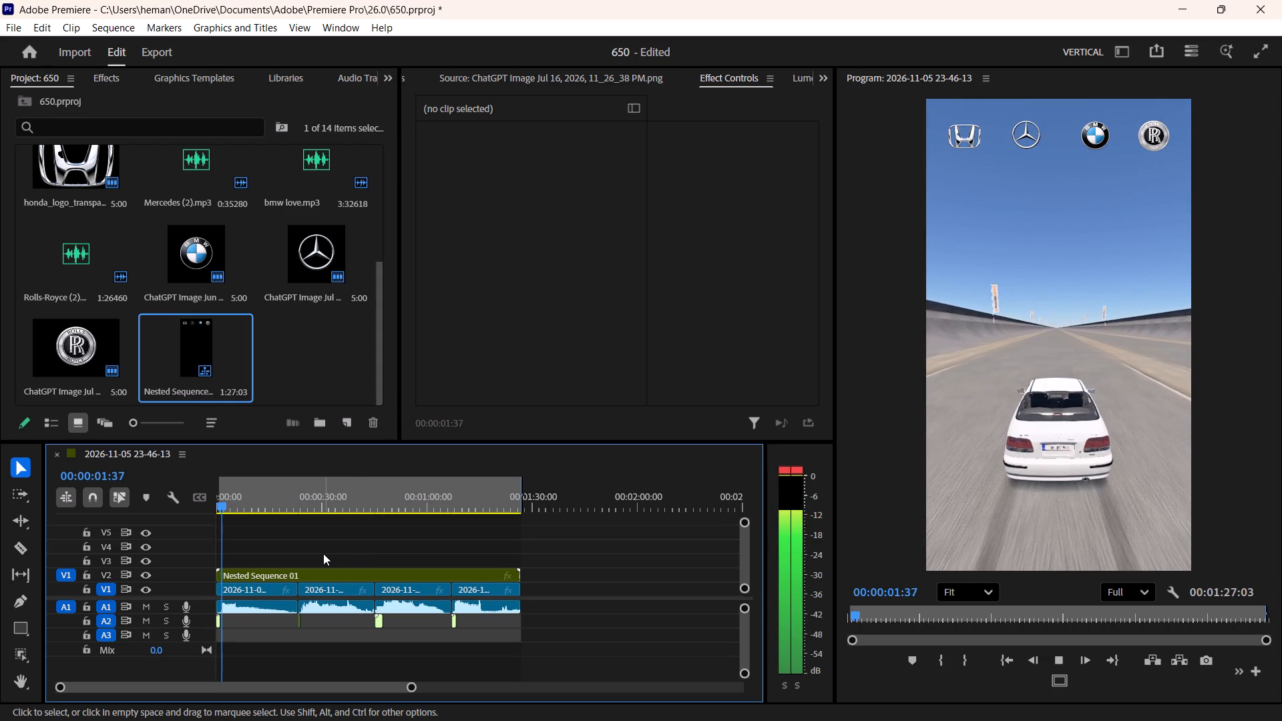
left_click(323, 553)
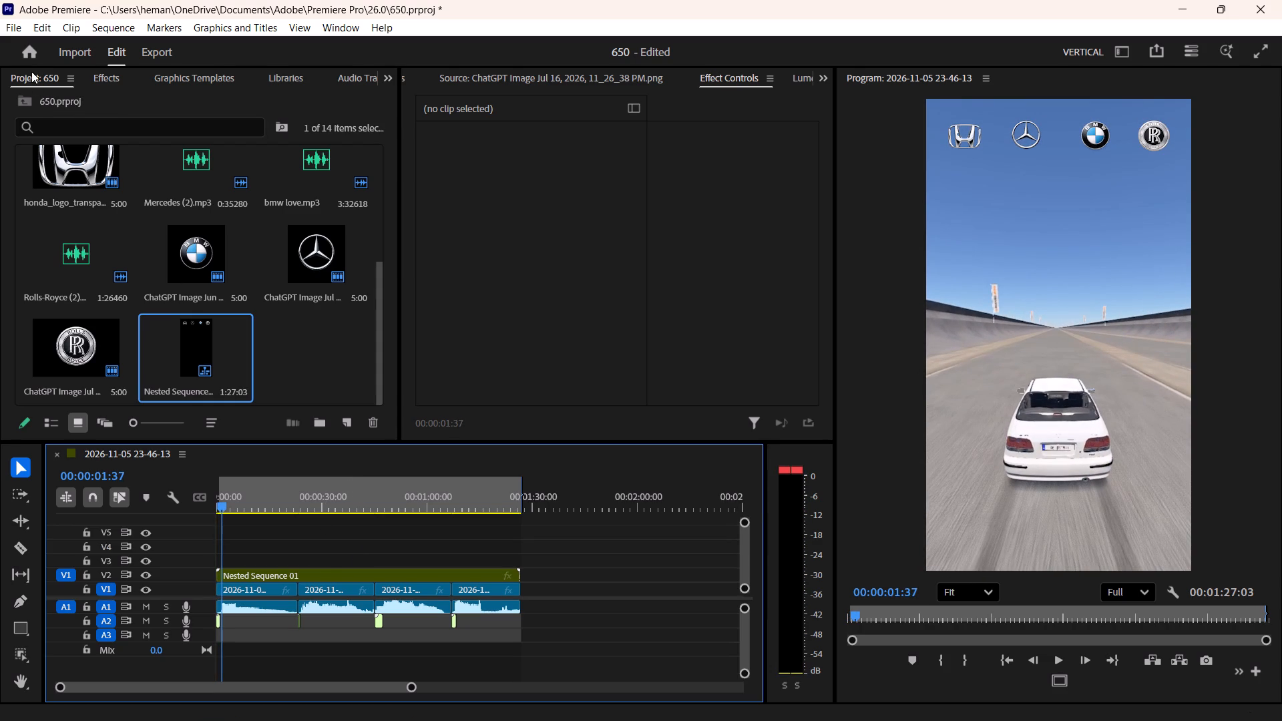
Save project 650 and go to the Home screen.
key("ctrl+s")
left_click(27, 47)
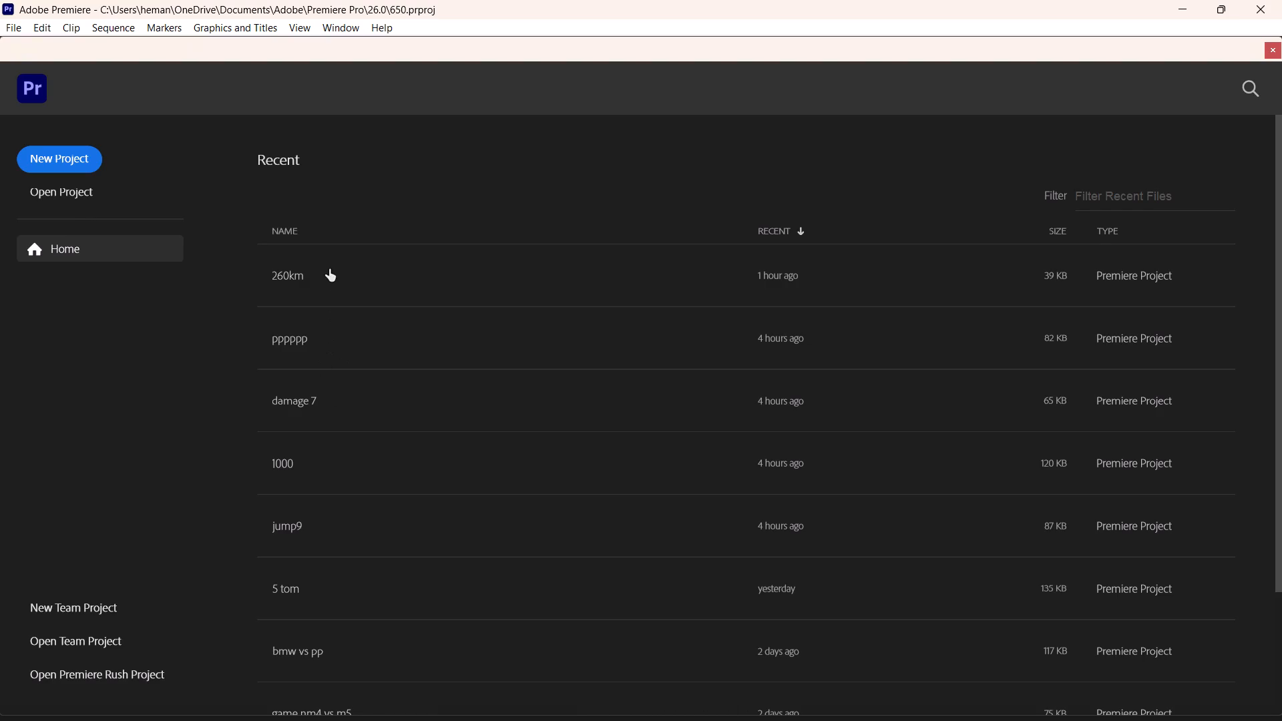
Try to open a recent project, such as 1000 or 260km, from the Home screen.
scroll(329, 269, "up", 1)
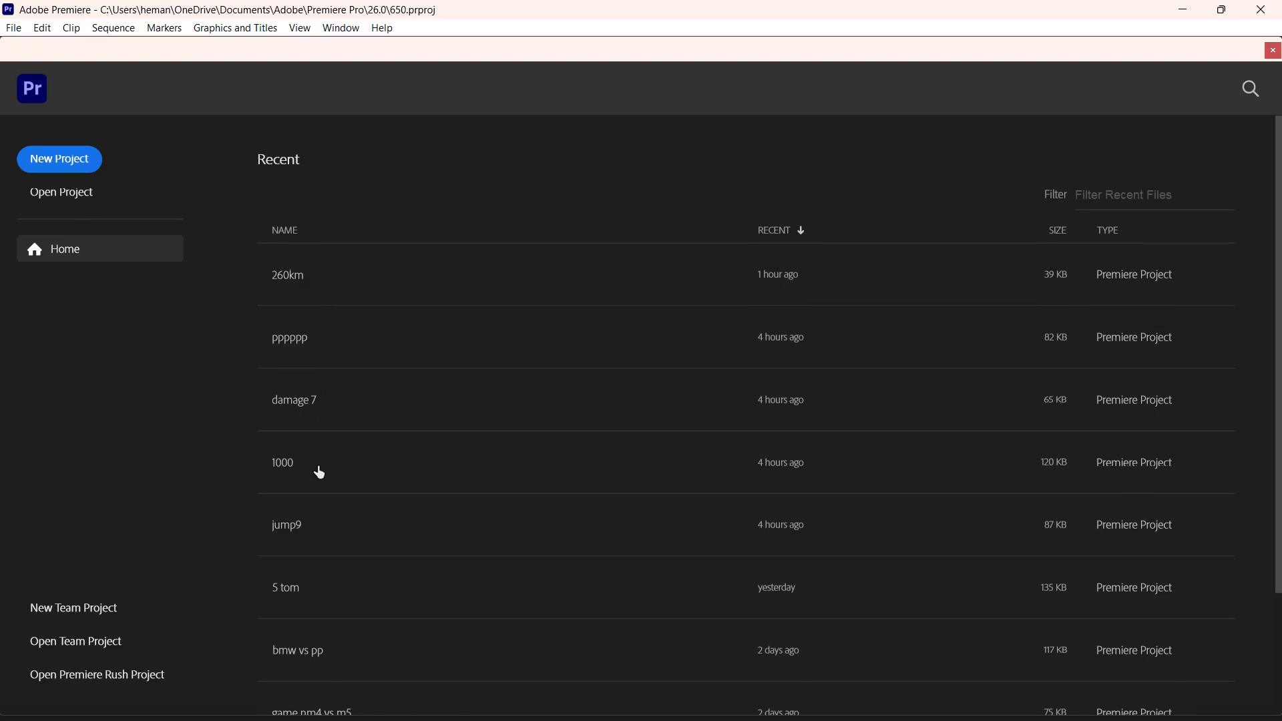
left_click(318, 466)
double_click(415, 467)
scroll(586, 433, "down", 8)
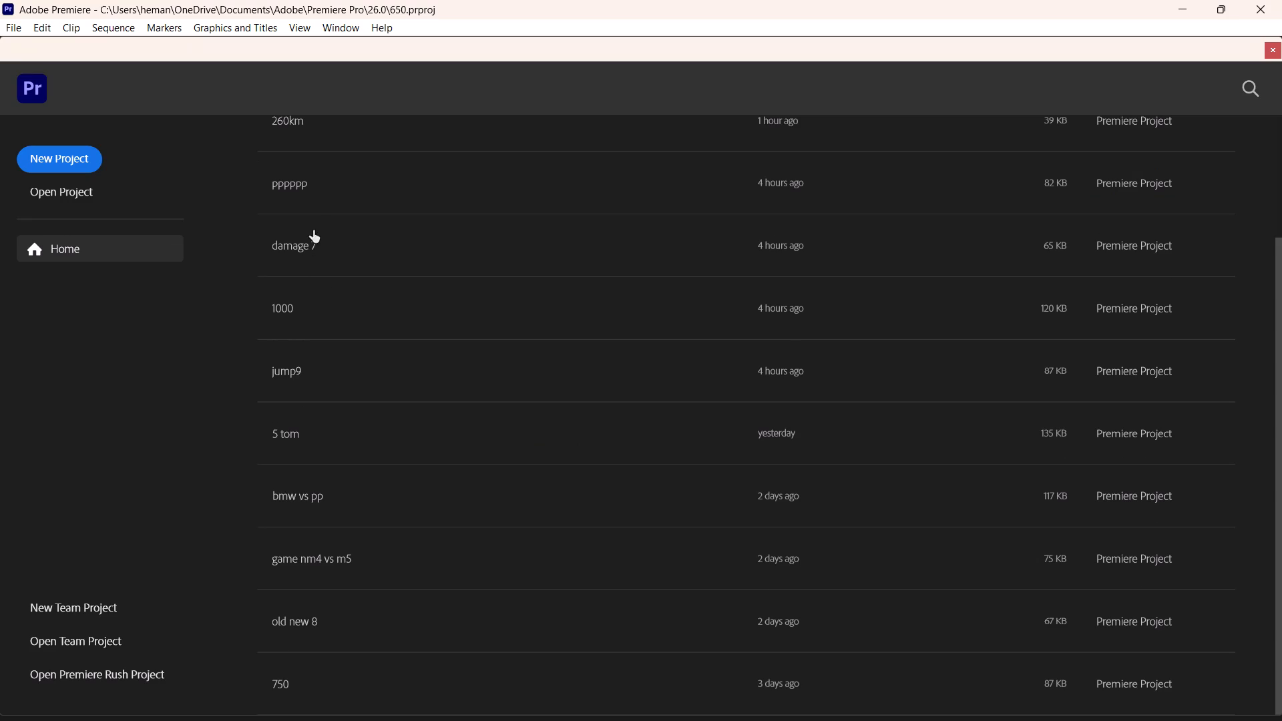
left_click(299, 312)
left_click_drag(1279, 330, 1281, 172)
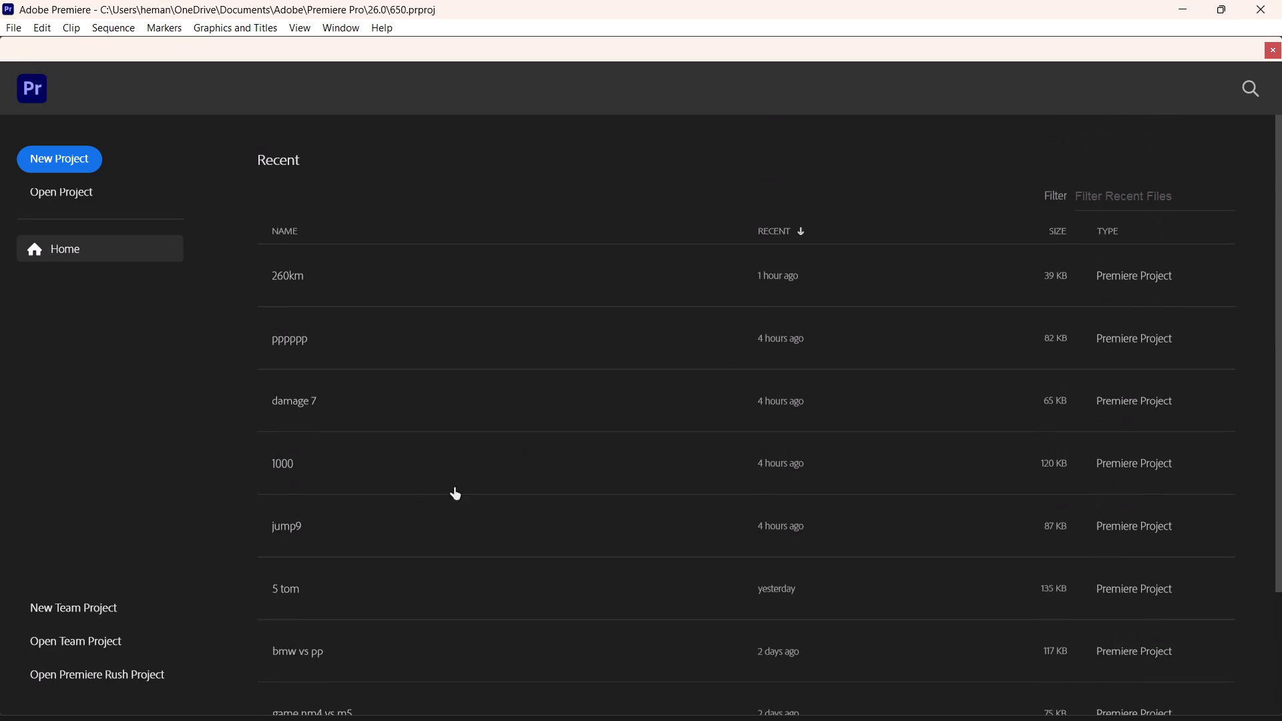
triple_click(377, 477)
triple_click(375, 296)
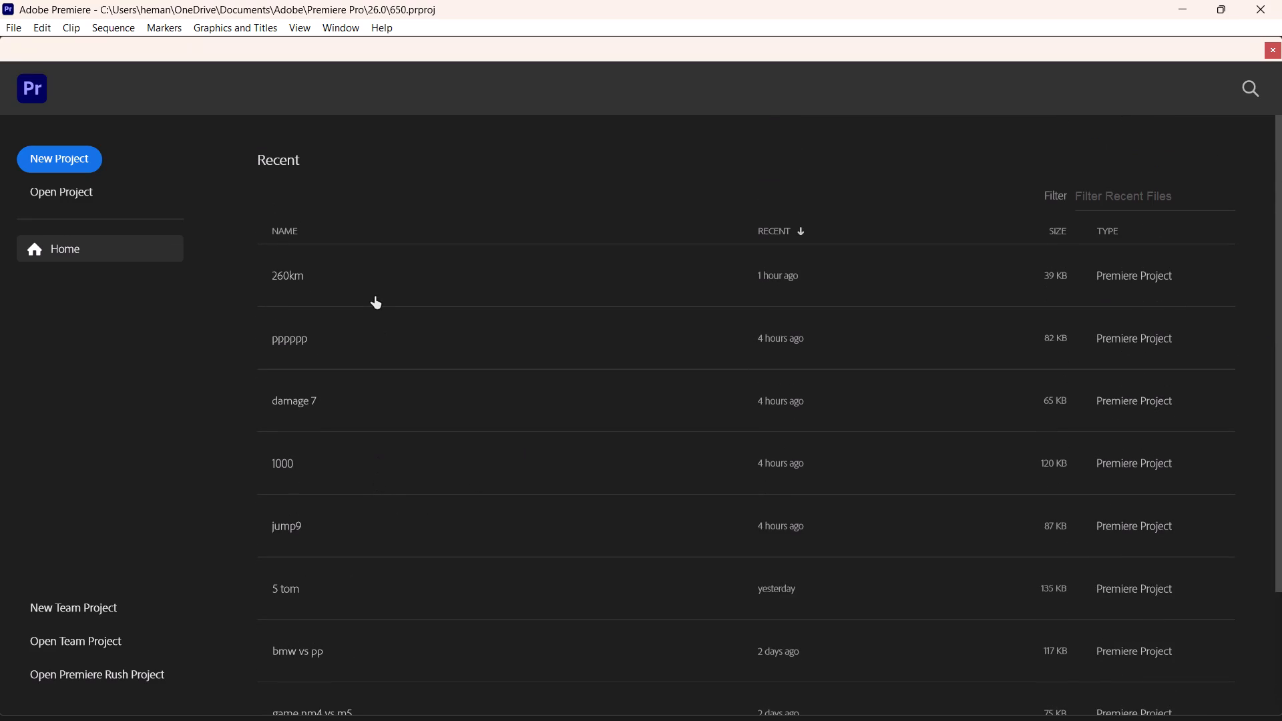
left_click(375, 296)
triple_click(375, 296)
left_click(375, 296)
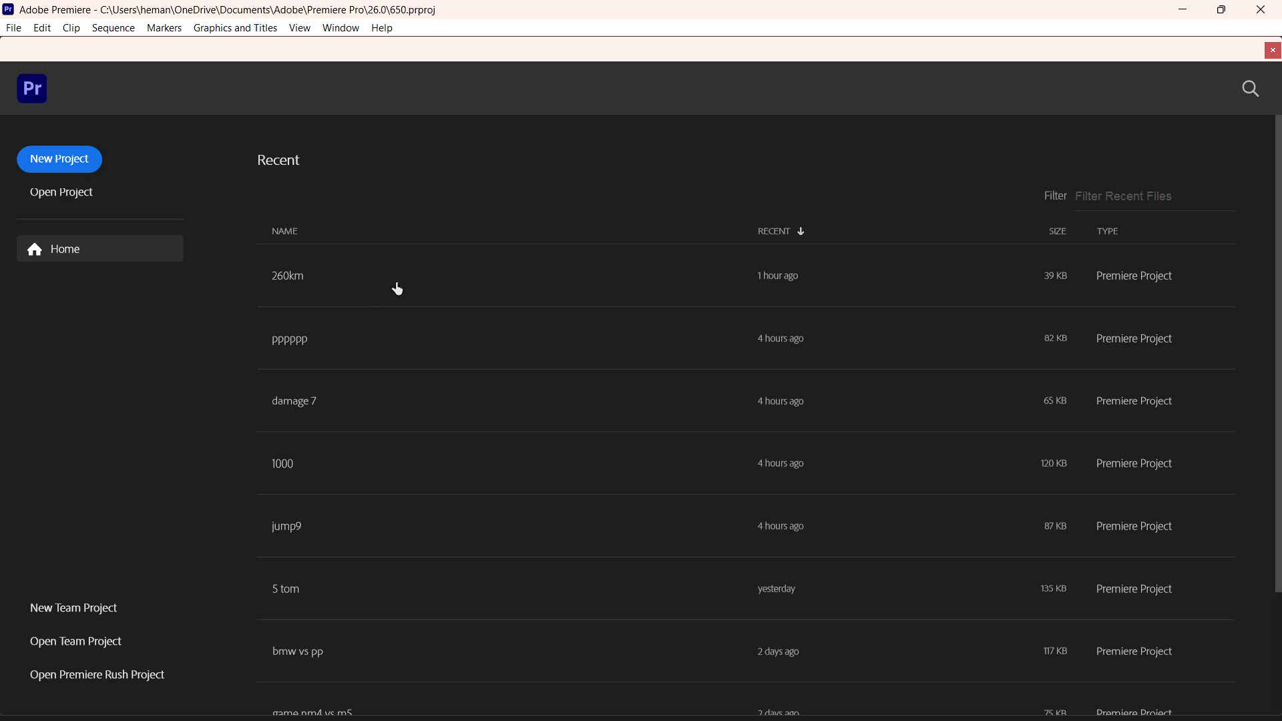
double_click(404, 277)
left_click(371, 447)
Close Premiere and the don folder window.
left_click(1281, 0)
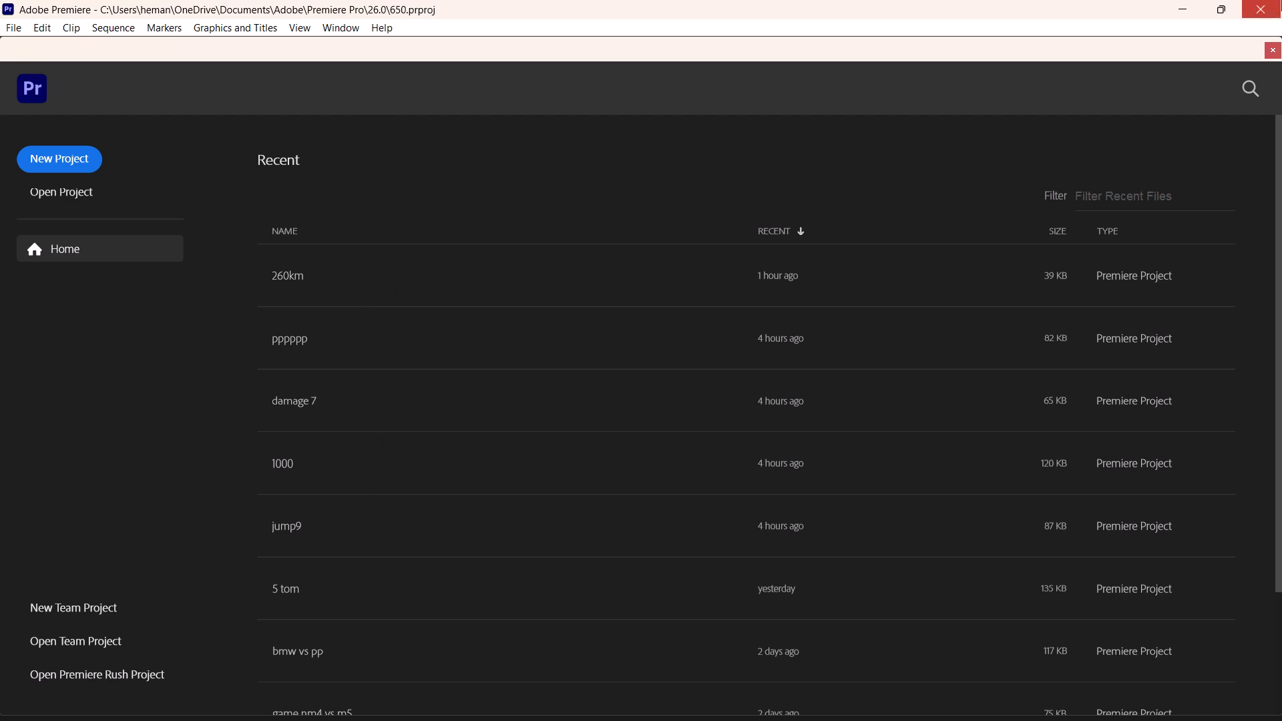
left_click(1245, 15)
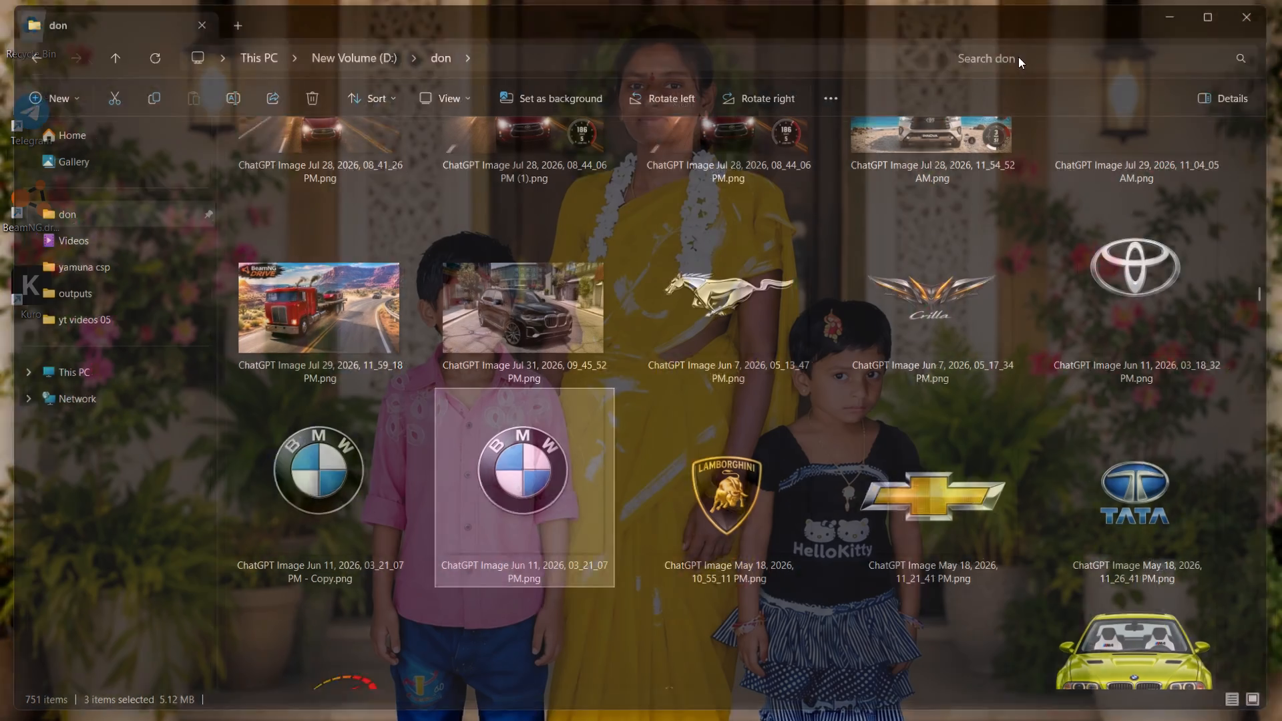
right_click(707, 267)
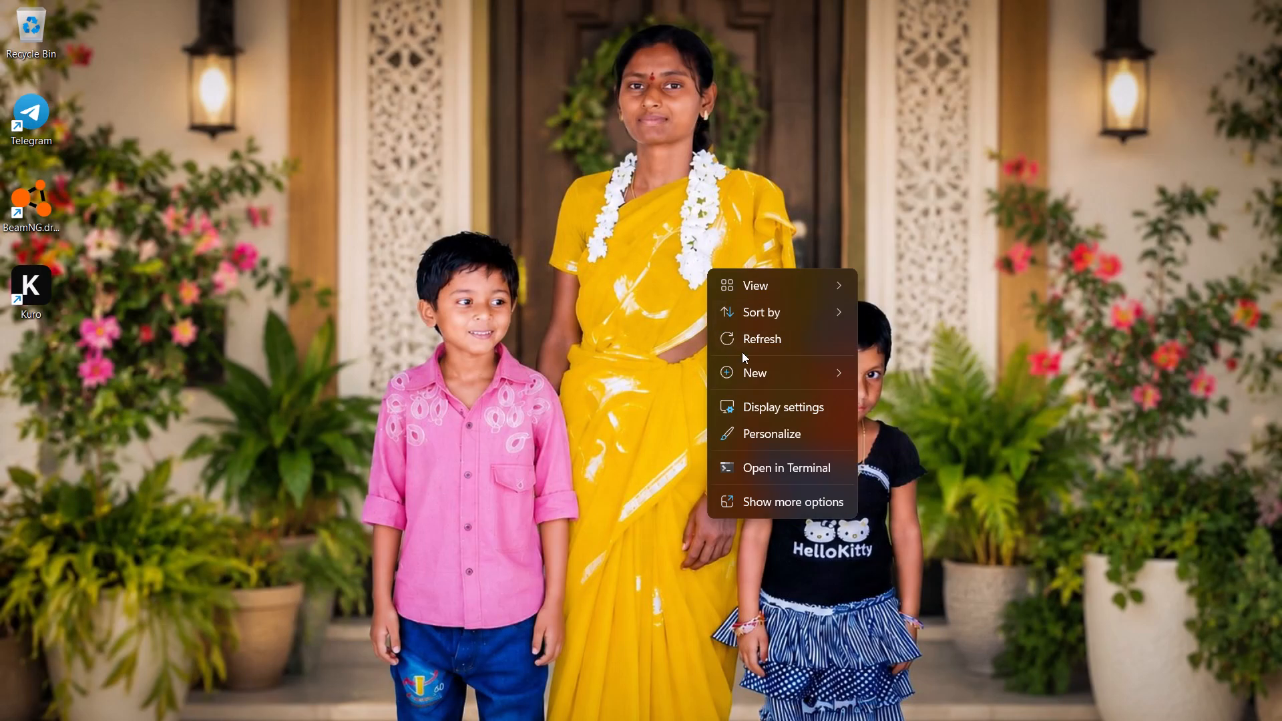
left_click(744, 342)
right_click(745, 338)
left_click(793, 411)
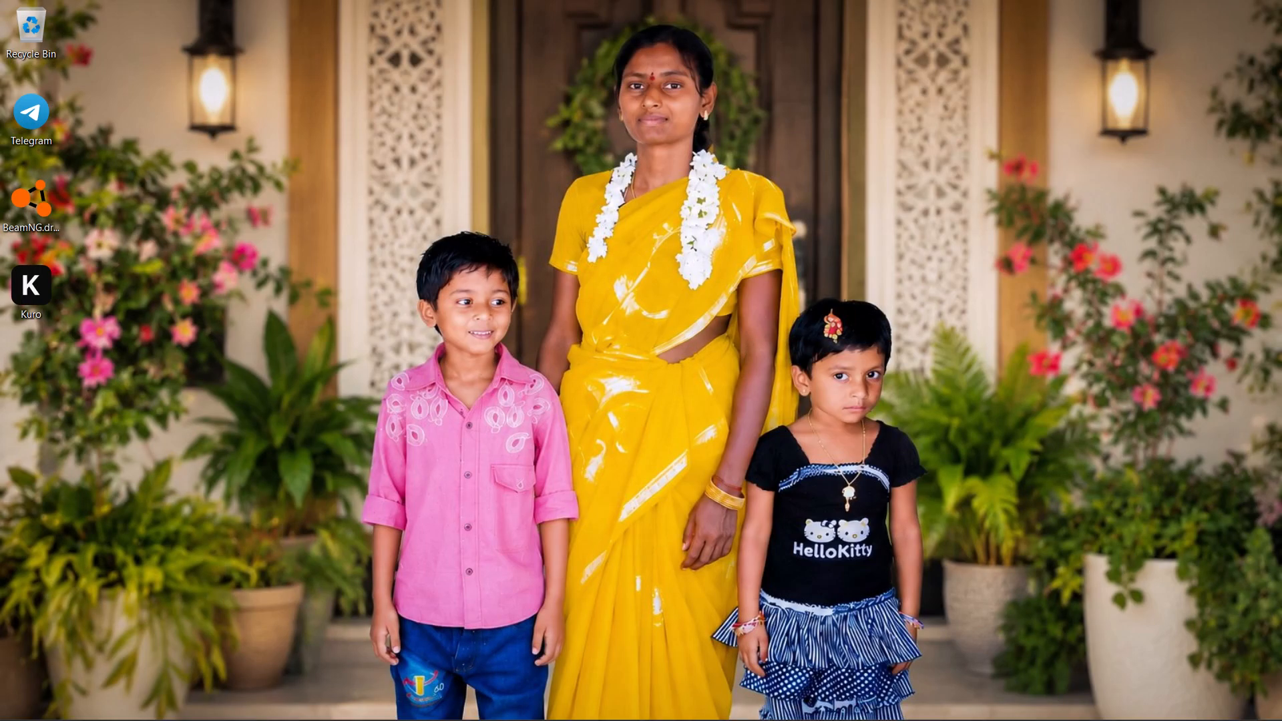
Refresh the desktop, relaunch Premiere and reopen the recent project 650.
left_click(722, 706)
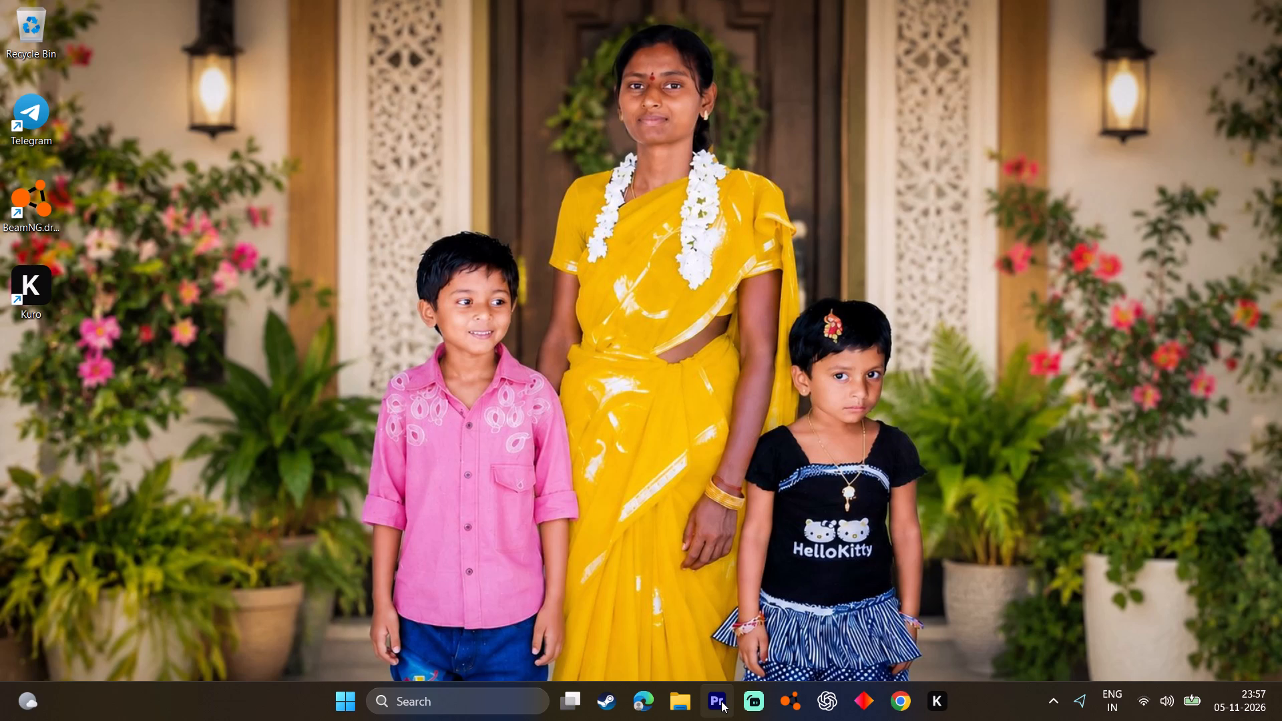
right_click(773, 284)
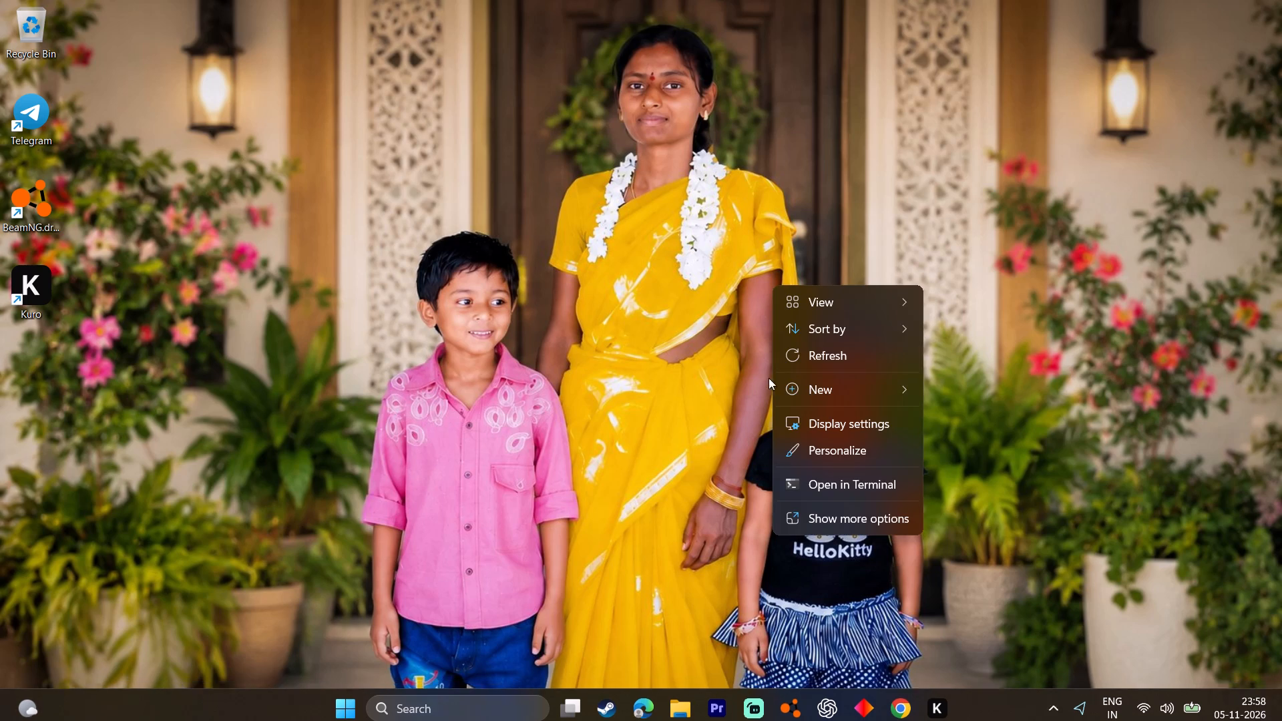
left_click(814, 358)
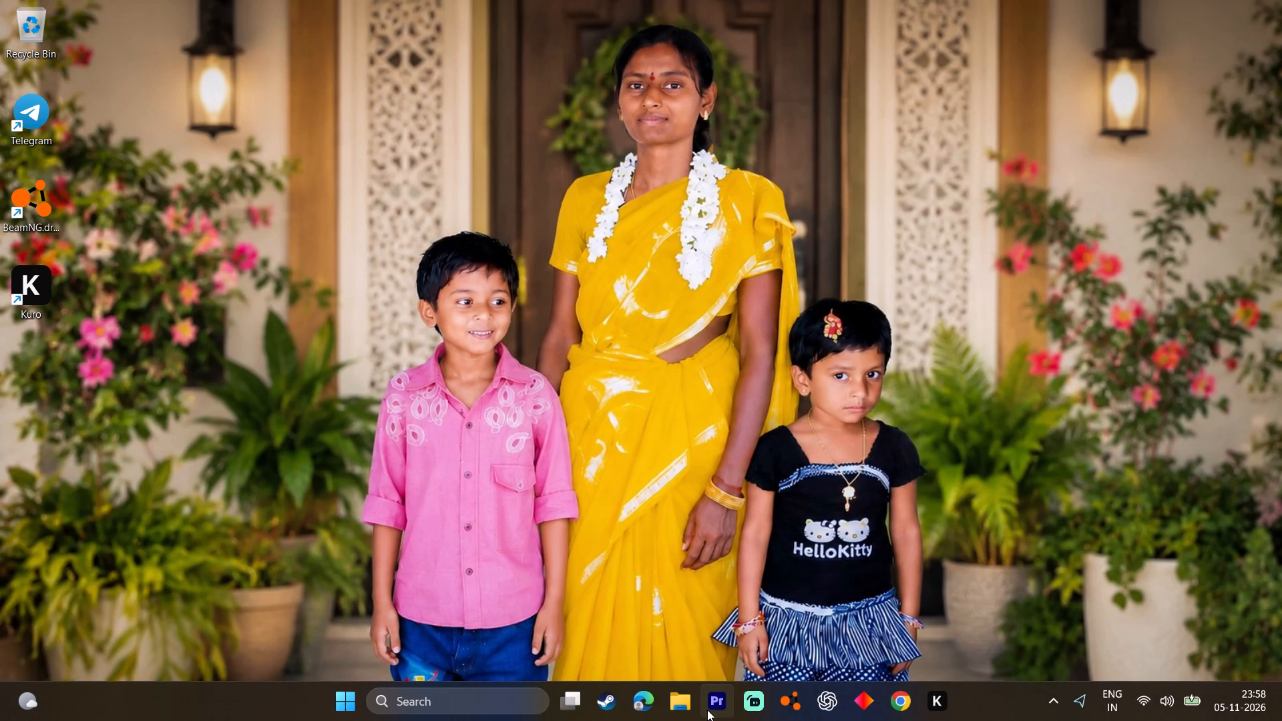
left_click(707, 710)
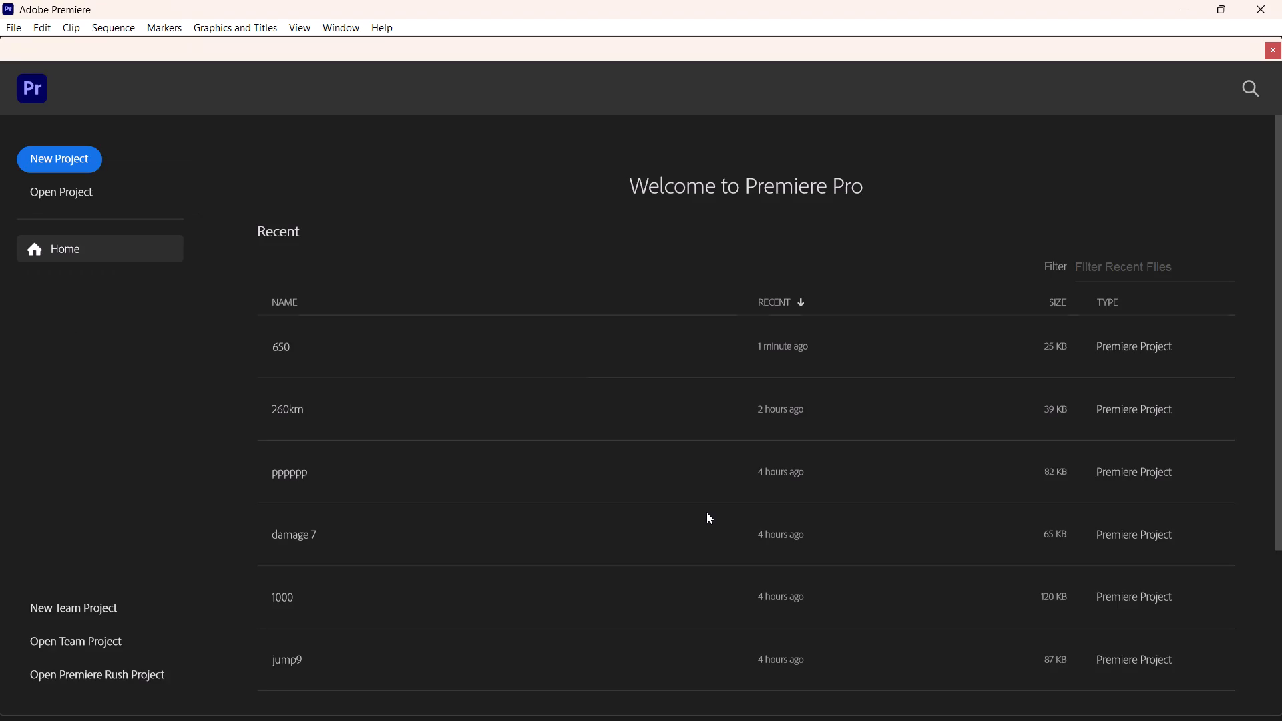
left_click(548, 335)
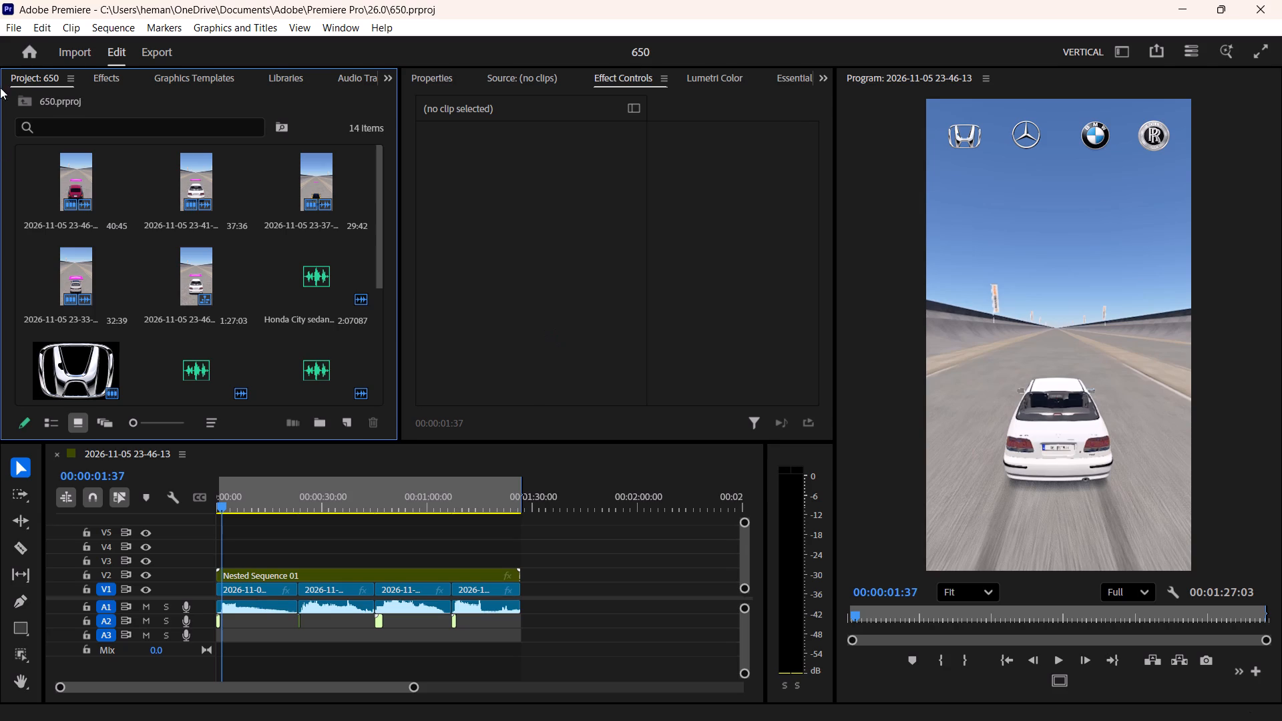
Return to the Home screen and open the recent project 1000 alongside project 650.
left_click(32, 52)
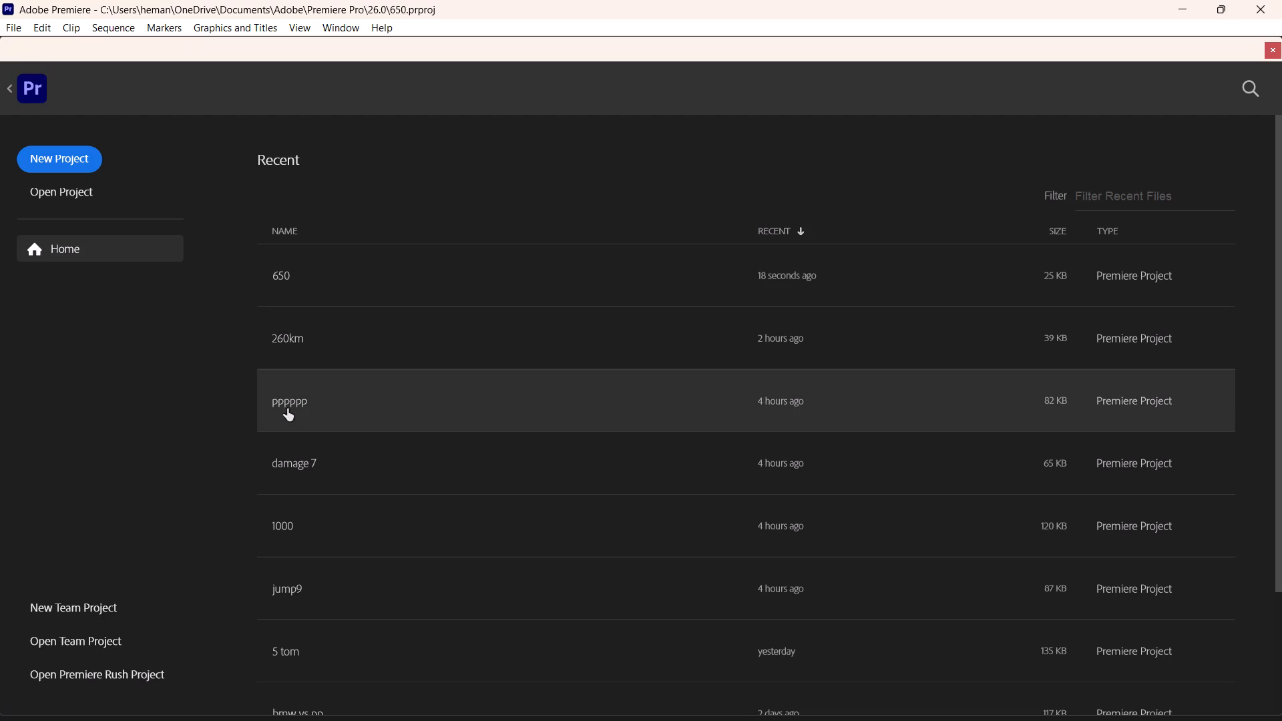
left_click(333, 531)
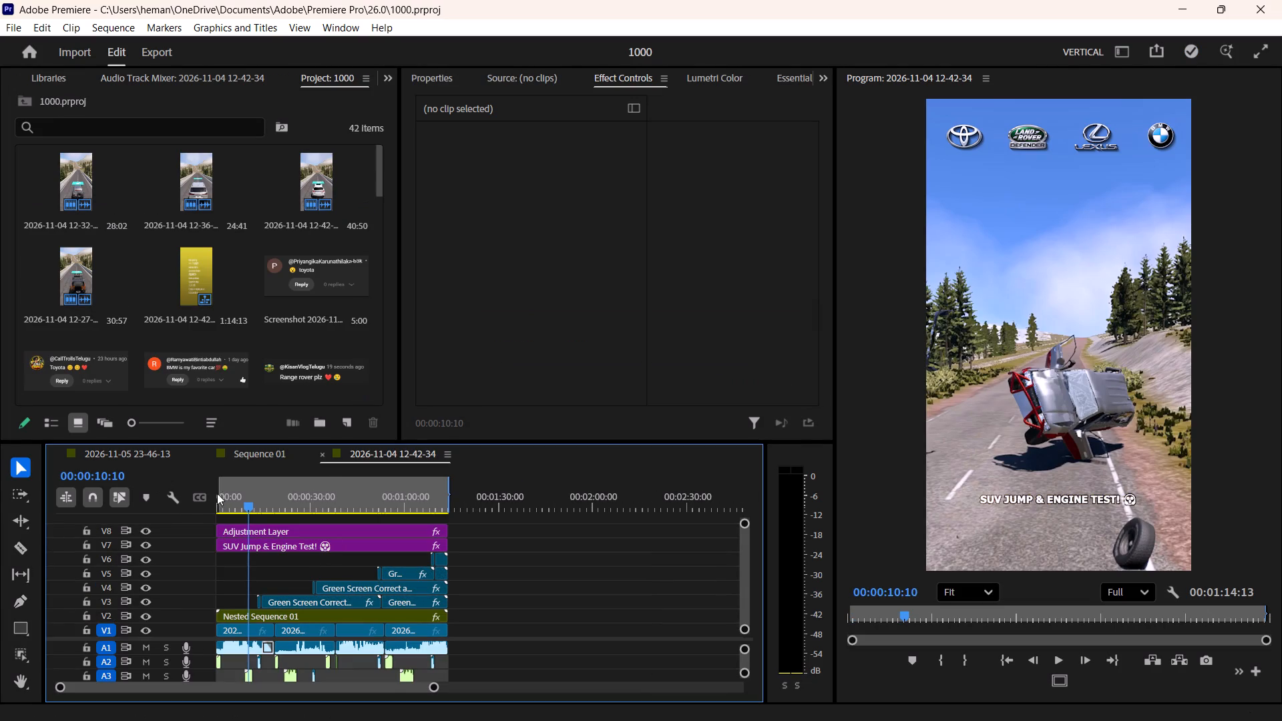
left_click_drag(247, 500, 259, 500)
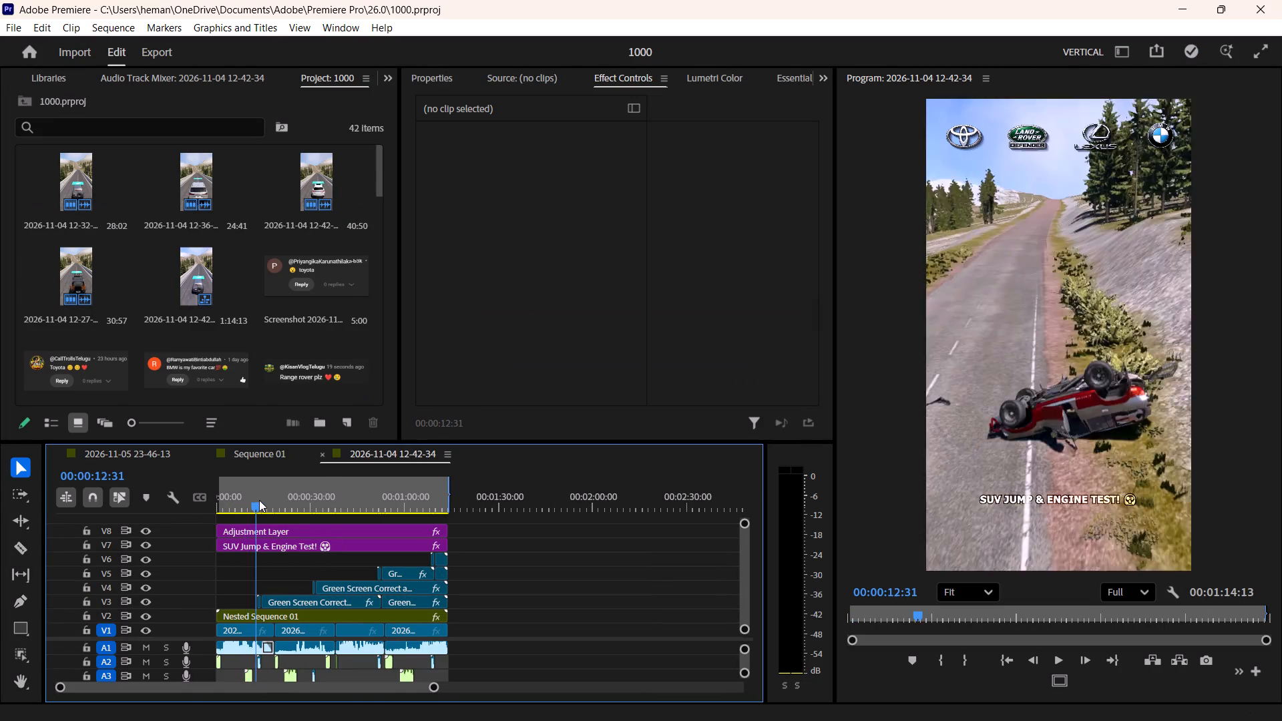
left_click_drag(259, 500, 262, 501)
left_click_drag(285, 565, 264, 602)
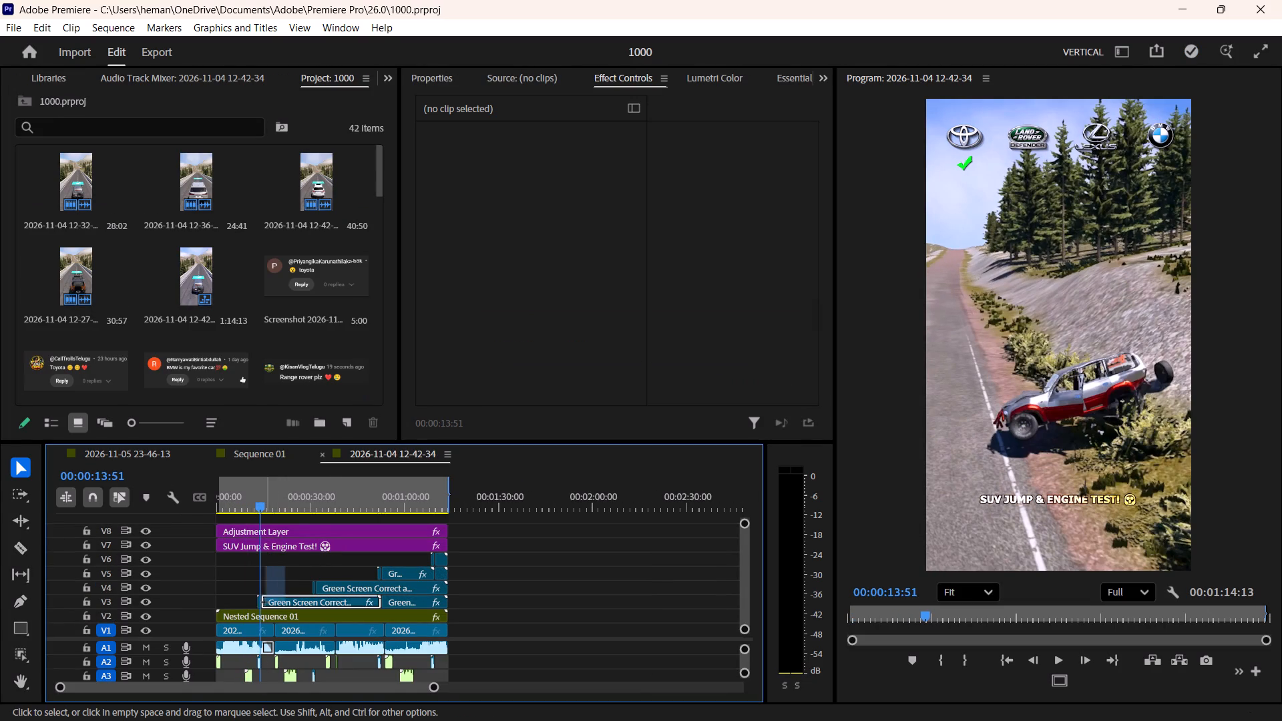
left_click_drag(264, 602, 254, 604)
left_click_drag(282, 599, 170, 464)
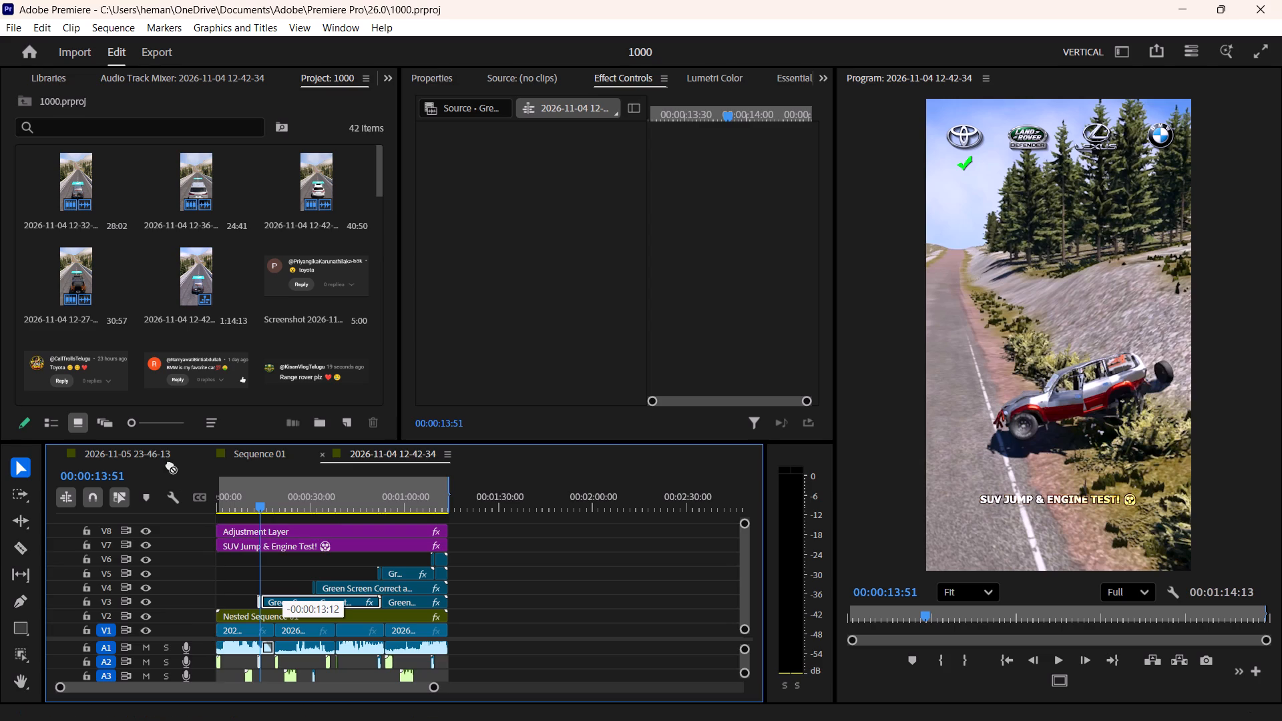
left_click_drag(170, 464, 274, 559)
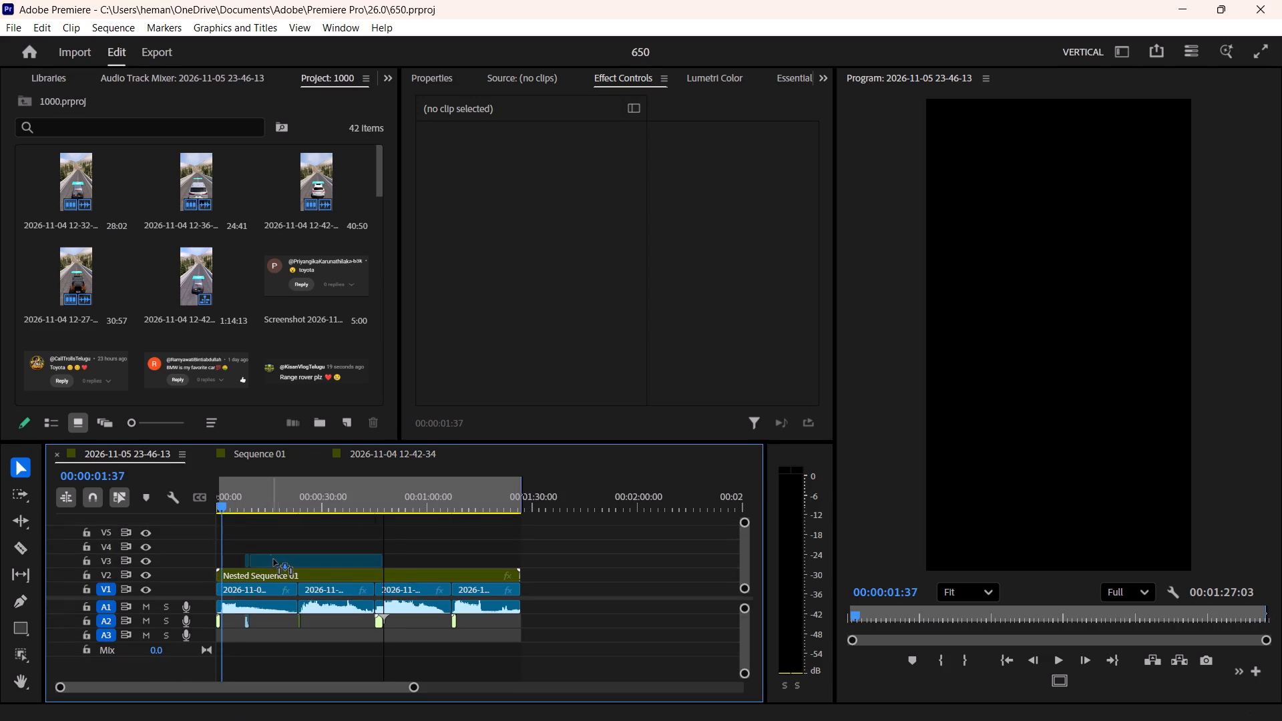
left_click_drag(274, 559, 295, 558)
left_click(309, 527)
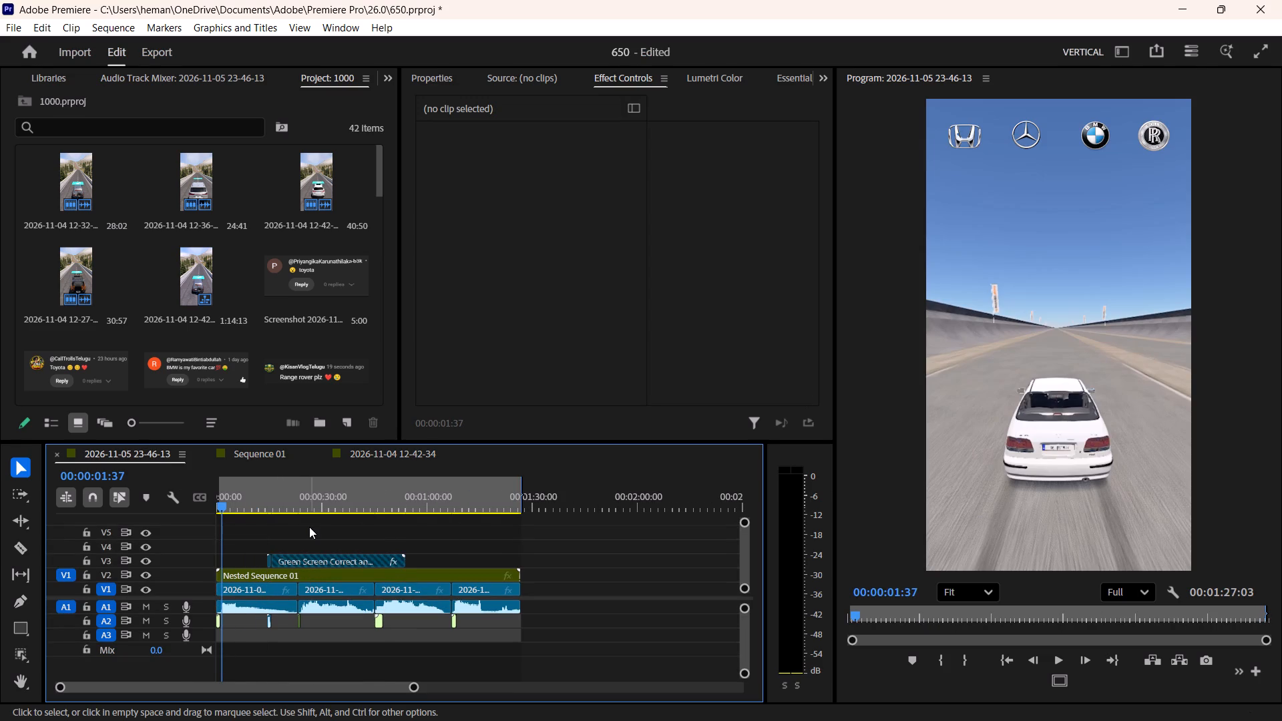
Play the project 650 sequence and turn on safe margins in the program preview.
key("space")
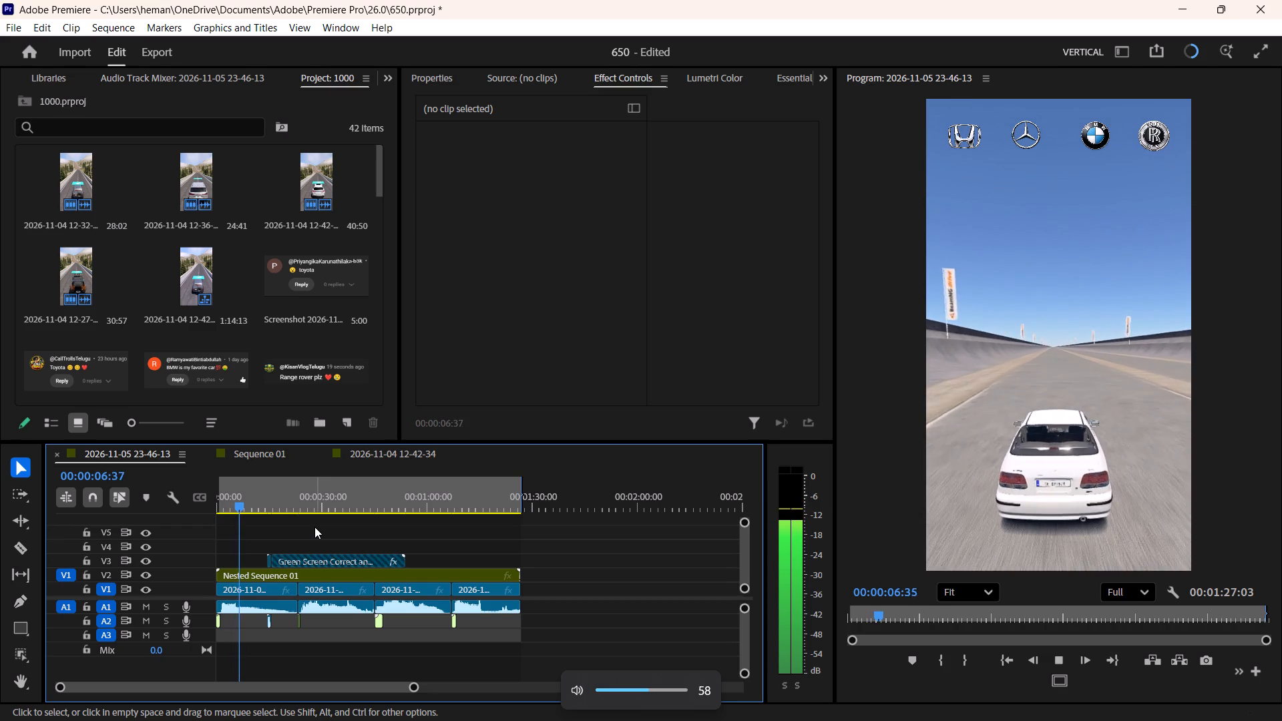
left_click(1062, 686)
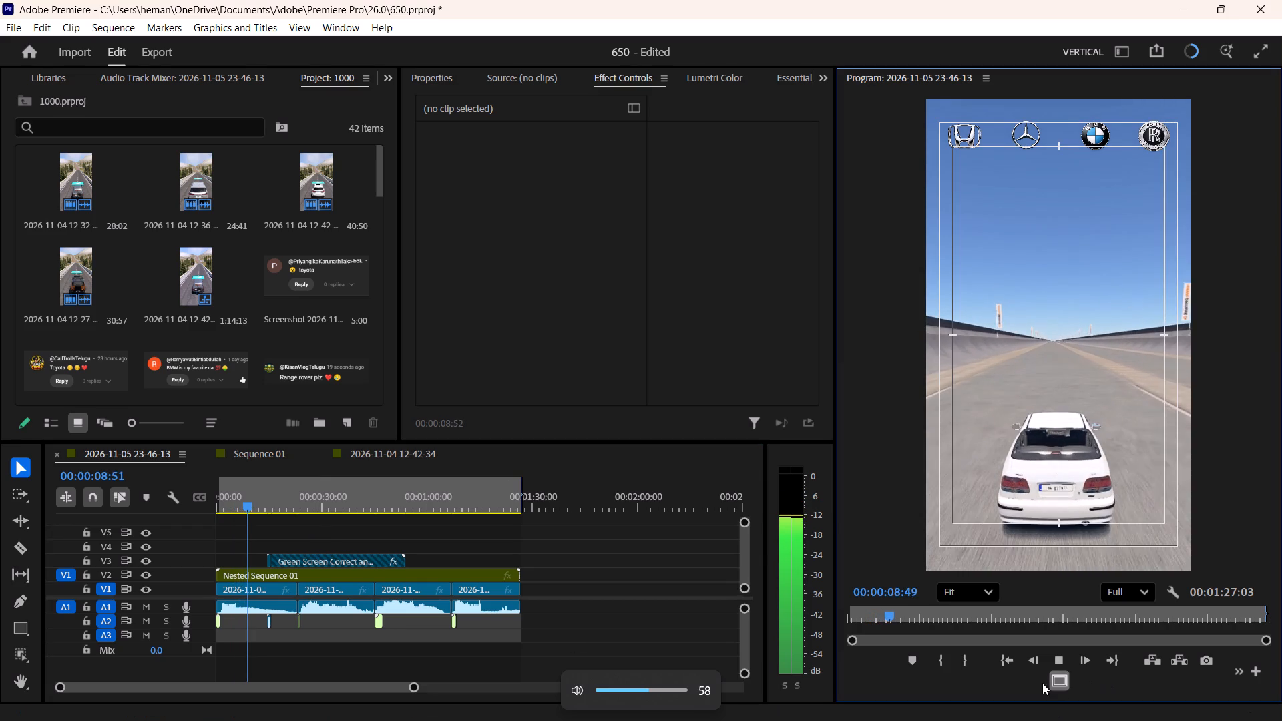
Move the green tick clips on V3 and their sound on A2 to start at 00:00:18:51, and play them back.
left_click(479, 535)
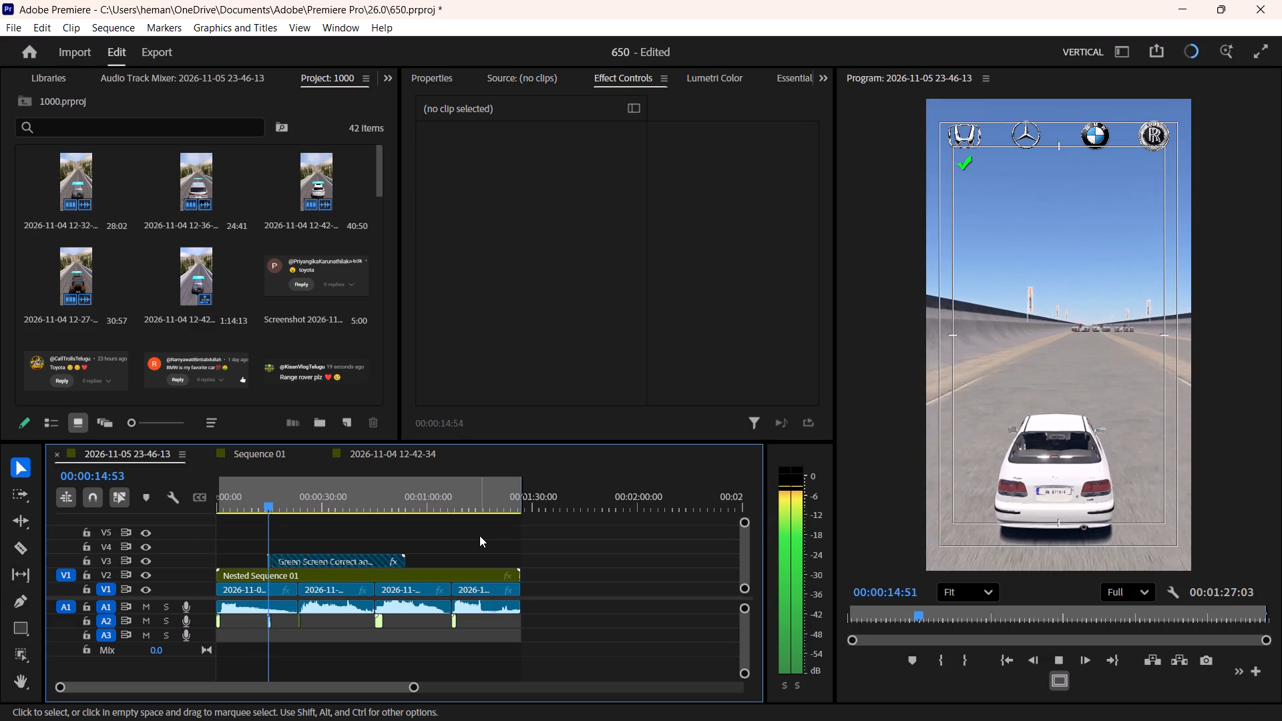
type("==")
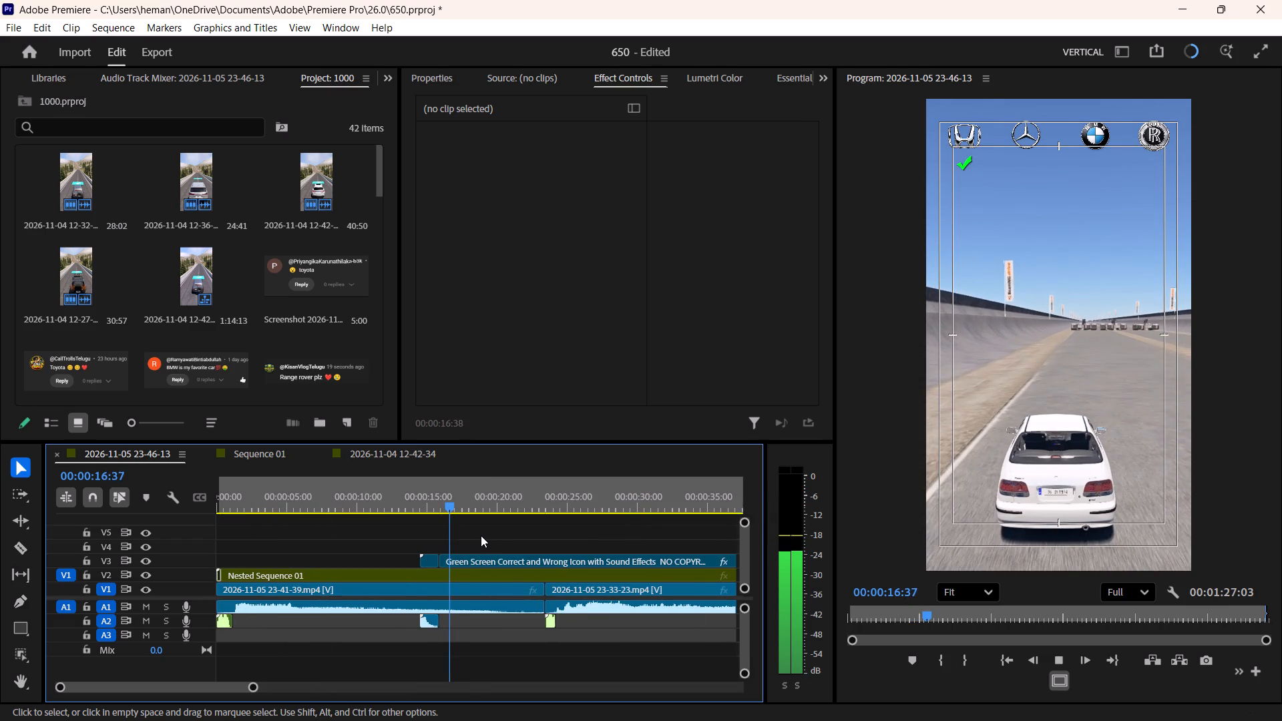
key("space")
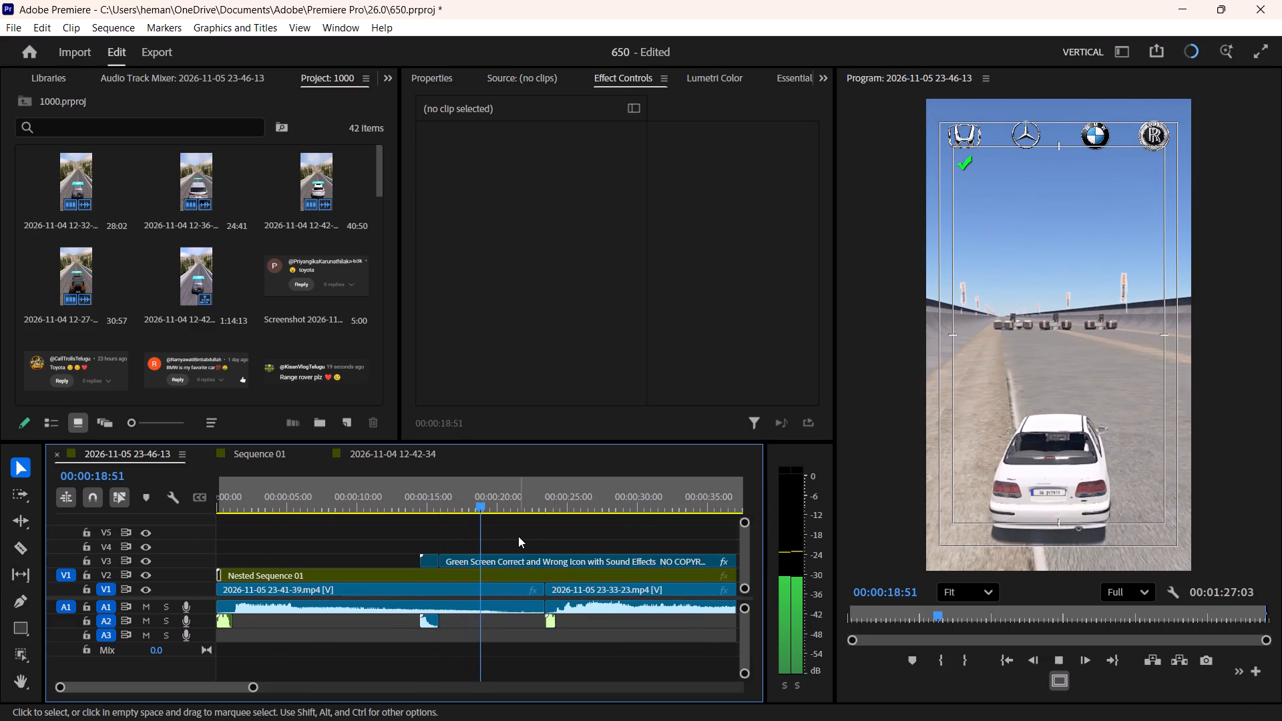
left_click_drag(525, 535, 437, 564)
left_click_drag(471, 563, 523, 558)
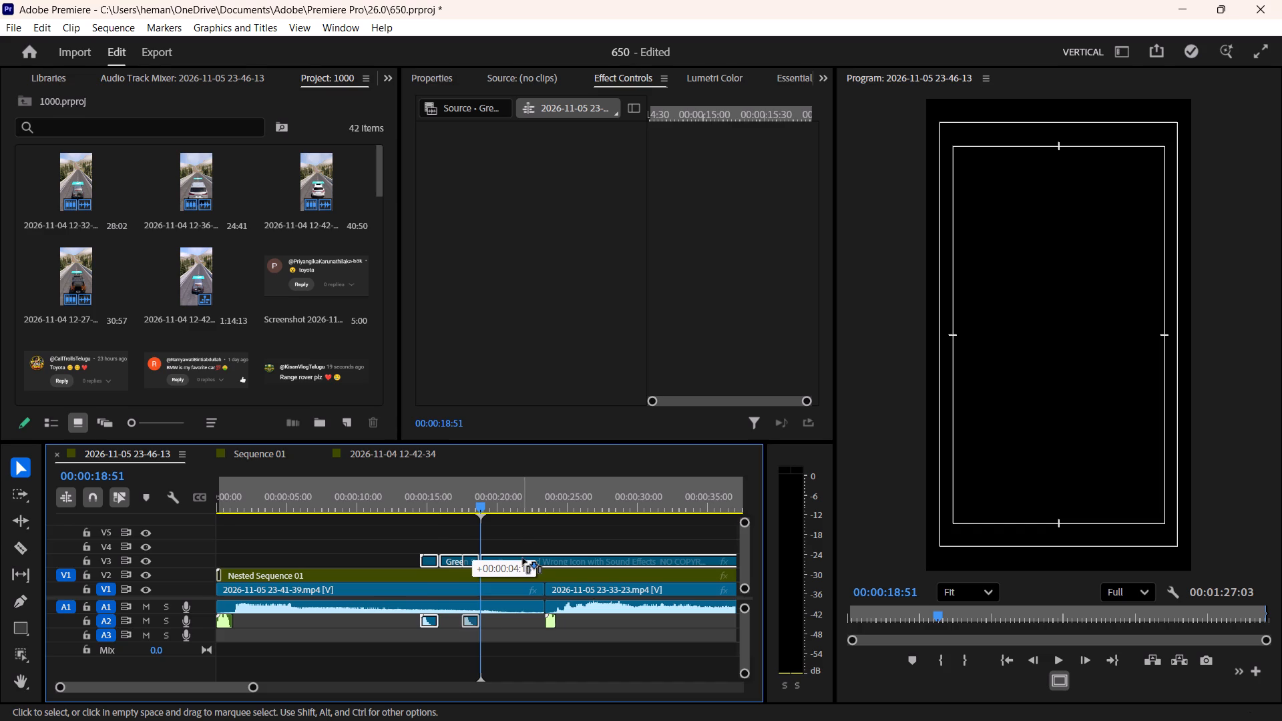
left_click_drag(523, 558, 523, 557)
key("space")
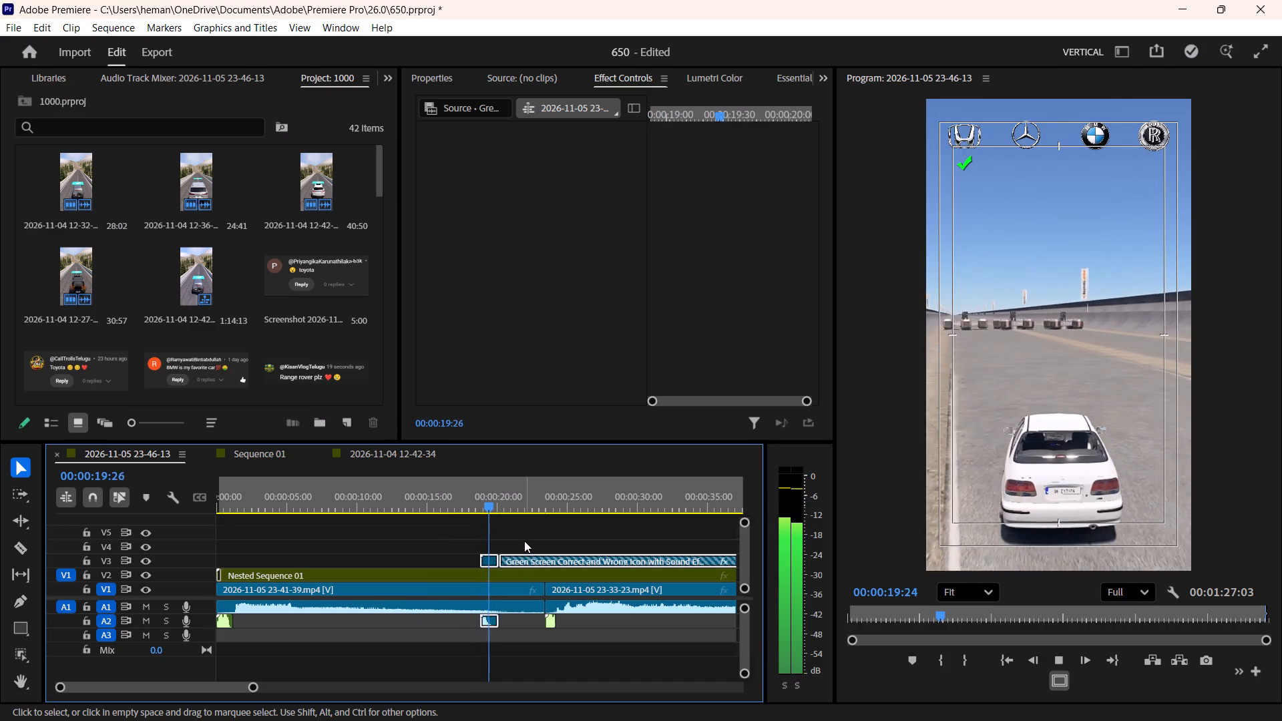
left_click(524, 541)
Extend the end of the green tick overlay on V3 to the sequence end at 00:01:27:03 and check playback into the second clip.
type("--")
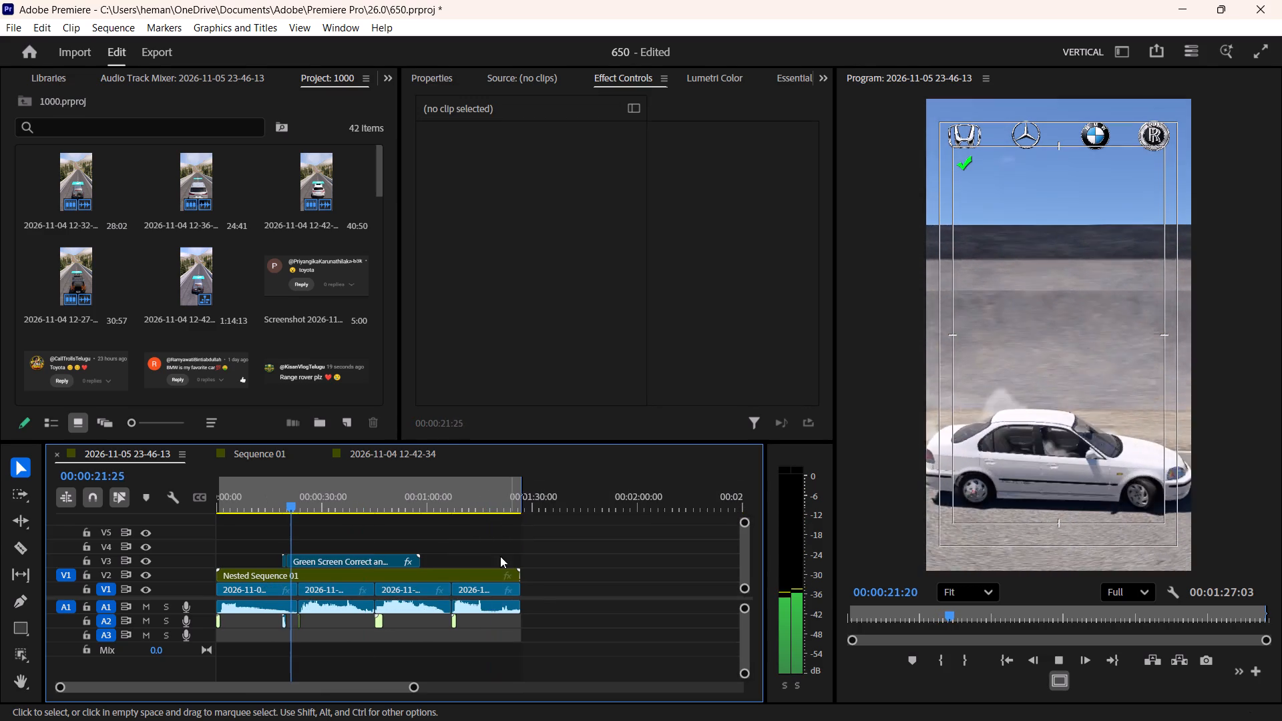
key("space")
left_click_drag(427, 557, 517, 555)
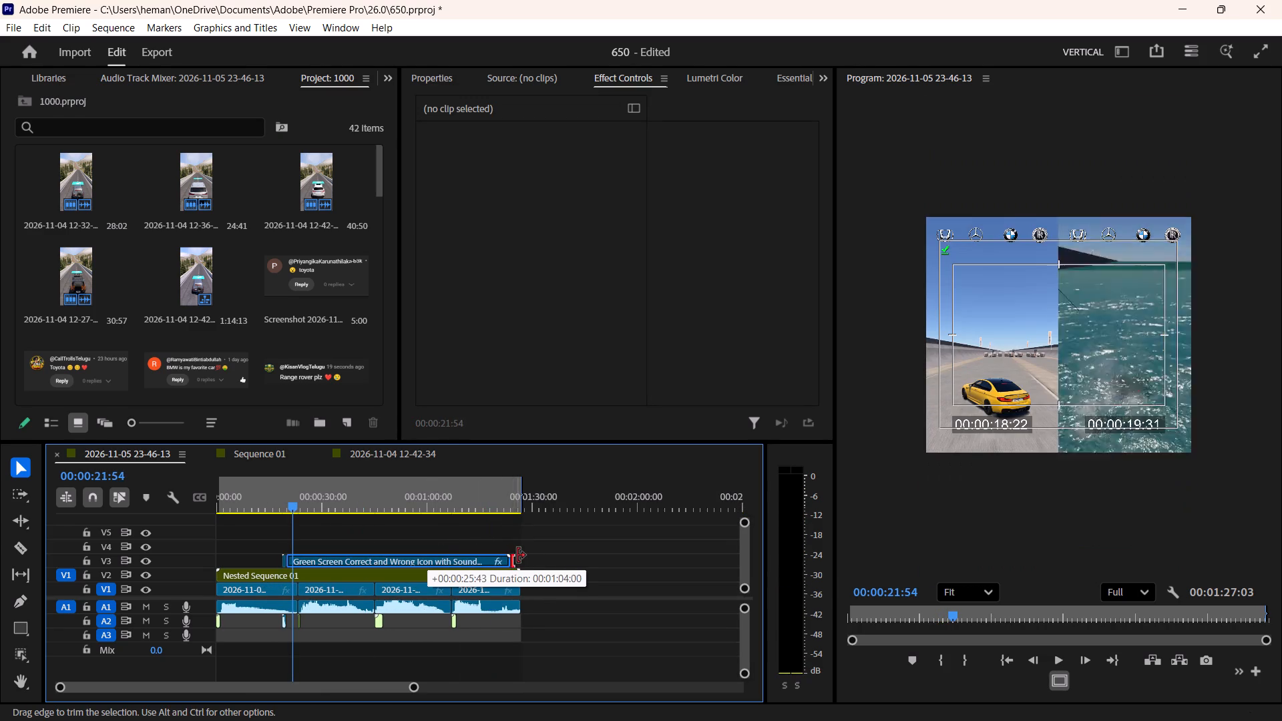
left_click_drag(517, 555, 536, 555)
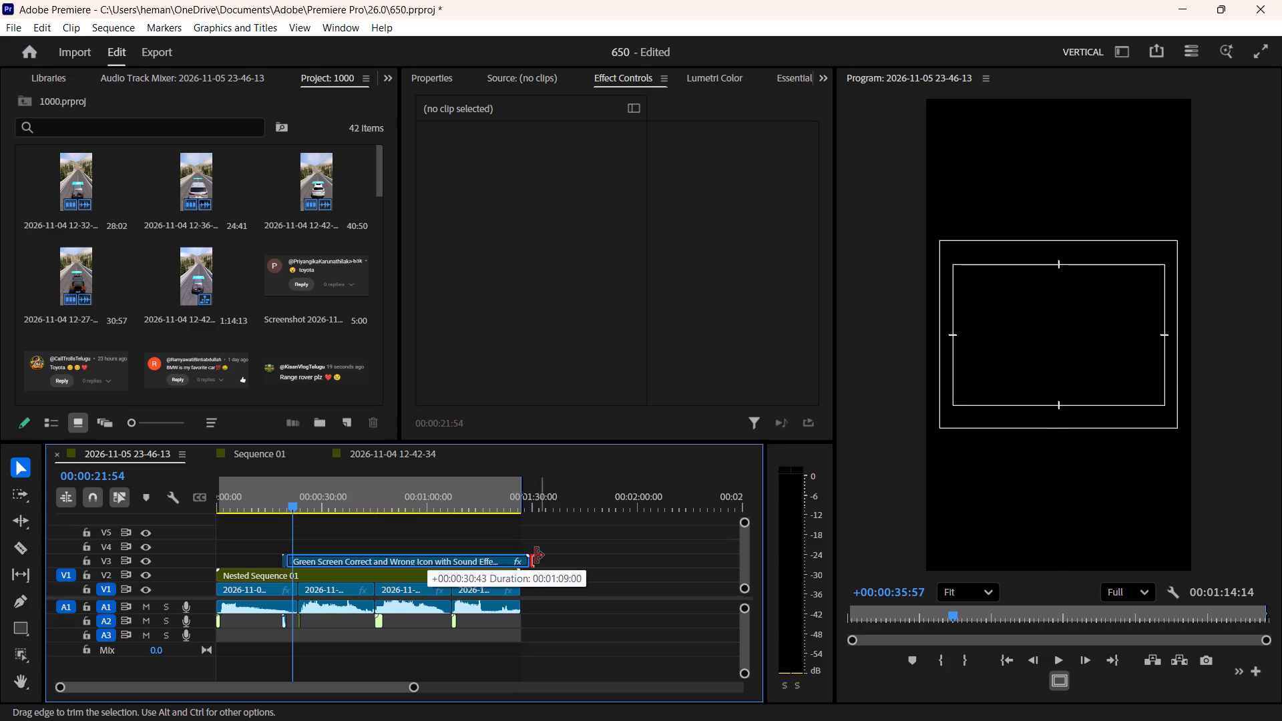
left_click_drag(536, 555, 531, 555)
left_click(558, 539)
key("space")
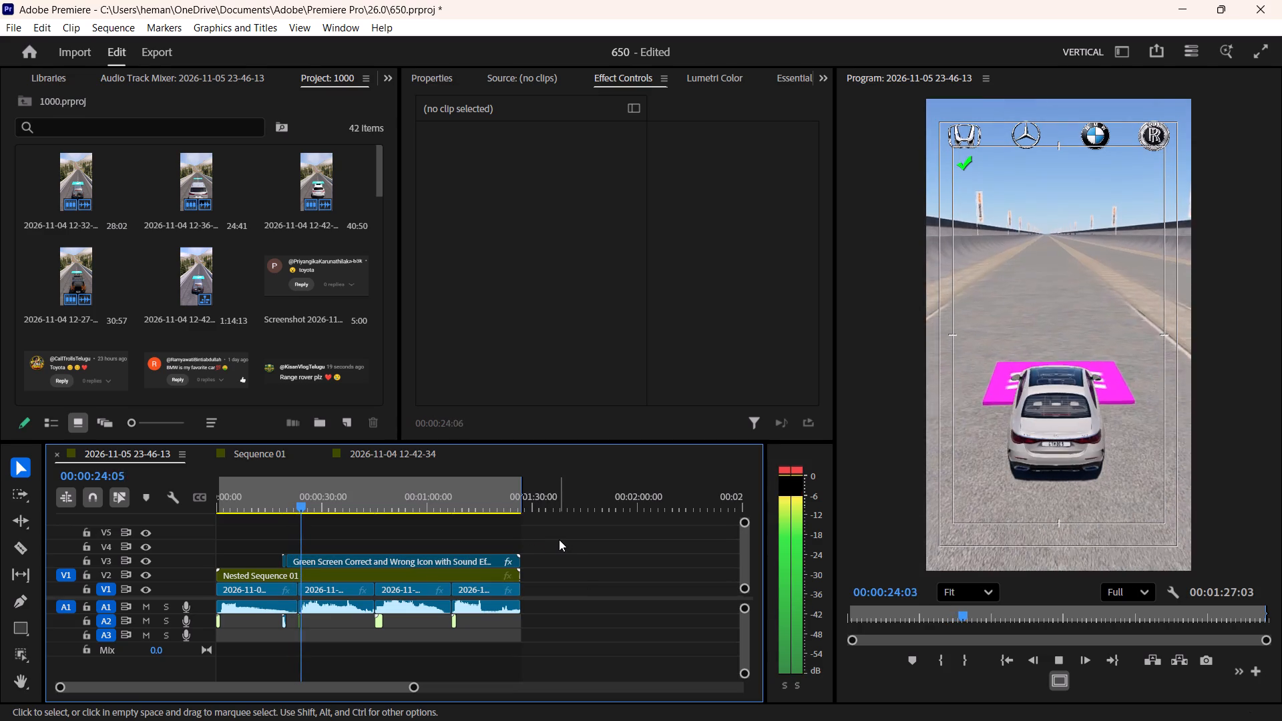
key("space")
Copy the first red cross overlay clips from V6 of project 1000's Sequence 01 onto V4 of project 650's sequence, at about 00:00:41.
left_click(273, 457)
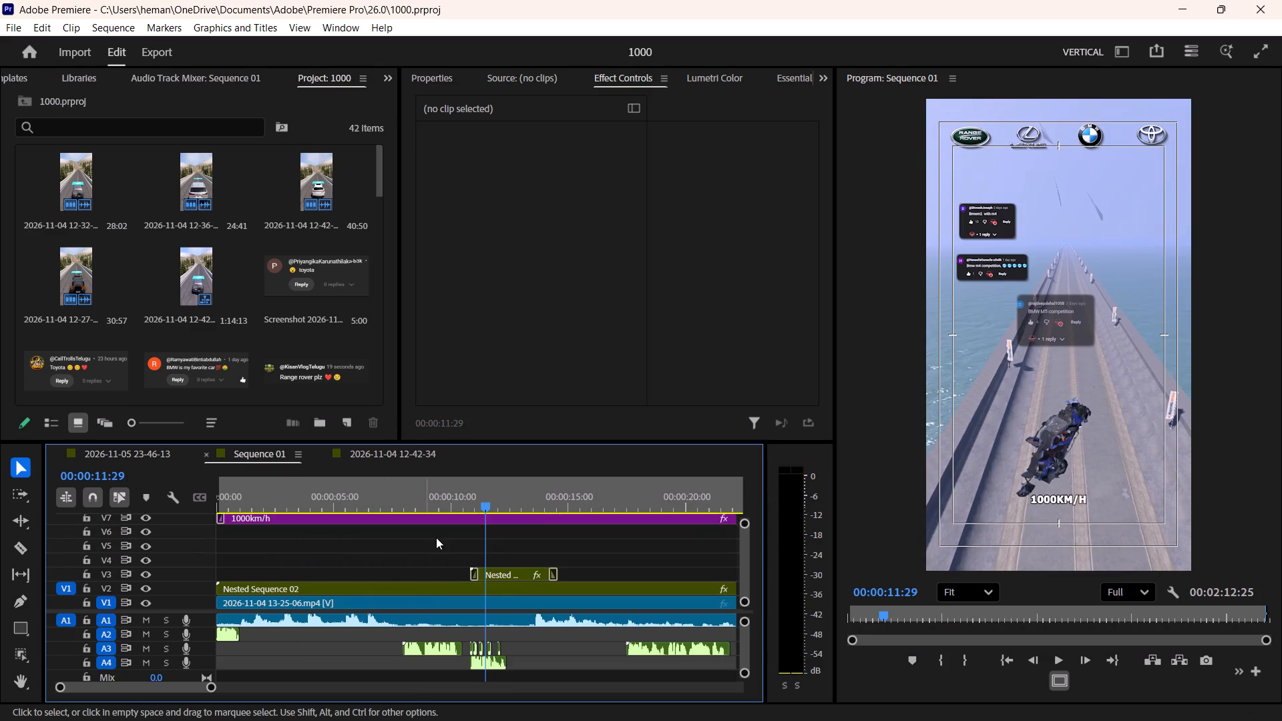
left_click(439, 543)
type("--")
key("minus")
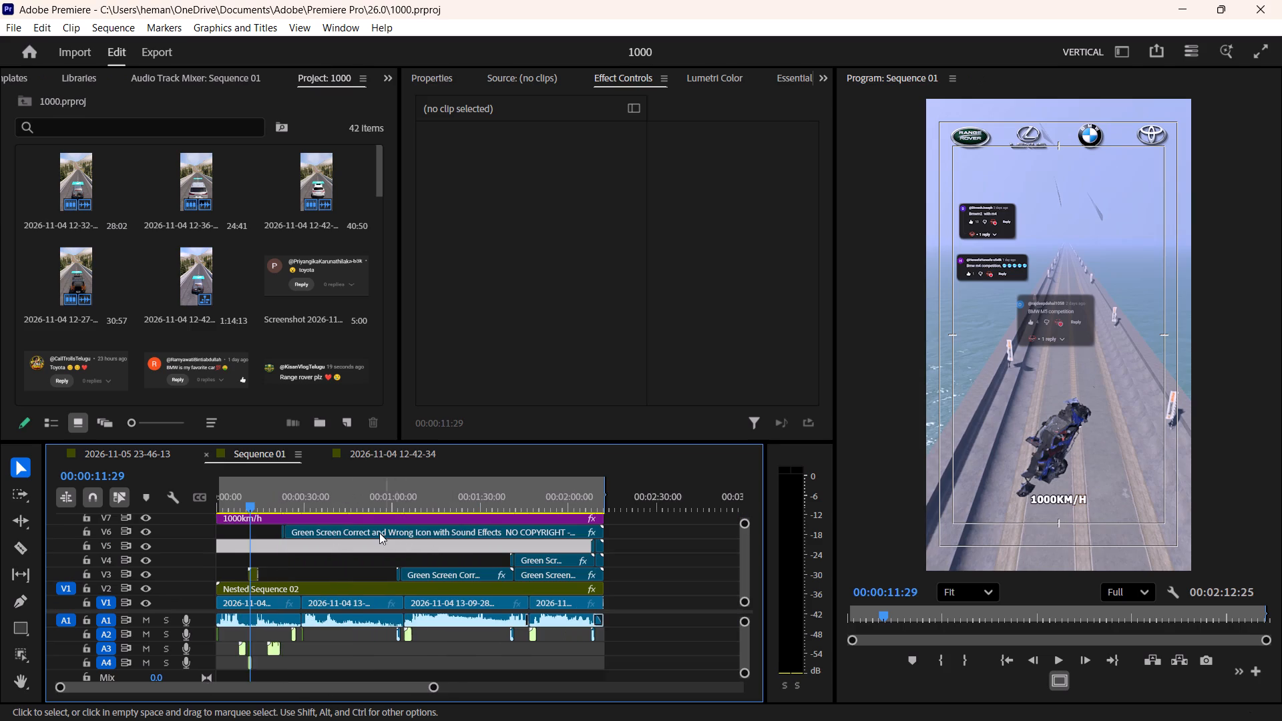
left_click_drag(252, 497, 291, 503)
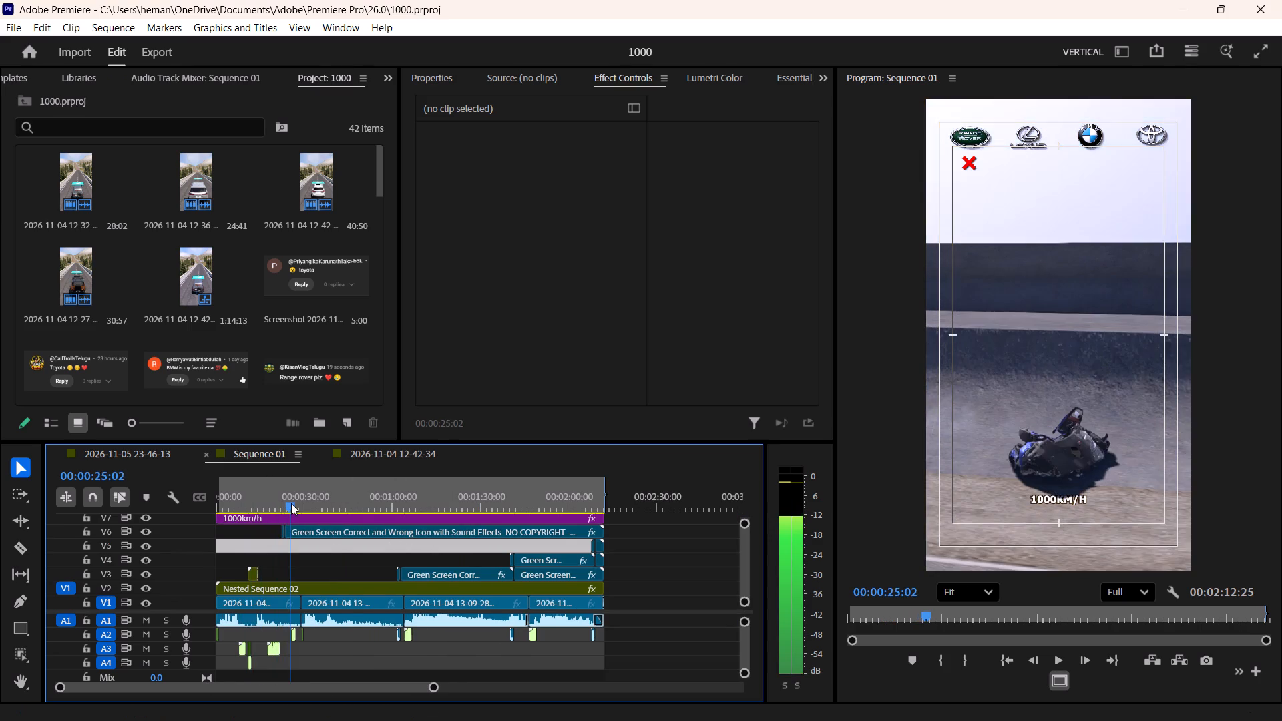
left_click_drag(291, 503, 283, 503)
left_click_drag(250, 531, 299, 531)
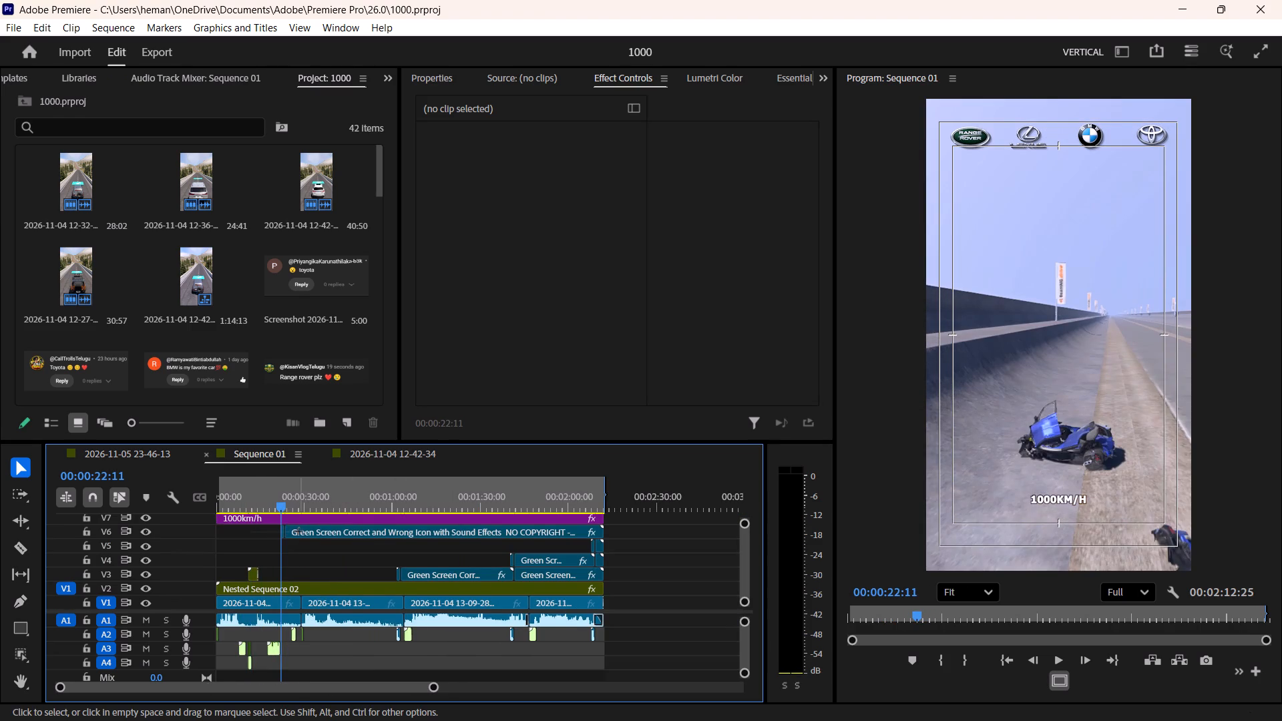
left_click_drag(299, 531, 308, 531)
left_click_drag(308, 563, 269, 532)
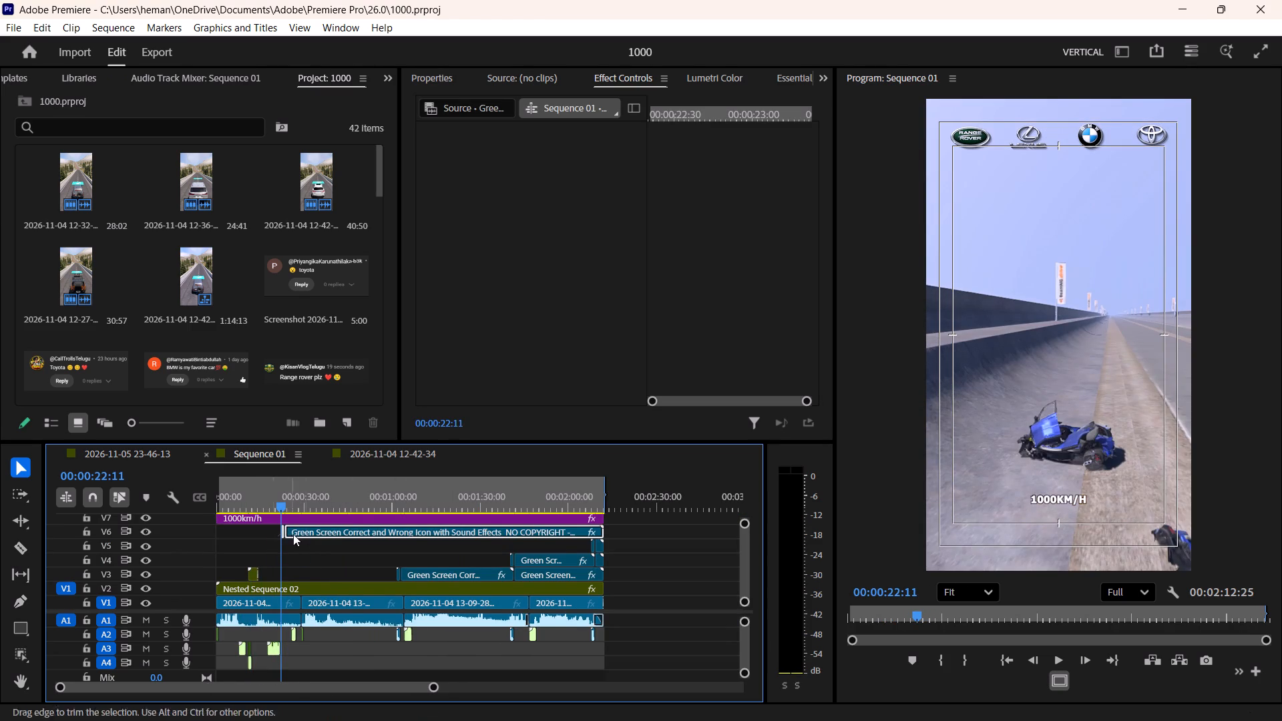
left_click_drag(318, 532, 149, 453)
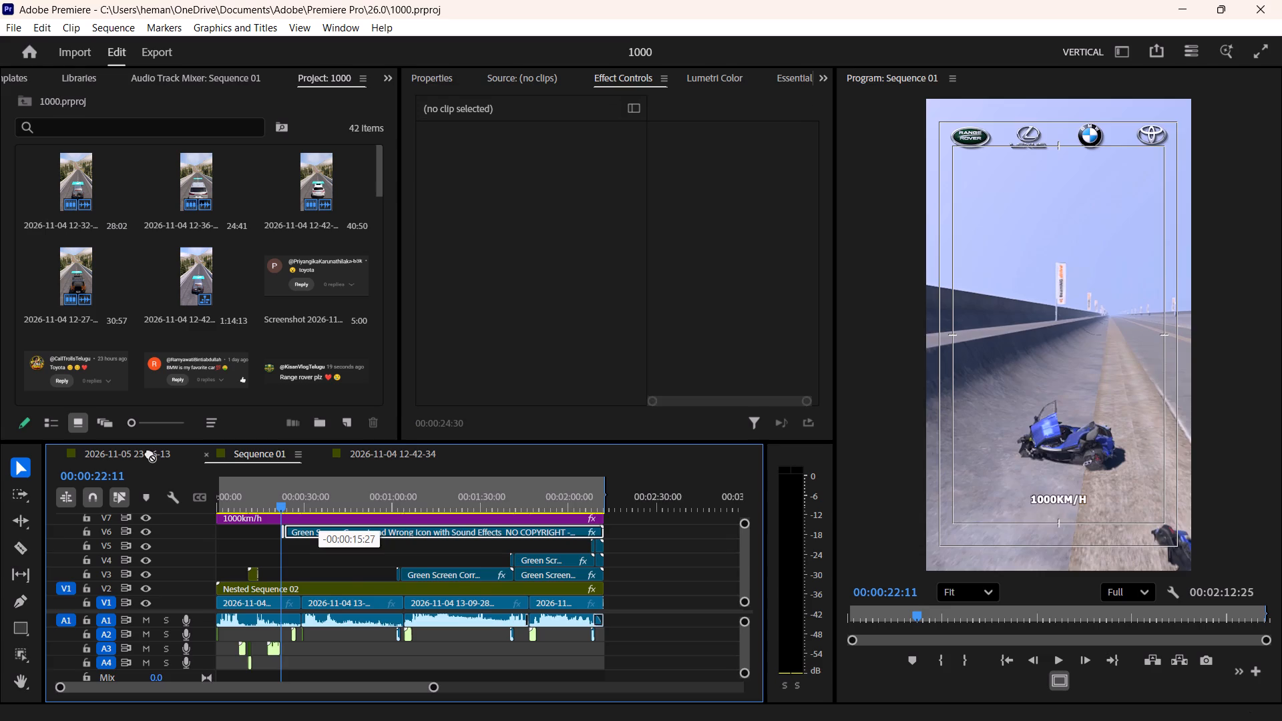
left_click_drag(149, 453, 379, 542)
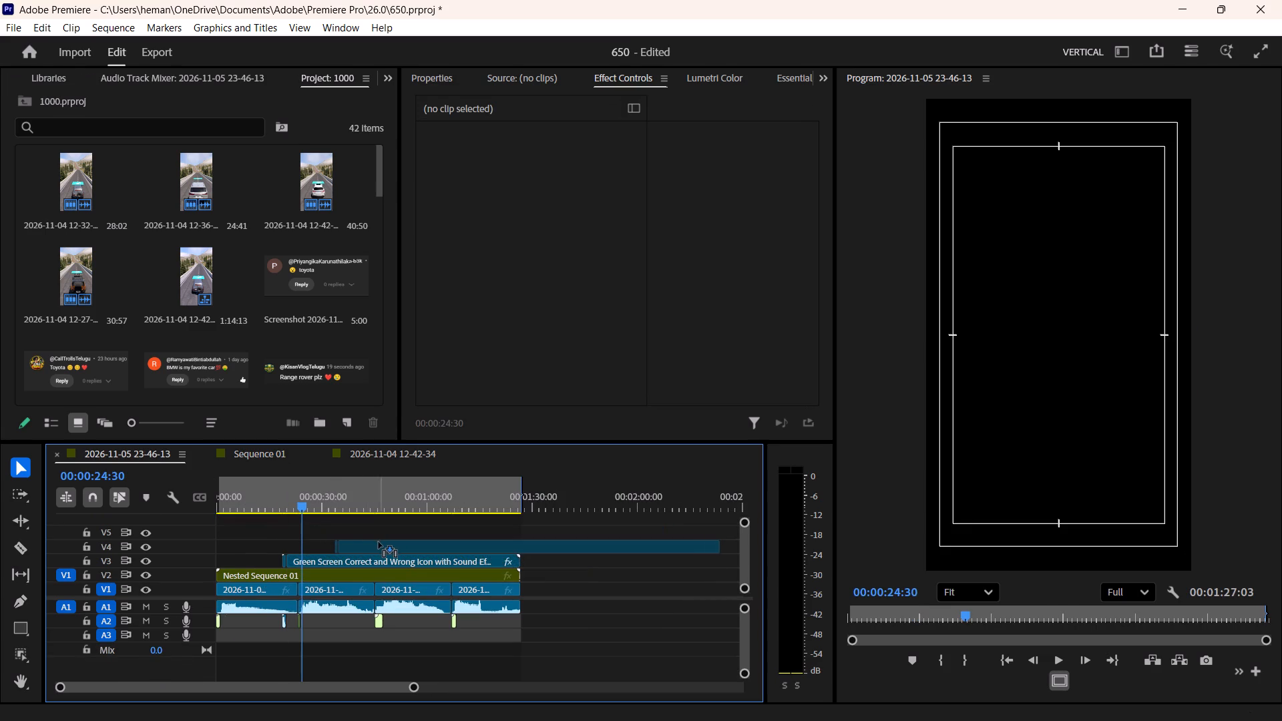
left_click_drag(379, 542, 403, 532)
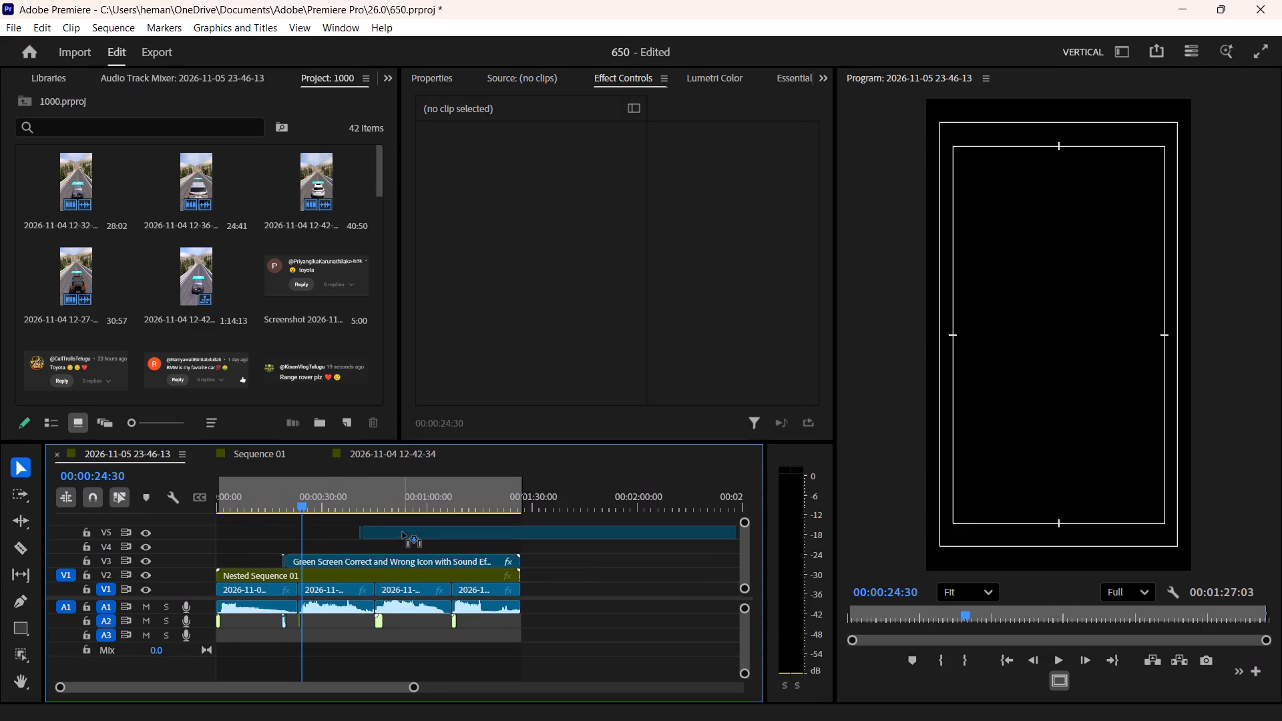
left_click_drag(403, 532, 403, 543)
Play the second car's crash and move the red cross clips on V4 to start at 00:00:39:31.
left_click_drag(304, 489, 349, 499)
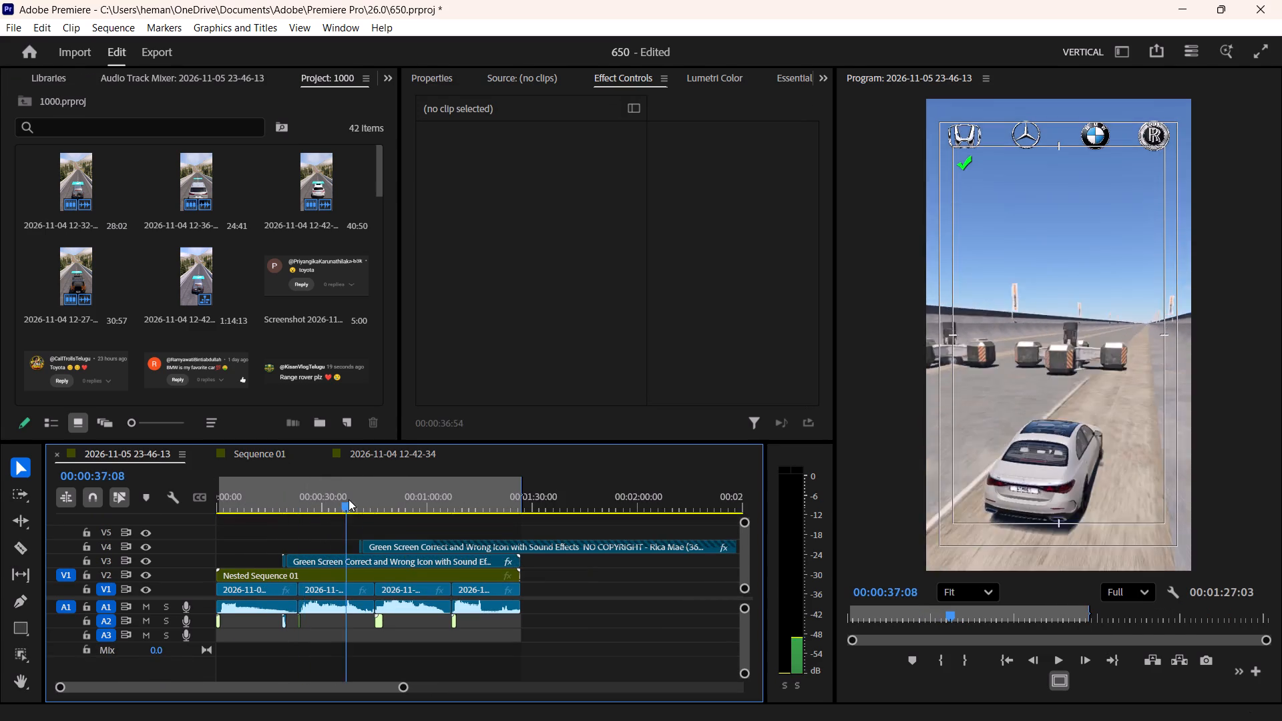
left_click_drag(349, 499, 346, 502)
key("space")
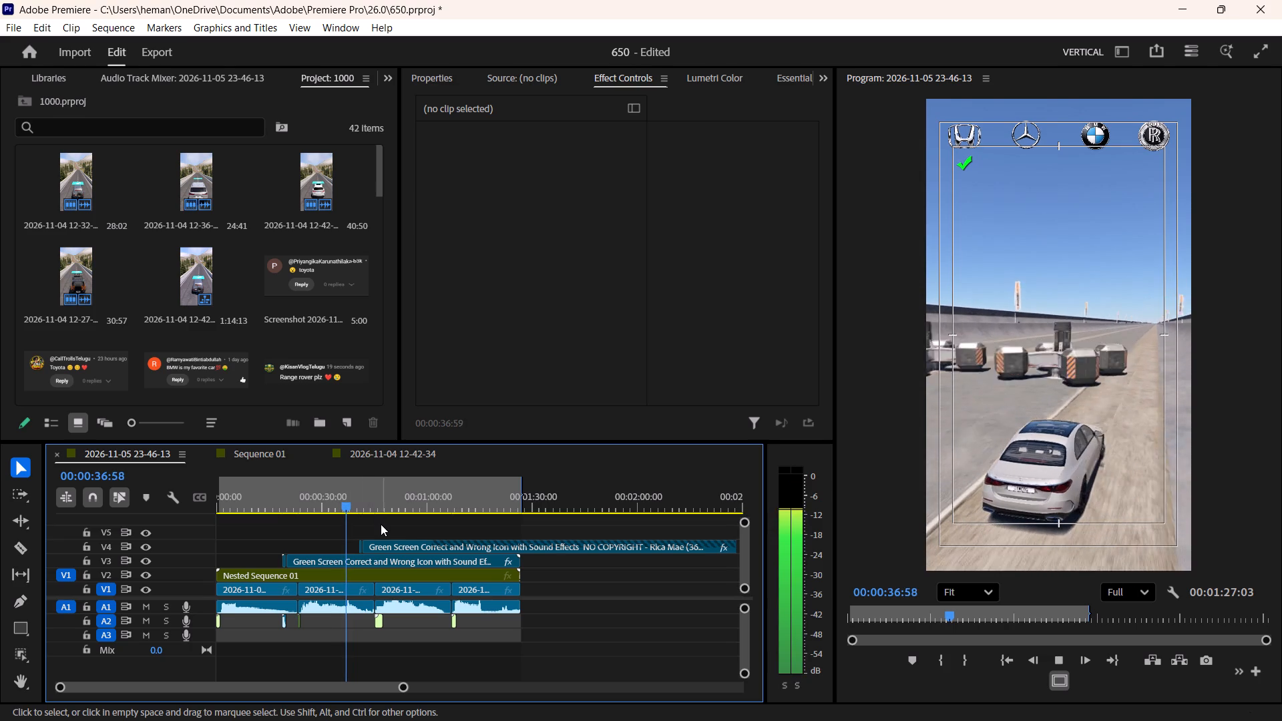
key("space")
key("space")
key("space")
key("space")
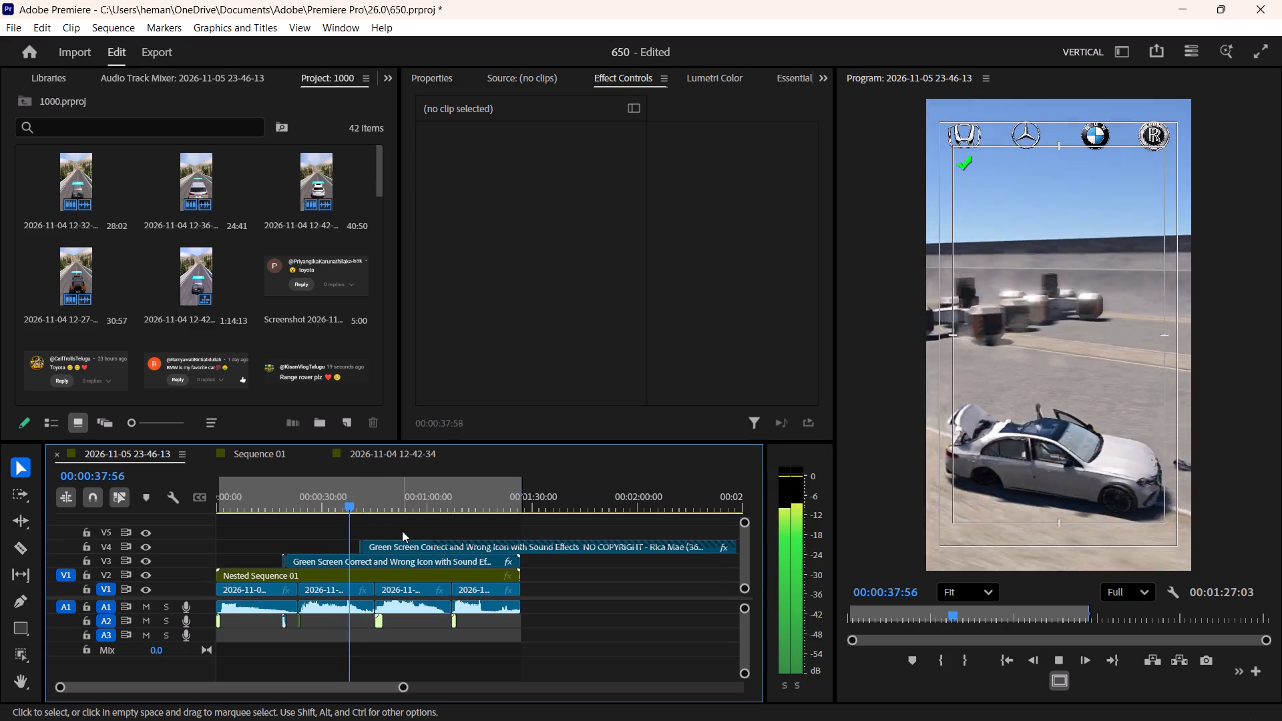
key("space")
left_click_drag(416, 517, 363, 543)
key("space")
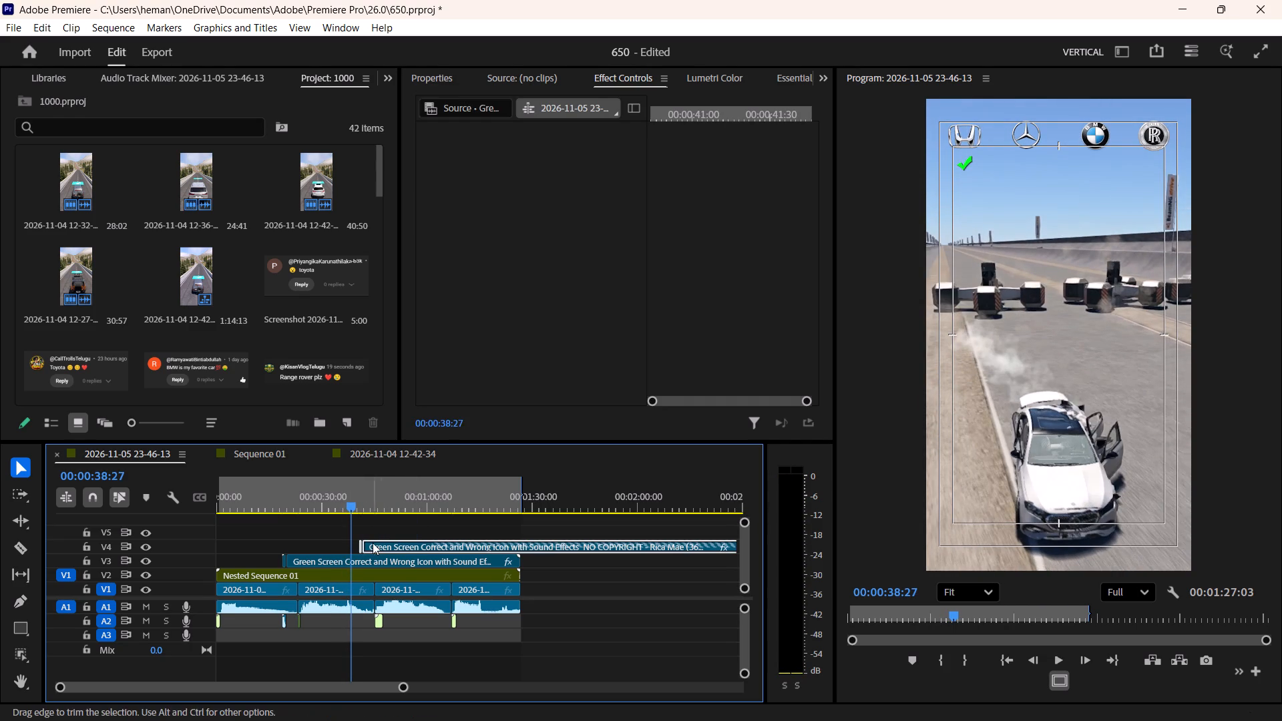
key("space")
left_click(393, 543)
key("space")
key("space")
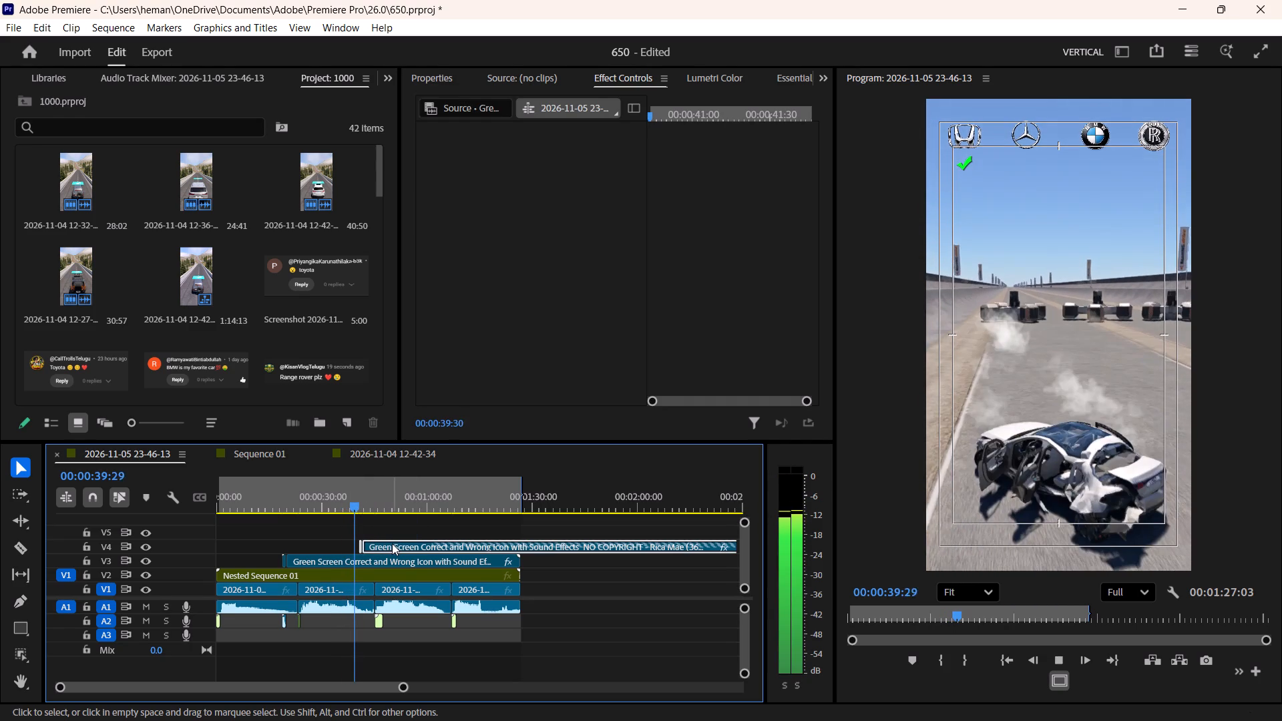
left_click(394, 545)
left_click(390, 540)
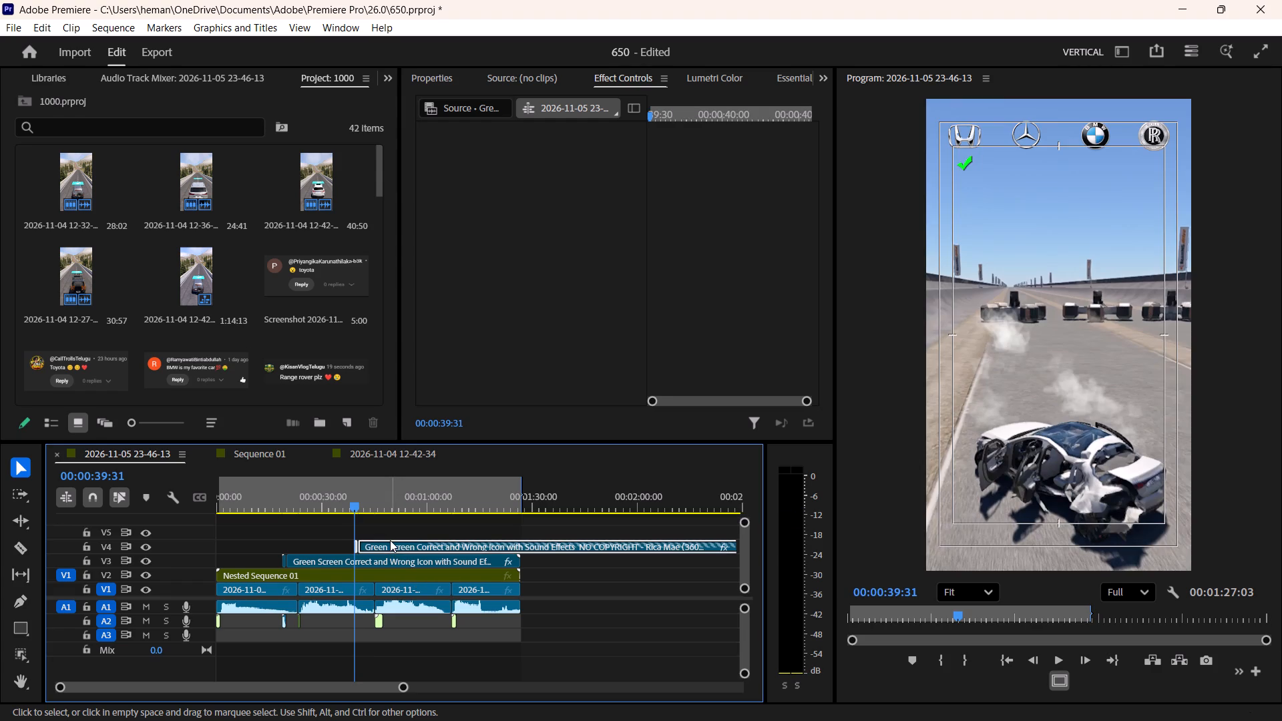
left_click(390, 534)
Play back the red cross overlay on V4 and return the playhead to its start at 00:00:39:31.
key("space")
key("space")
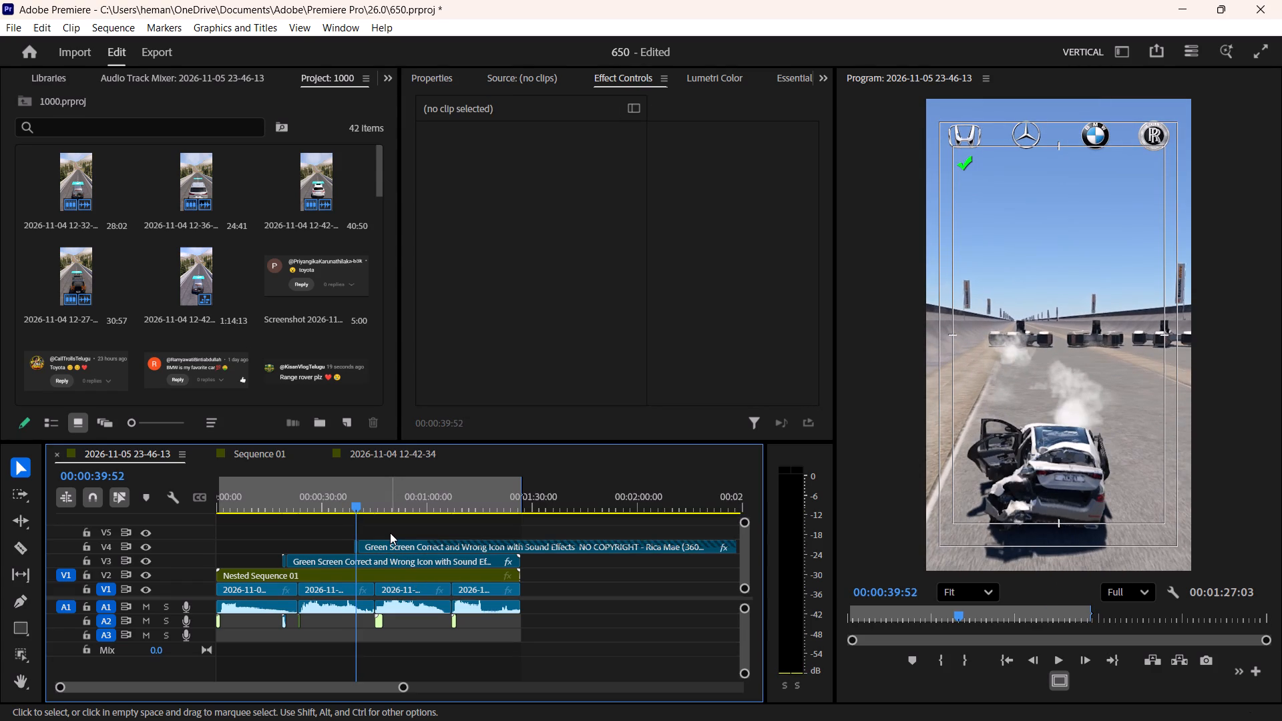
key("Up")
key("Down")
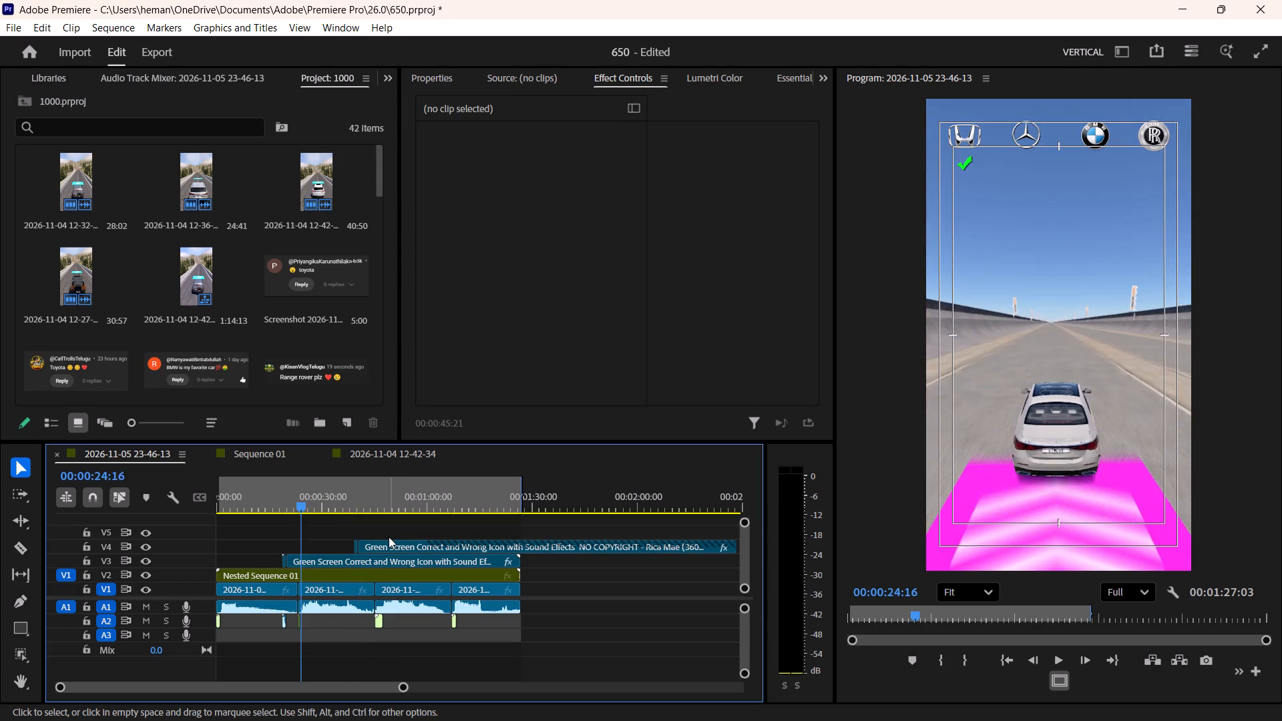
key("shift+Up")
key("shift+Up")
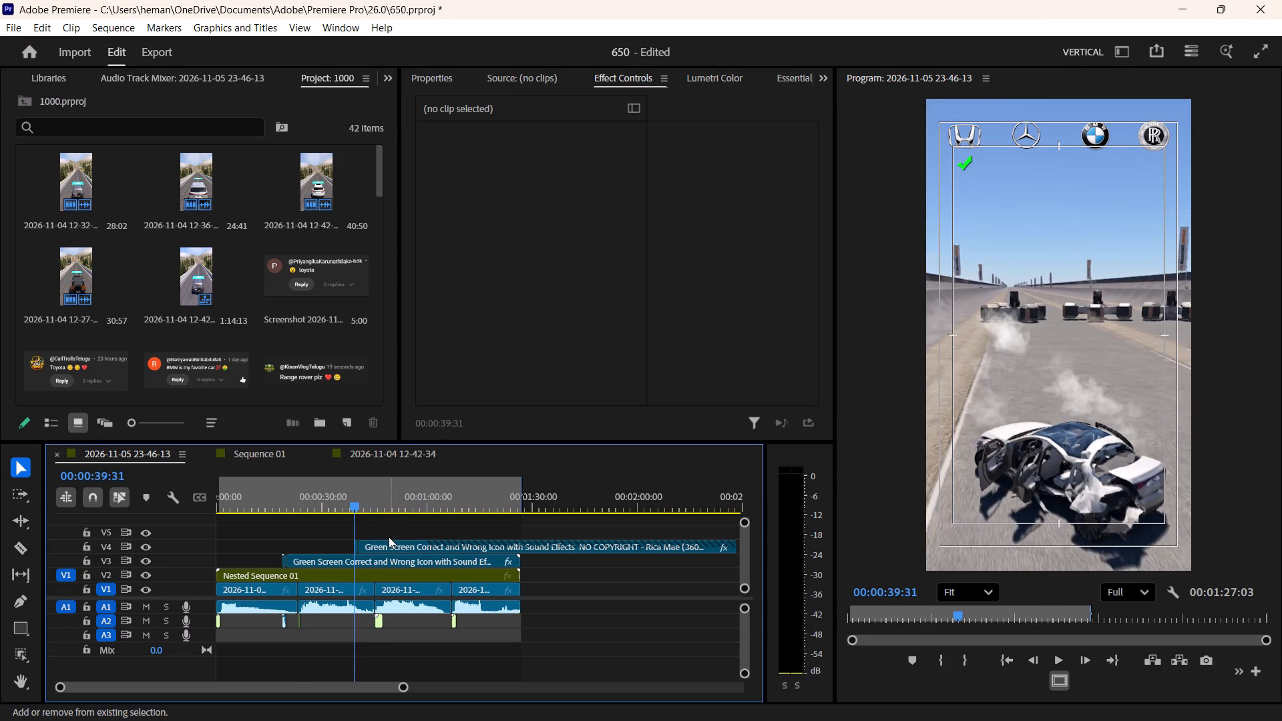
Examine the cross and tick overlays and their sounds across project 1000's Sequence 01.
left_click(266, 458)
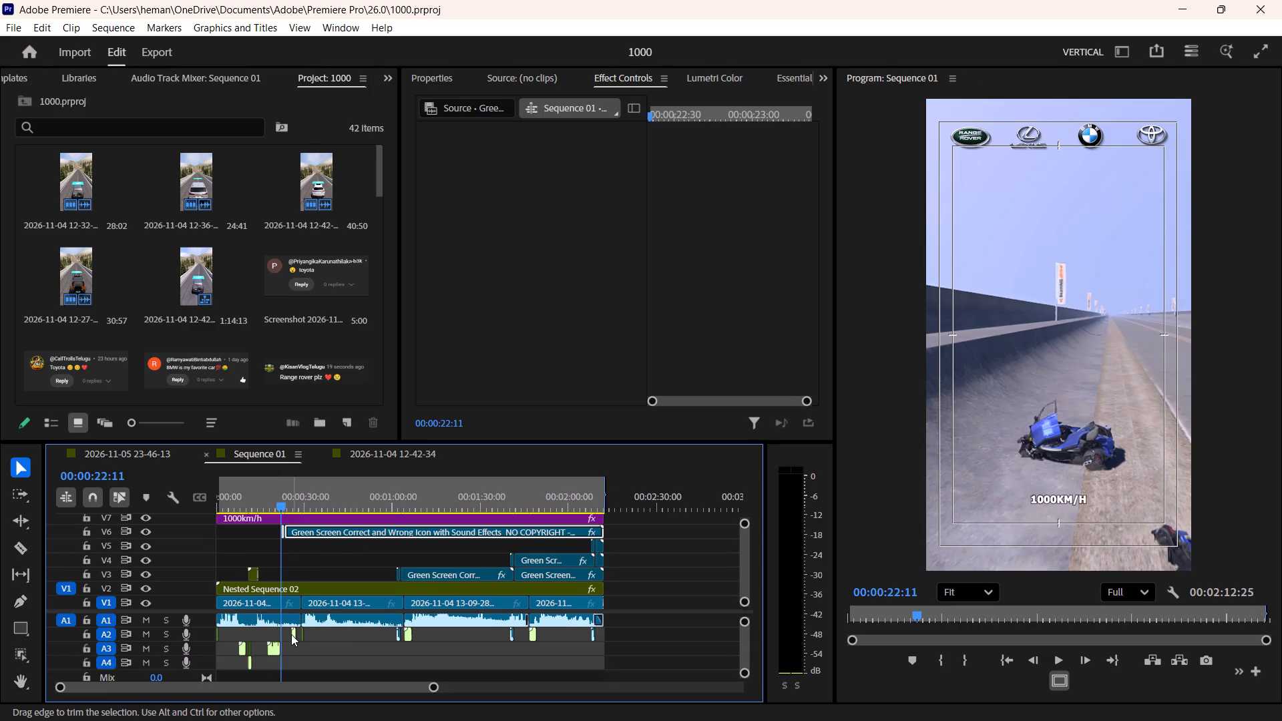
left_click(324, 559)
type("==")
key("space")
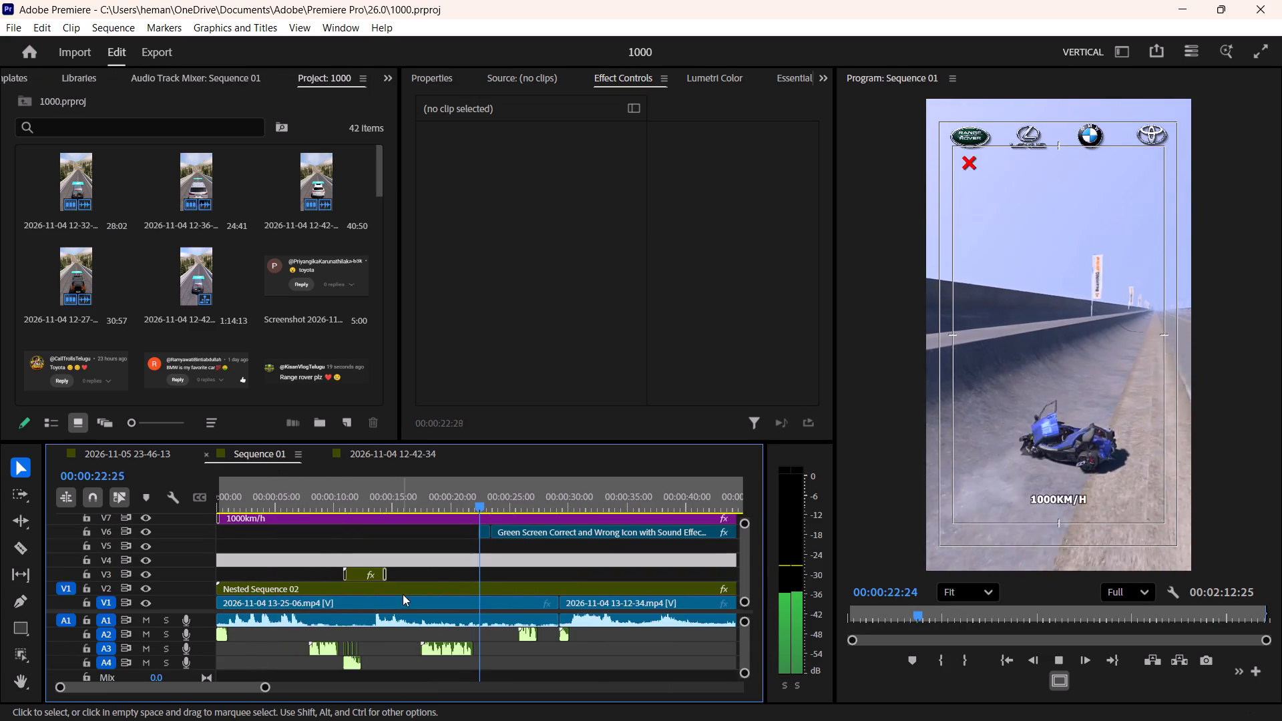
key("space")
type("--")
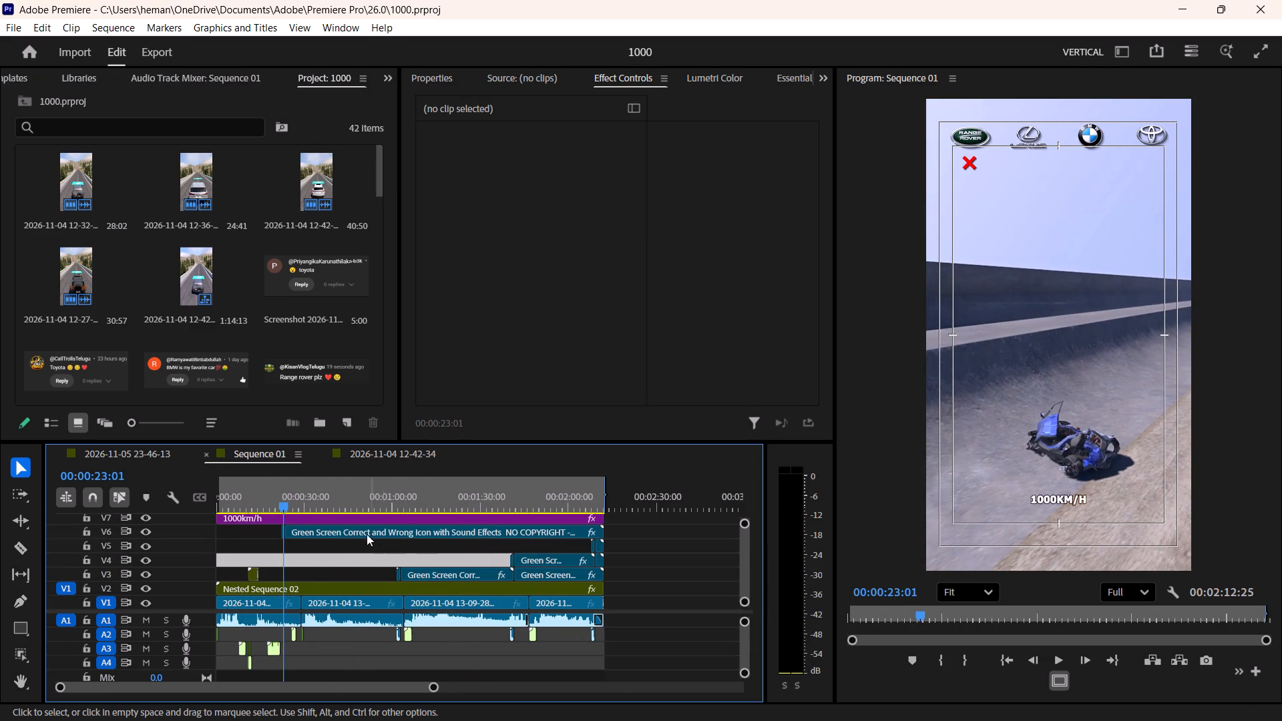
left_click_drag(340, 503, 397, 509)
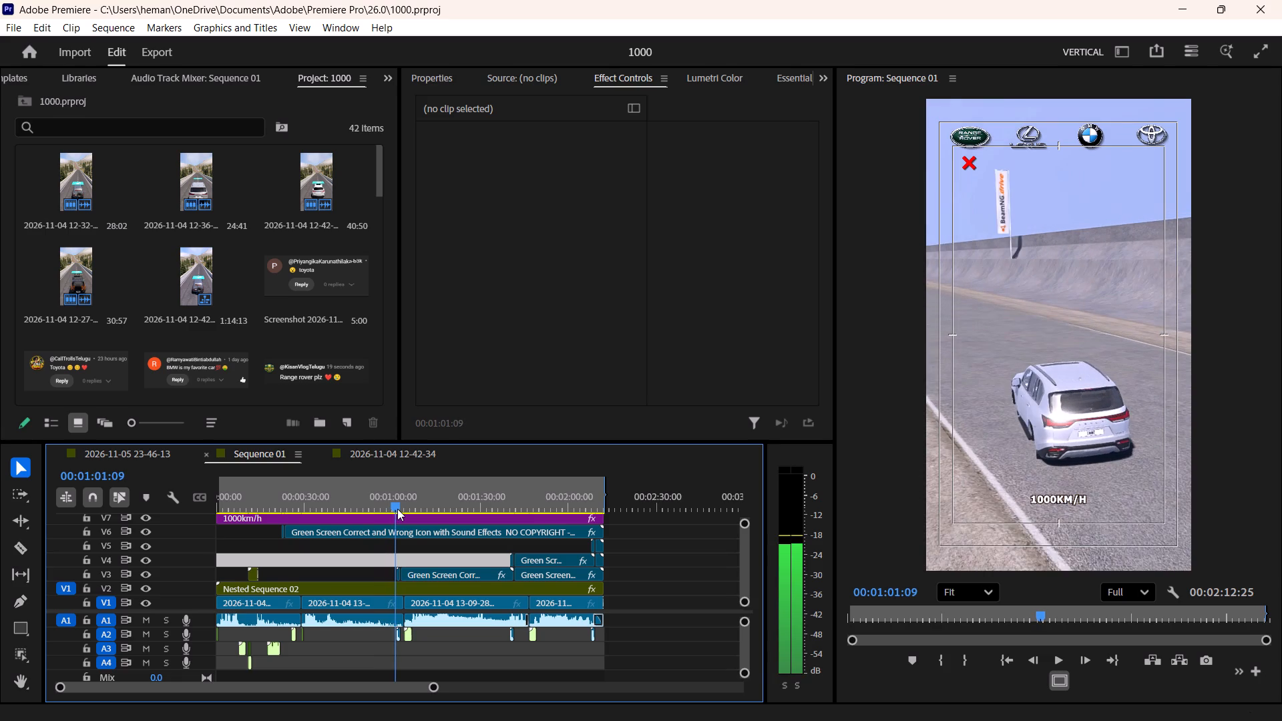
left_click_drag(397, 509, 513, 517)
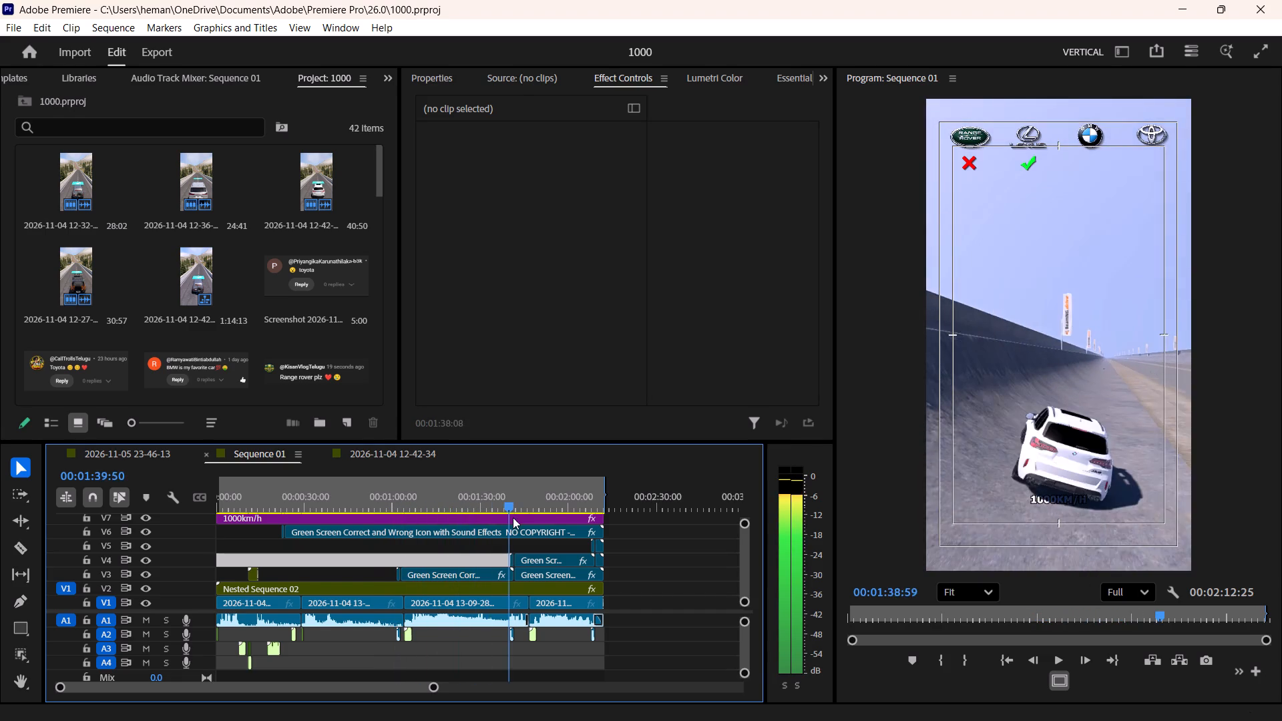
left_click_drag(513, 517, 484, 527)
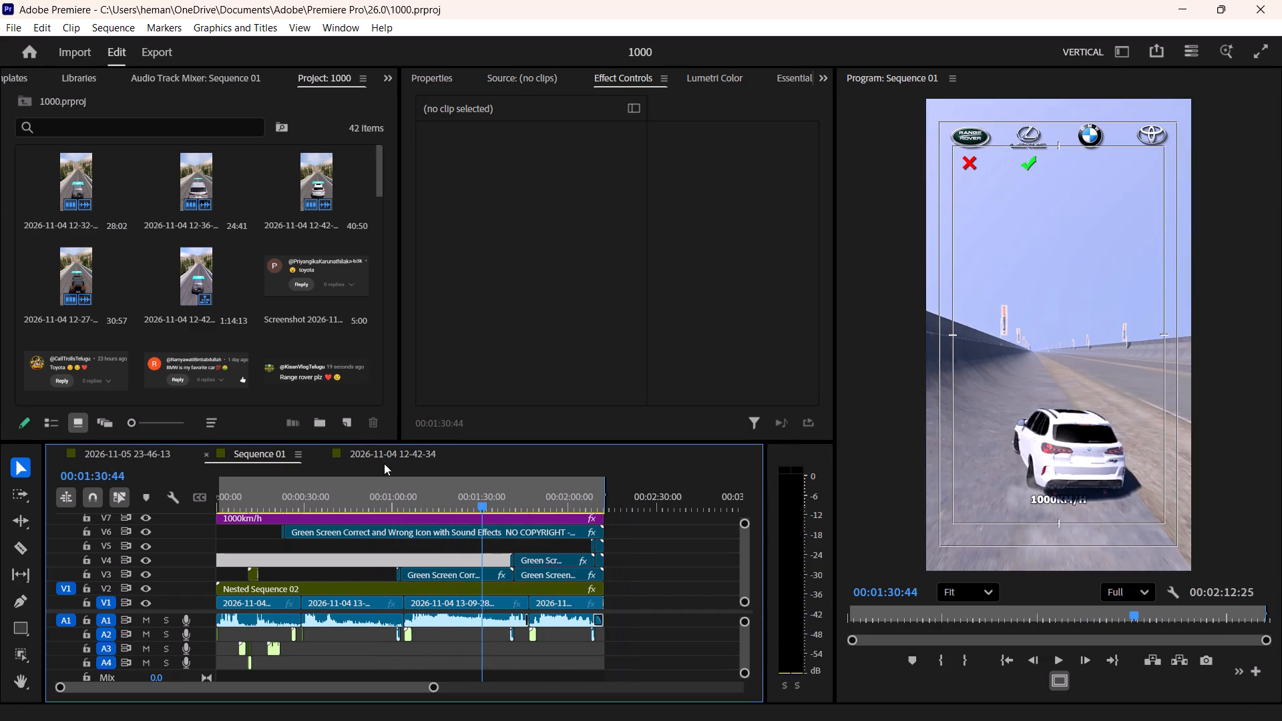
left_click(384, 455)
left_click_drag(399, 493, 331, 495)
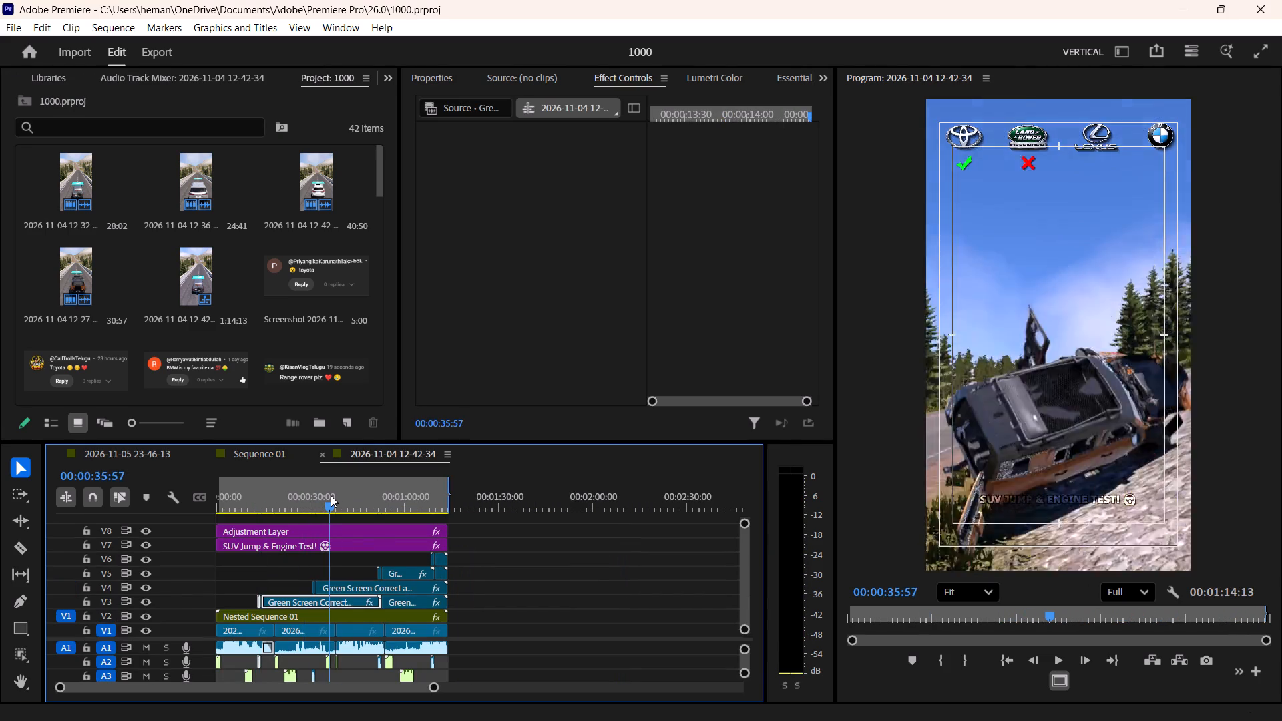
left_click_drag(331, 495, 311, 498)
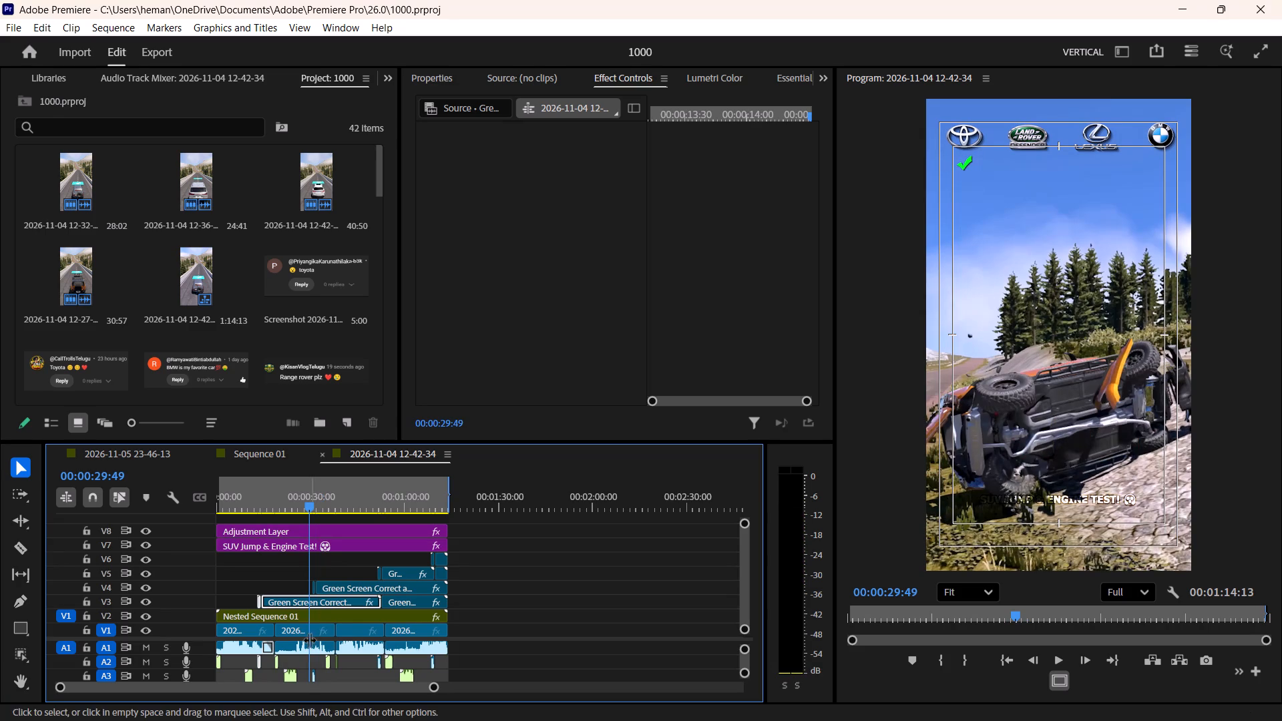
left_click(313, 679)
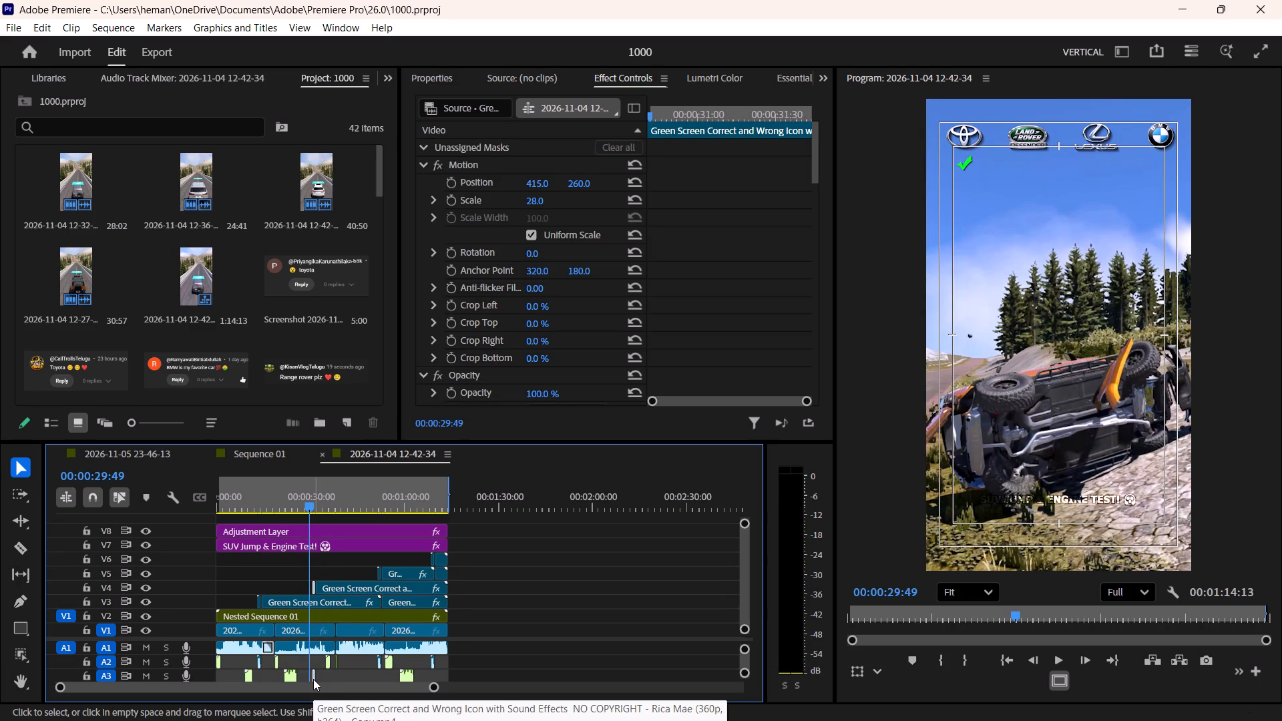
key("ctrl+c")
key("ctrl+c")
key("ctrl+c")
key("ctrl+c")
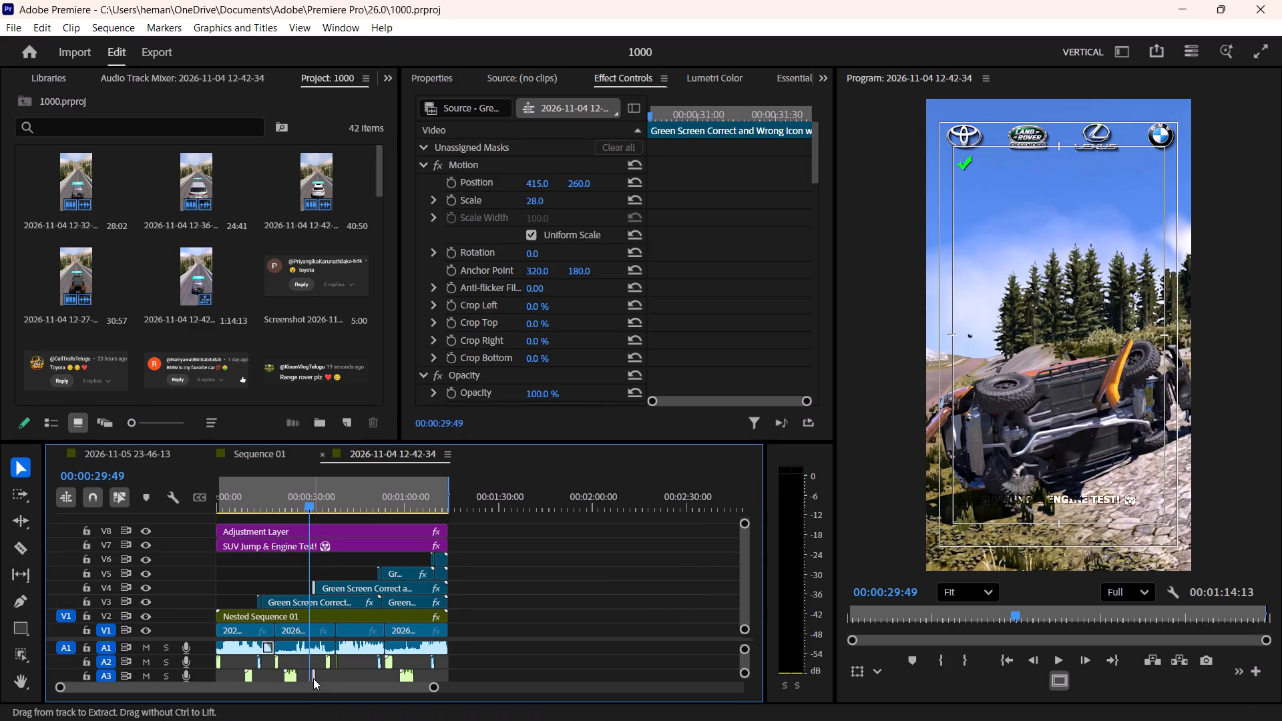
Replace the short red cross clip on V4 at 00:00:39:31 in project 650 with the copied cross and its sound, and play it back.
left_click(160, 459)
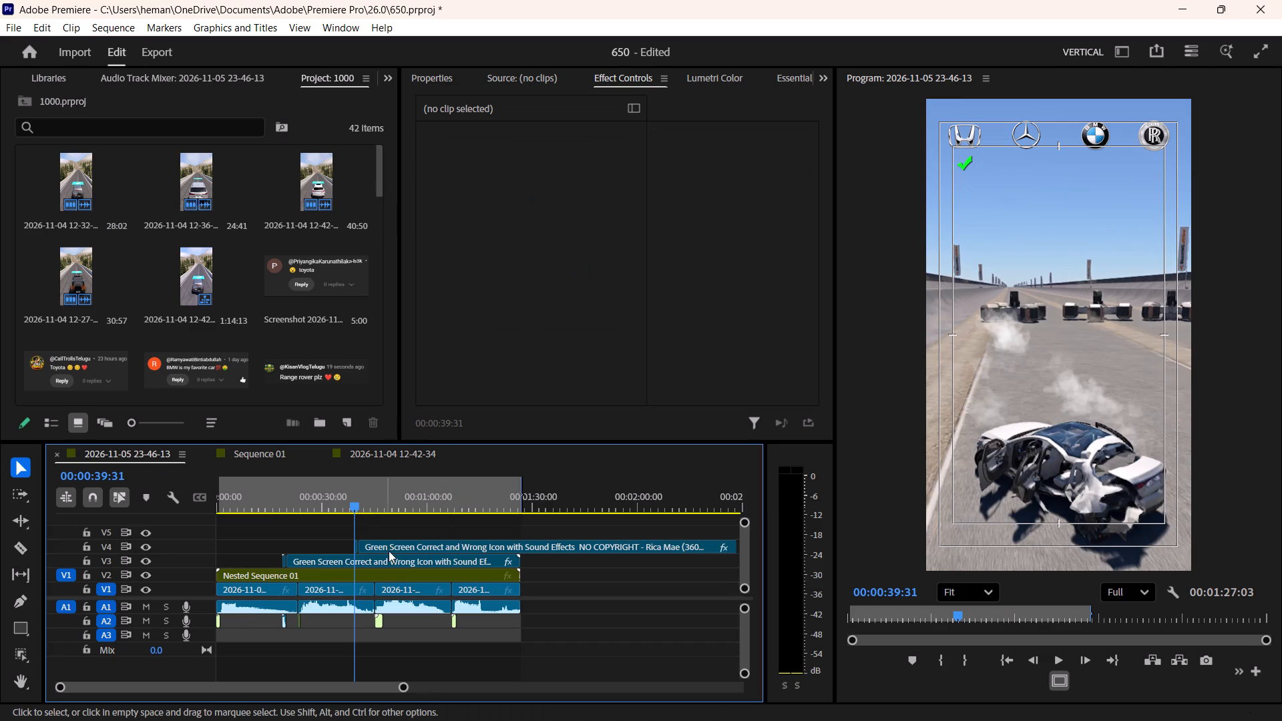
left_click(354, 547)
left_click(378, 531)
key("equal")
key("equal")
left_click(491, 553)
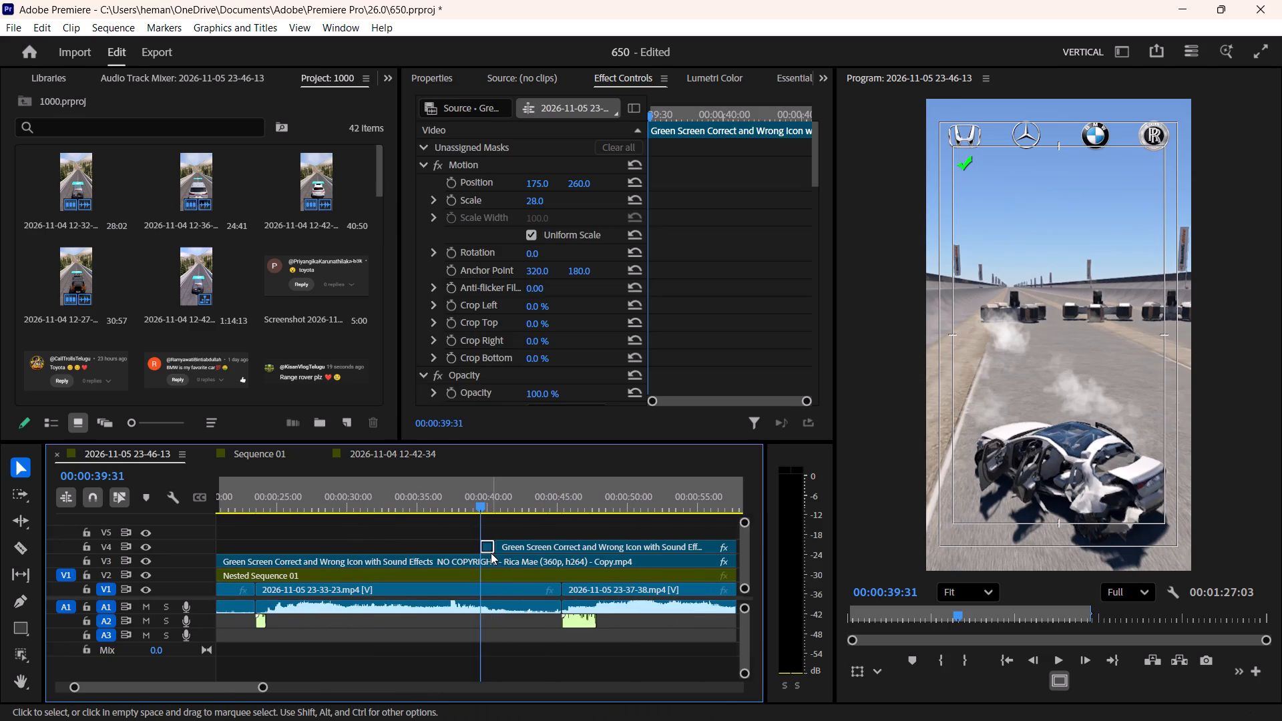
key("BackSpace")
key("ctrl+v")
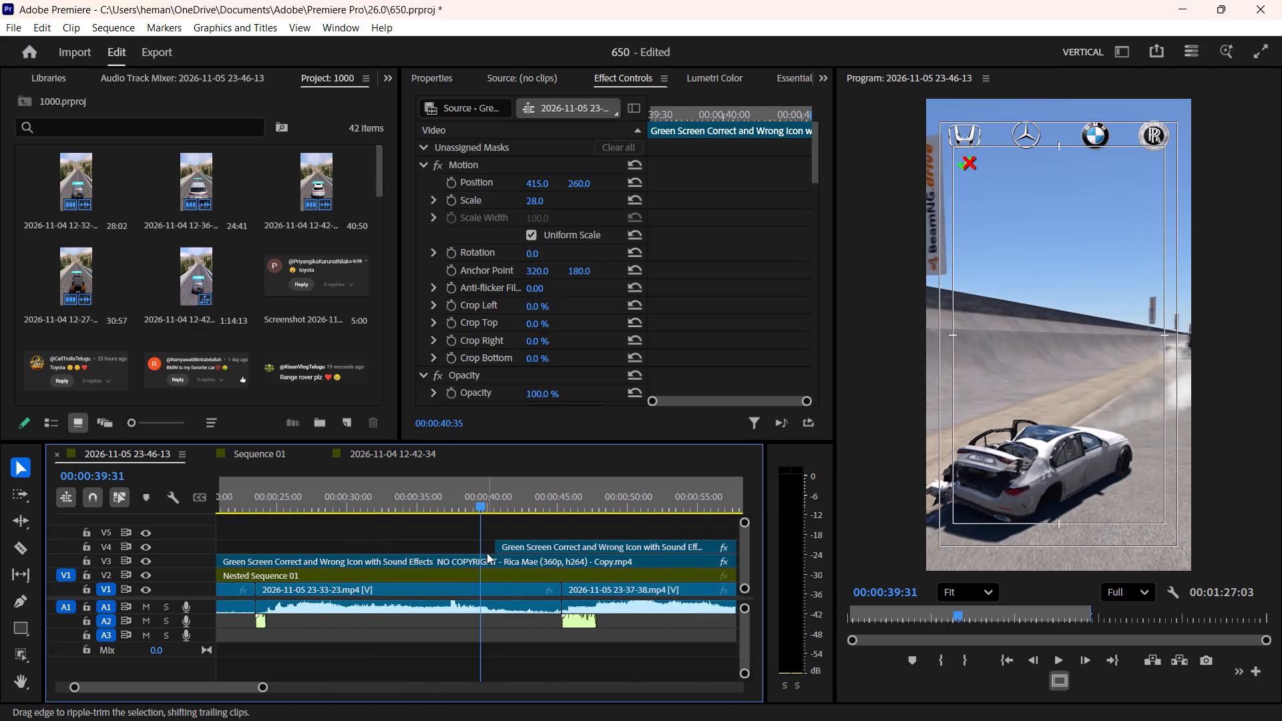
key("Up")
key("space")
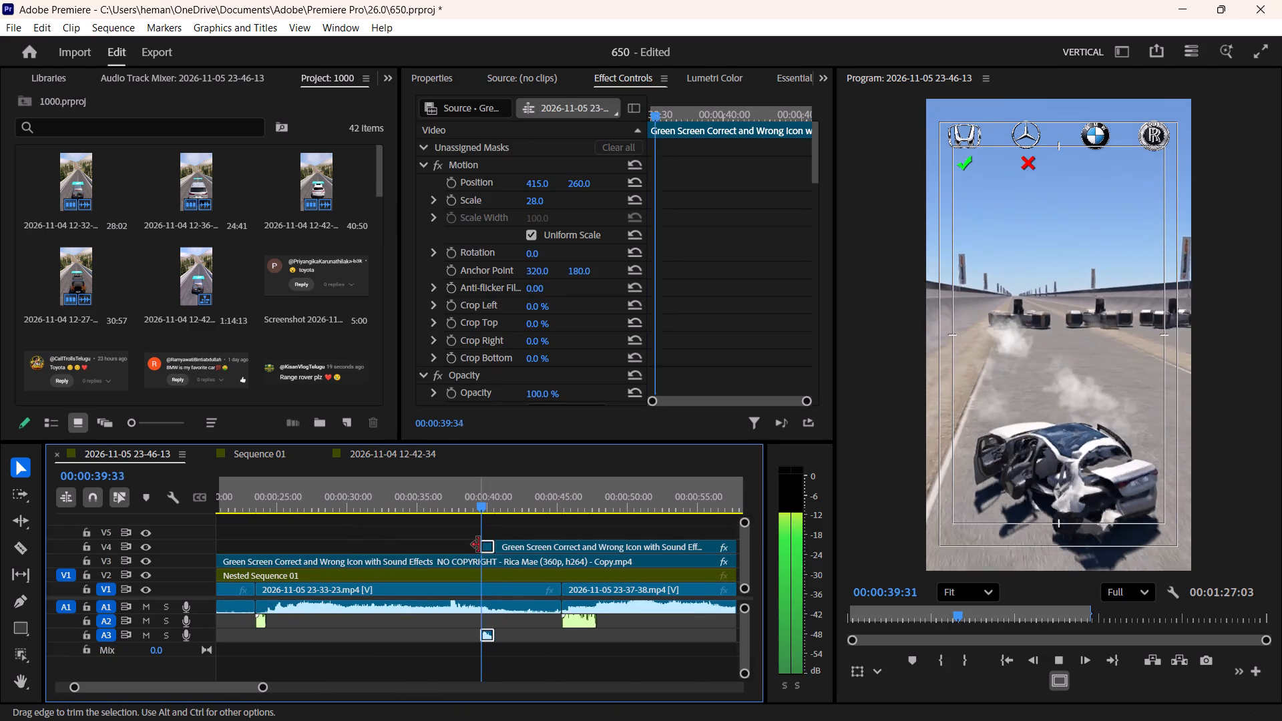
key("space")
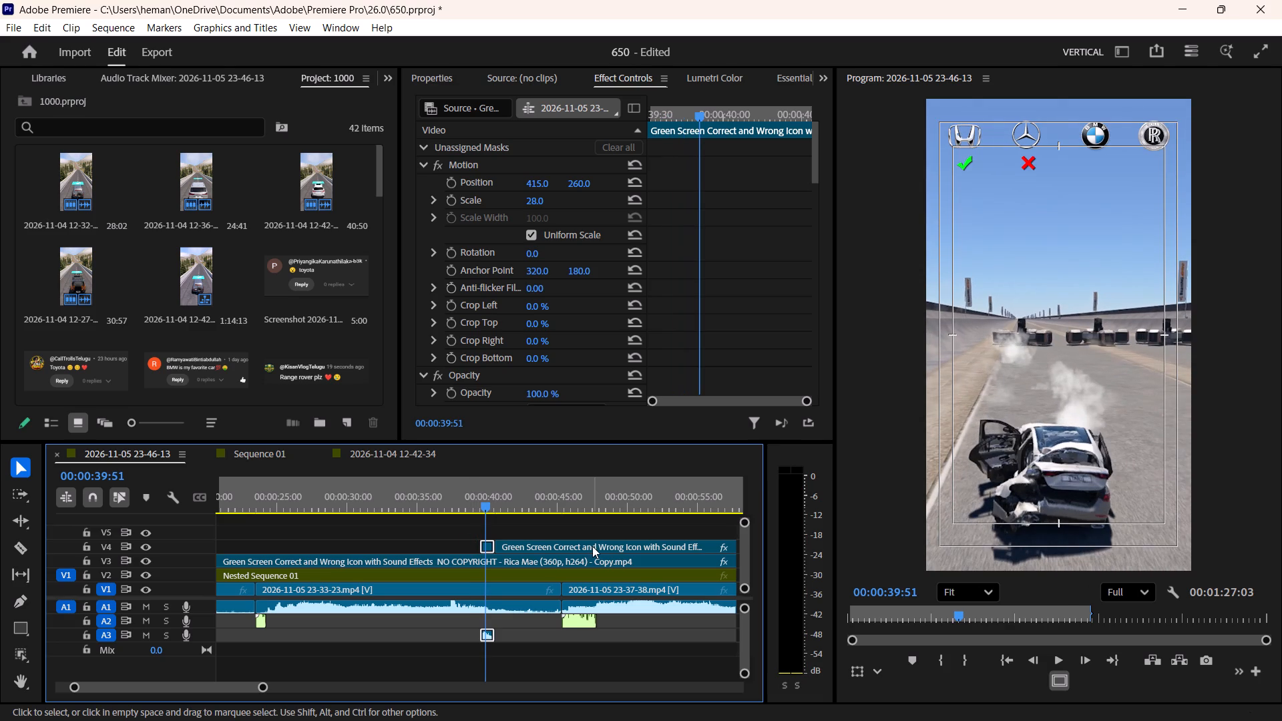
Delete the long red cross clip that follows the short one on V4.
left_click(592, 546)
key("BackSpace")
Set the horizontal position of the short cross clip on V4 to 405 and play it back.
type("==")
key("equal")
key("equal")
left_click(561, 545)
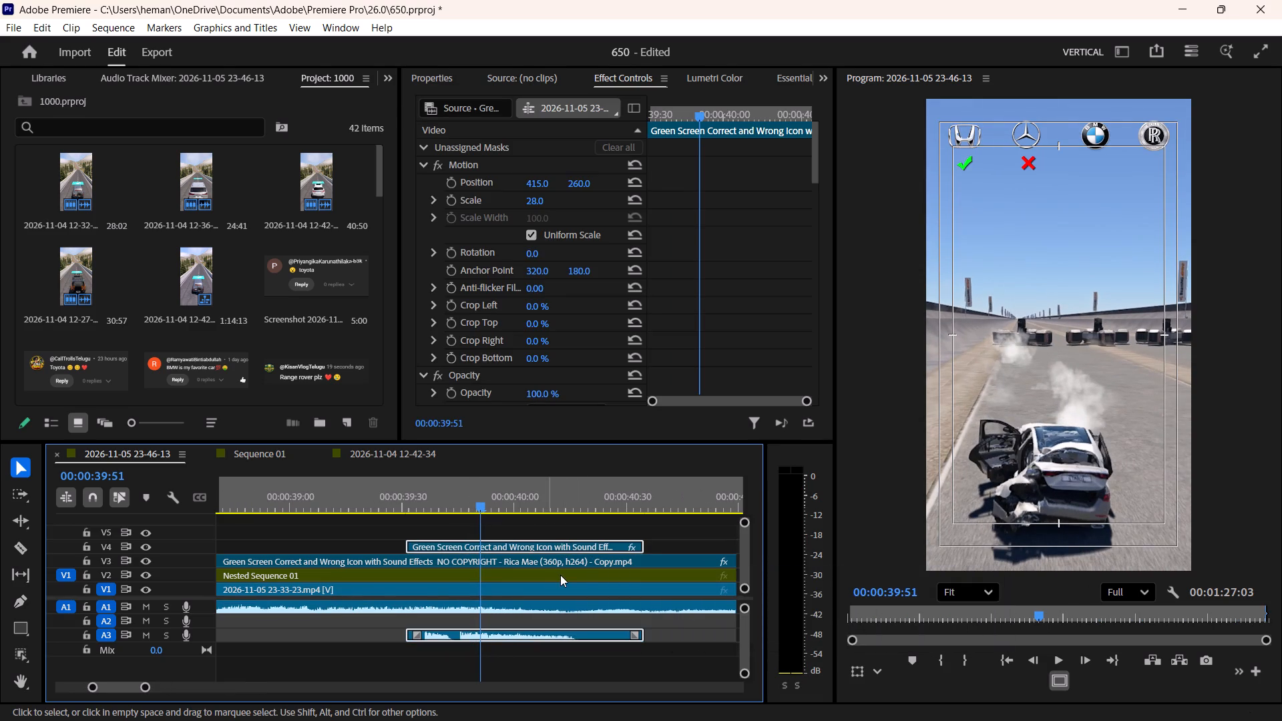
left_click(544, 182)
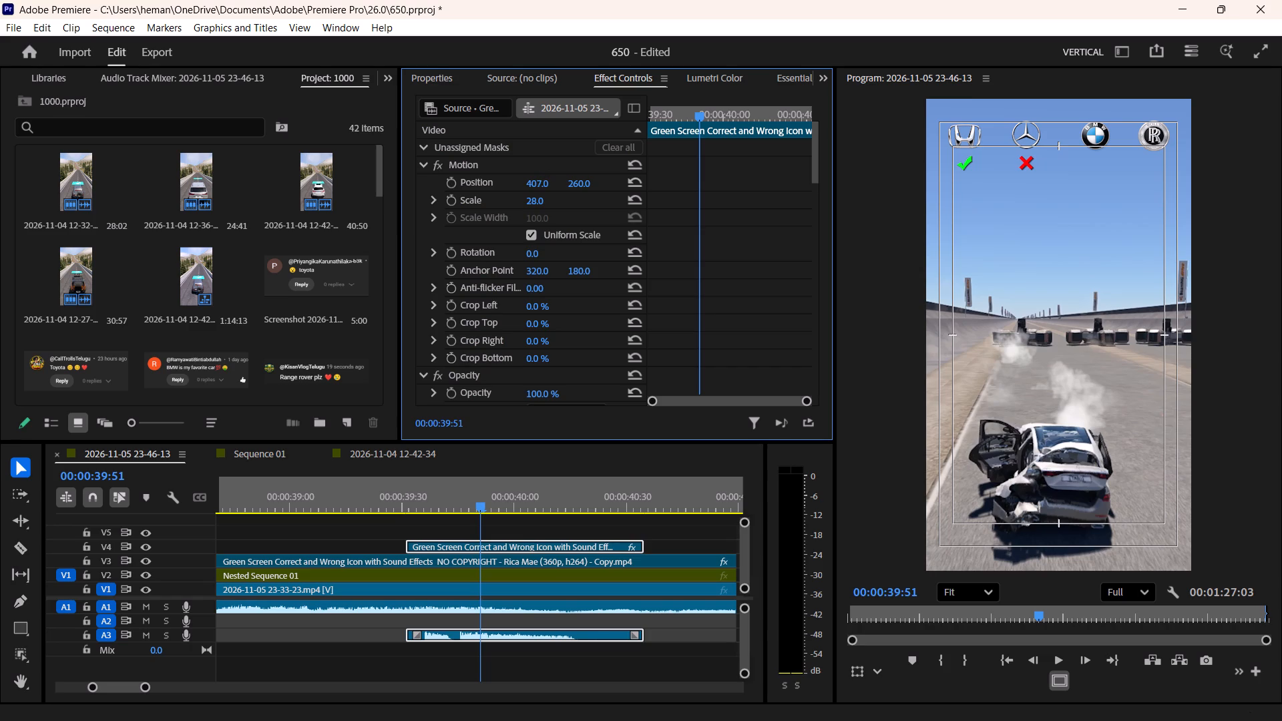
left_click(545, 180)
type("405")
key("Return")
key("space")
key("space")
Split the cross clip on V4 at 00:00:40:19 and add a frame hold to the part after the cut.
left_click_drag(602, 501, 588, 503)
key("ctrl+k")
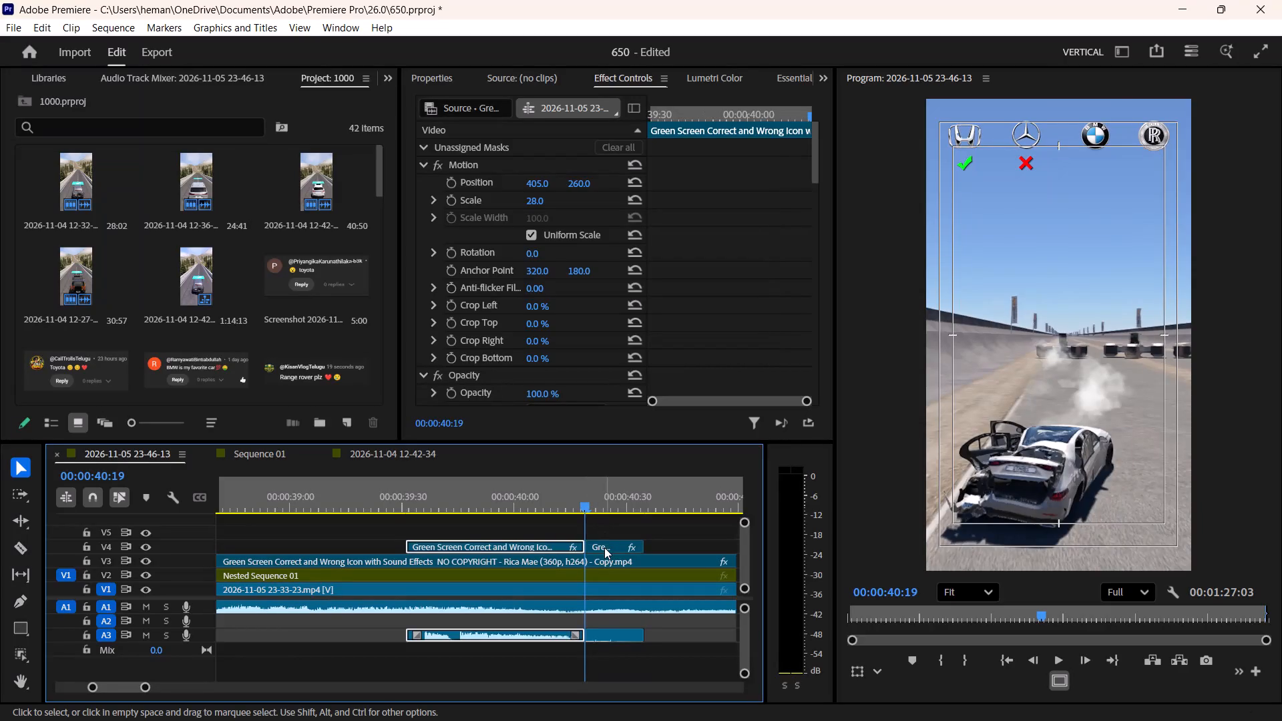
left_click(604, 547)
key("ctrl+l")
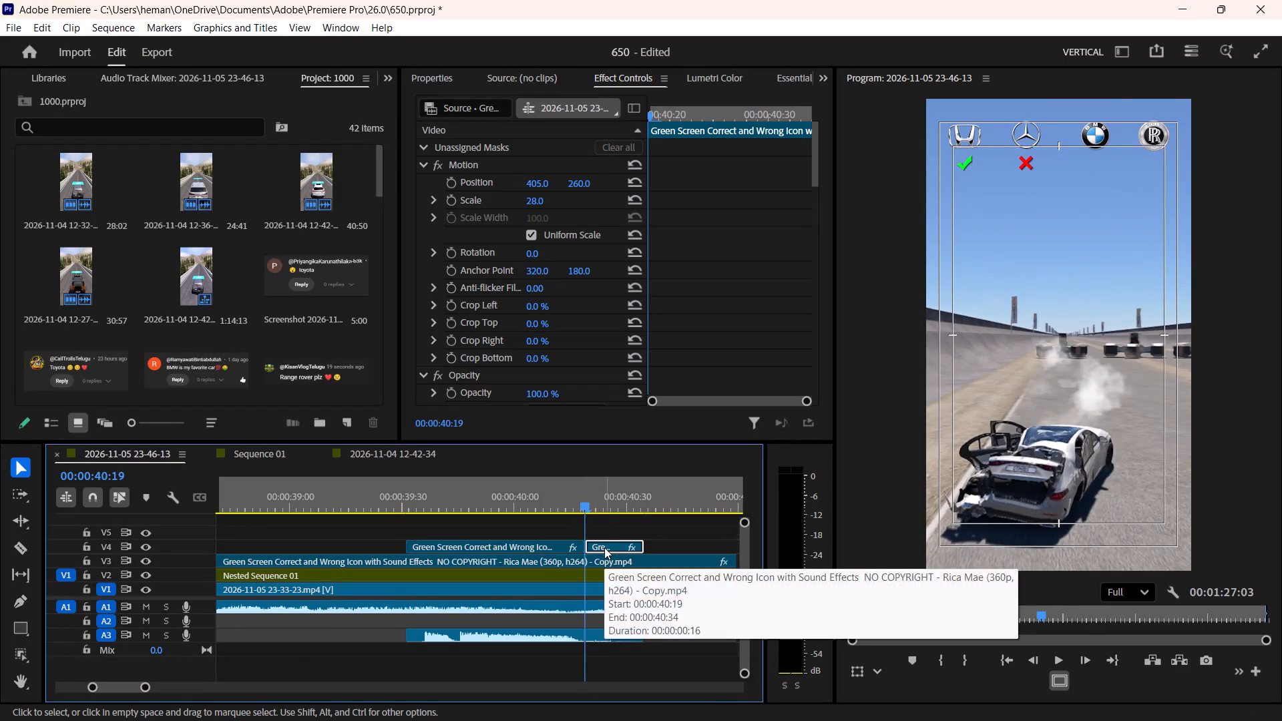
right_click_drag(604, 547, 601, 529)
right_click(614, 545)
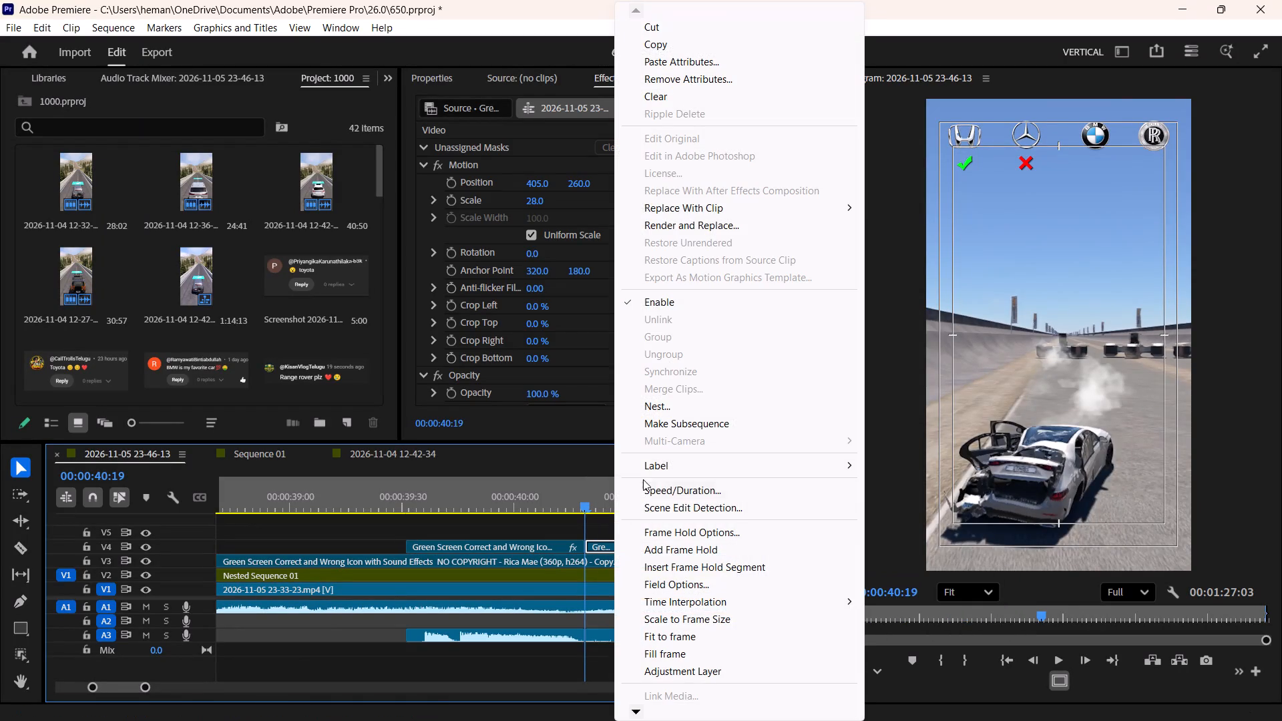
left_click(664, 551)
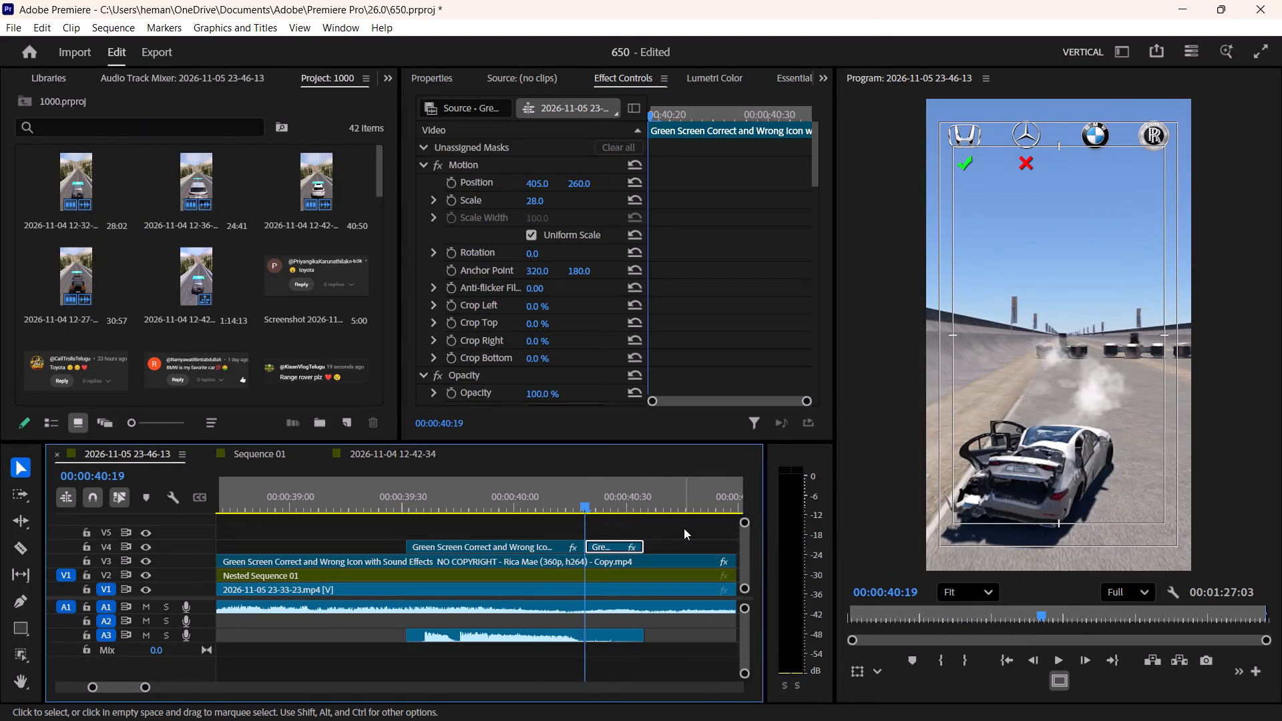
Extend the held cross clip on V4 to the end of the sequence.
left_click(684, 528)
key("minus")
key("minus")
key("minus")
key("minus")
key("minus")
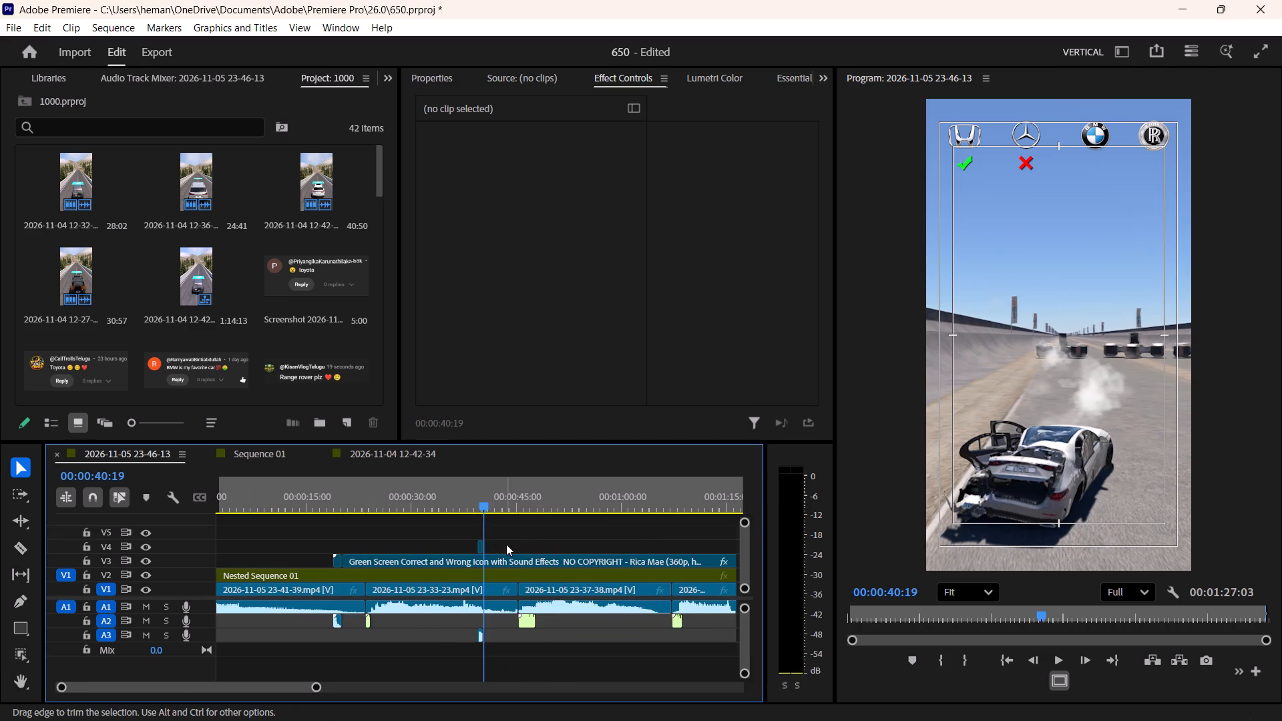
key("minus")
left_click_drag(370, 547, 495, 536)
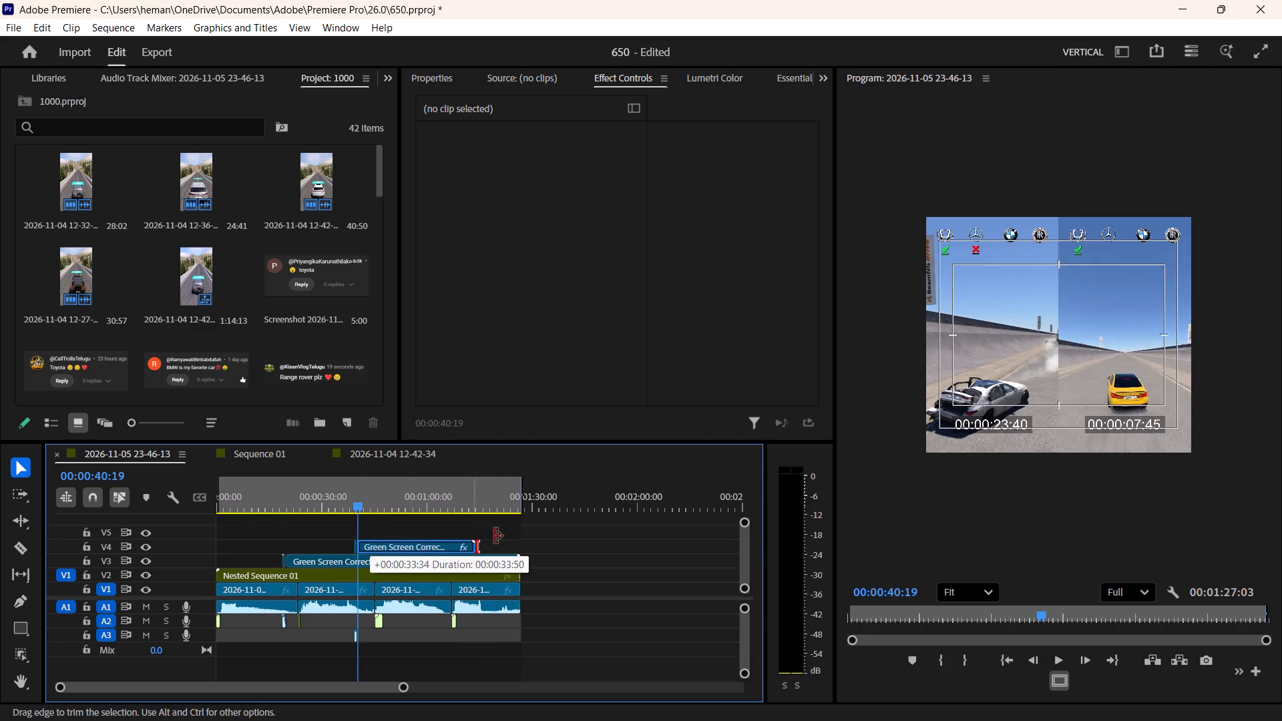
left_click_drag(495, 536, 541, 533)
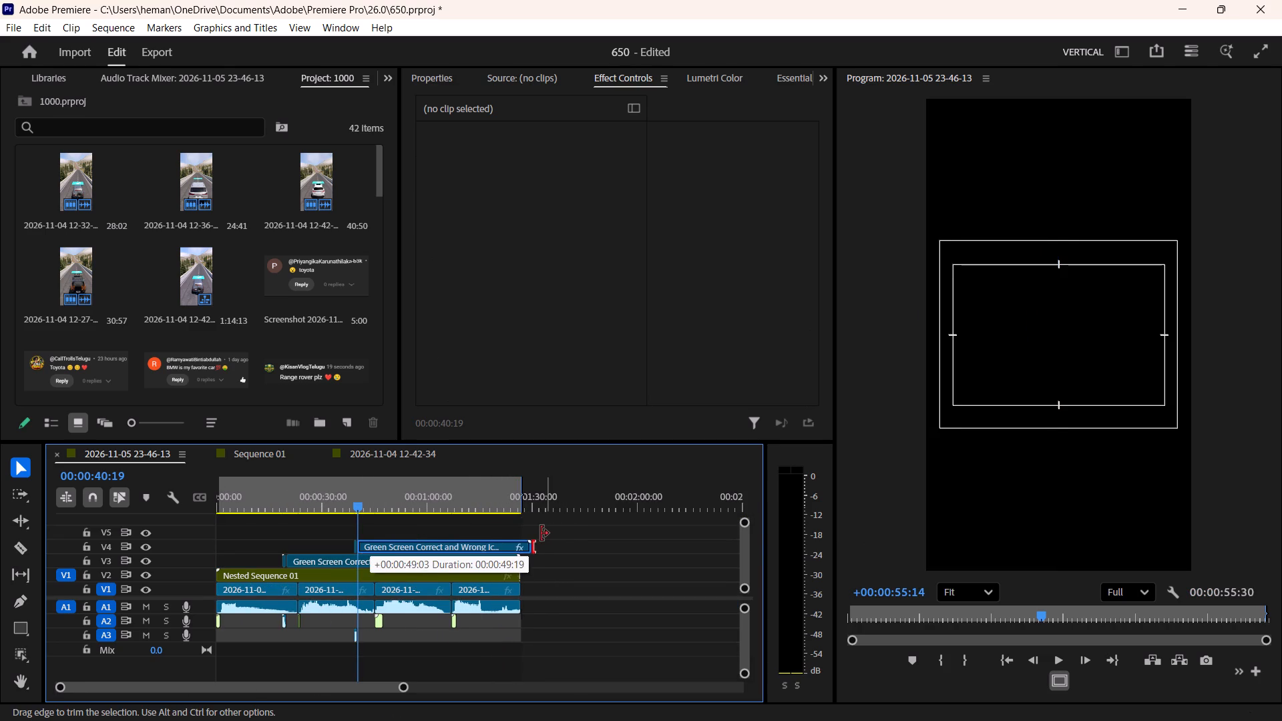
left_click_drag(541, 533, 536, 533)
left_click(568, 535)
Play through the yellow BMW's run and duplicate the short green tick clip with its sound from V3 onto V5 at about 00:01:02:40.
key("space")
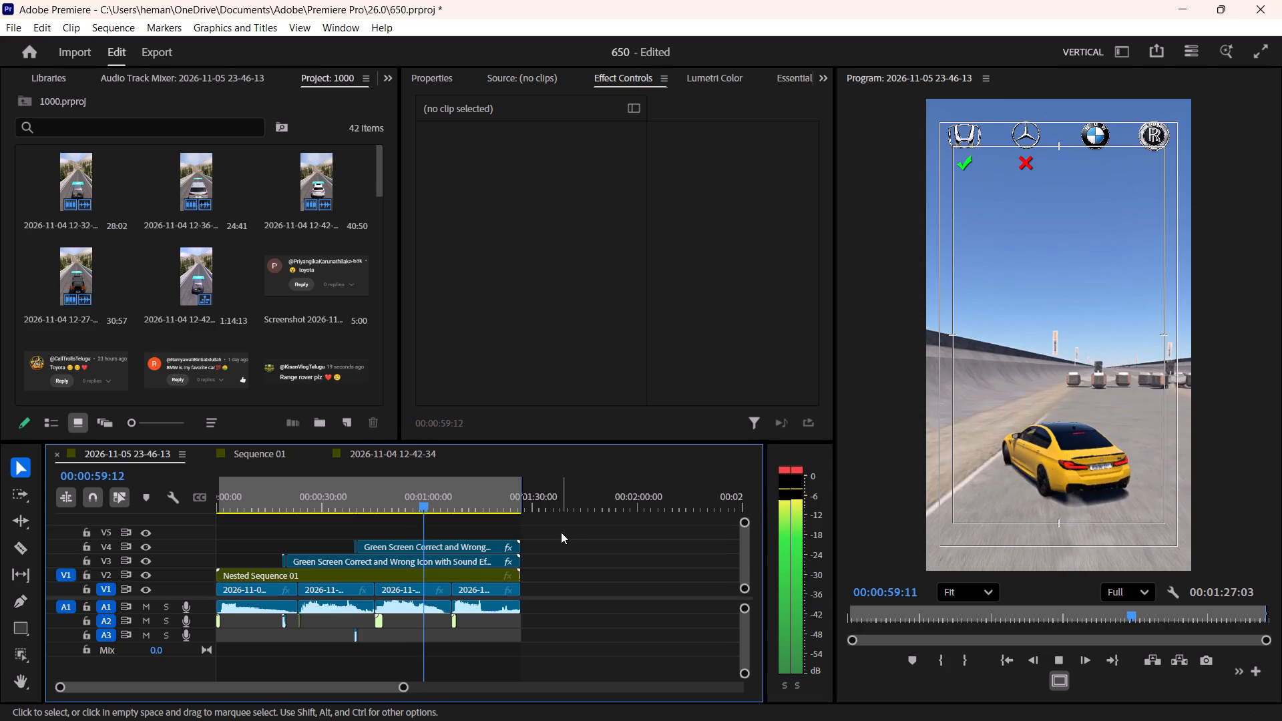
key("space")
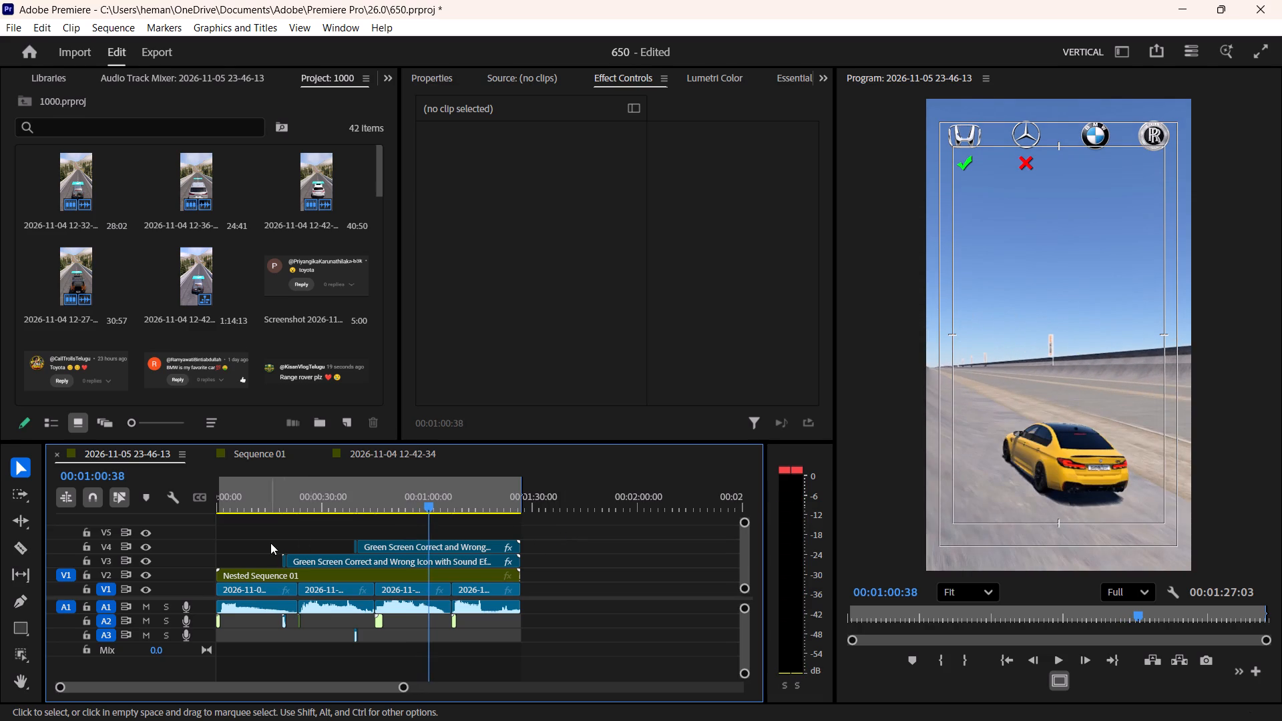
left_click_drag(285, 560, 399, 527)
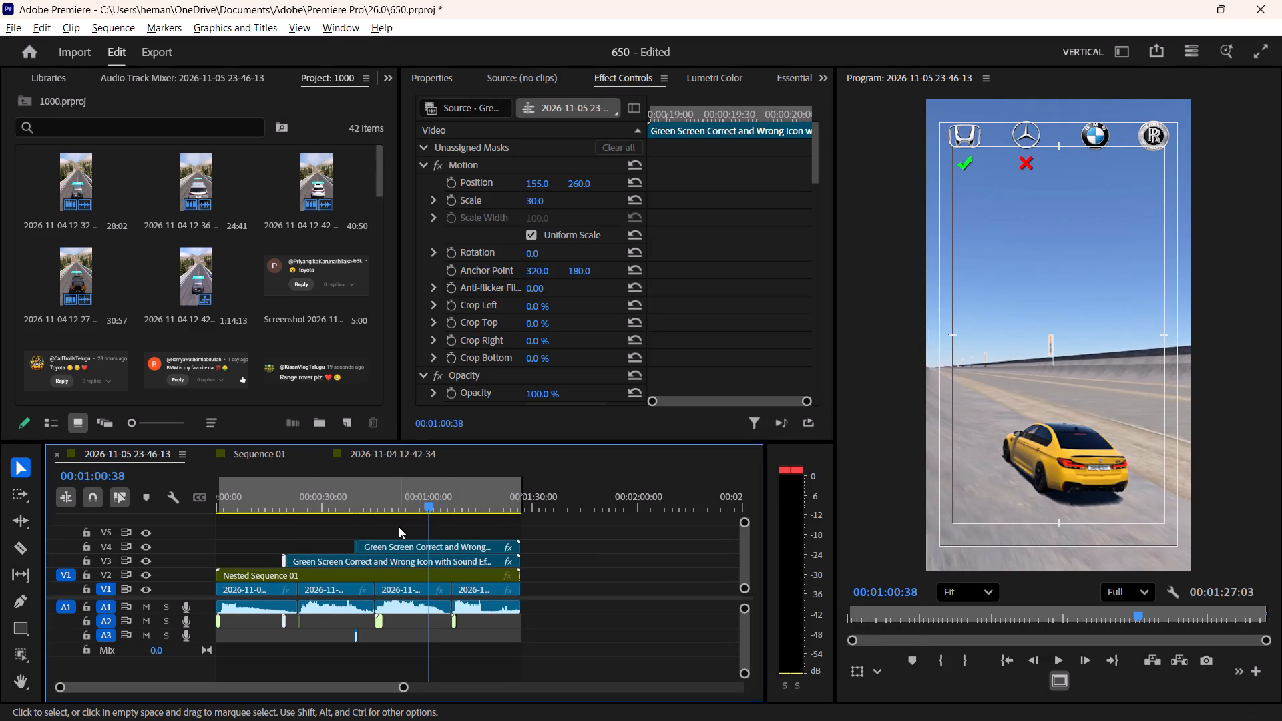
left_click_drag(399, 527, 441, 527)
left_click_drag(284, 561, 437, 534, "alt")
left_click(431, 534)
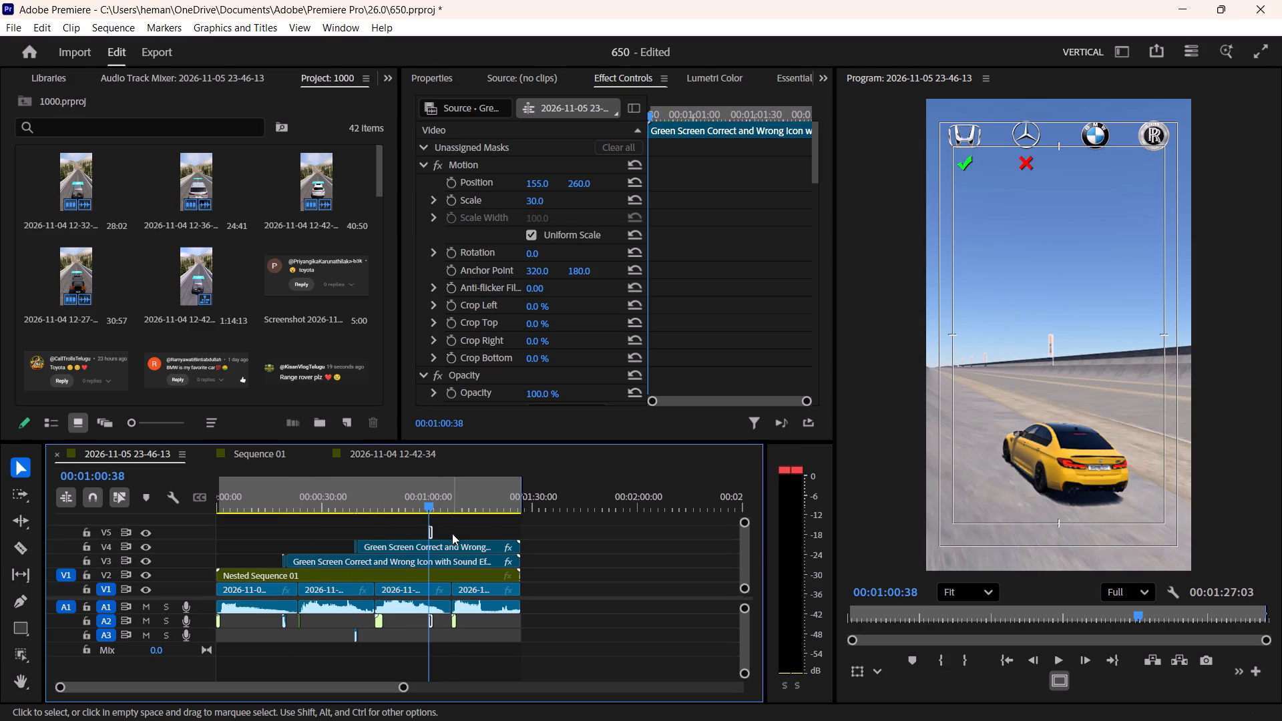
left_click(453, 533)
key("space")
key("space")
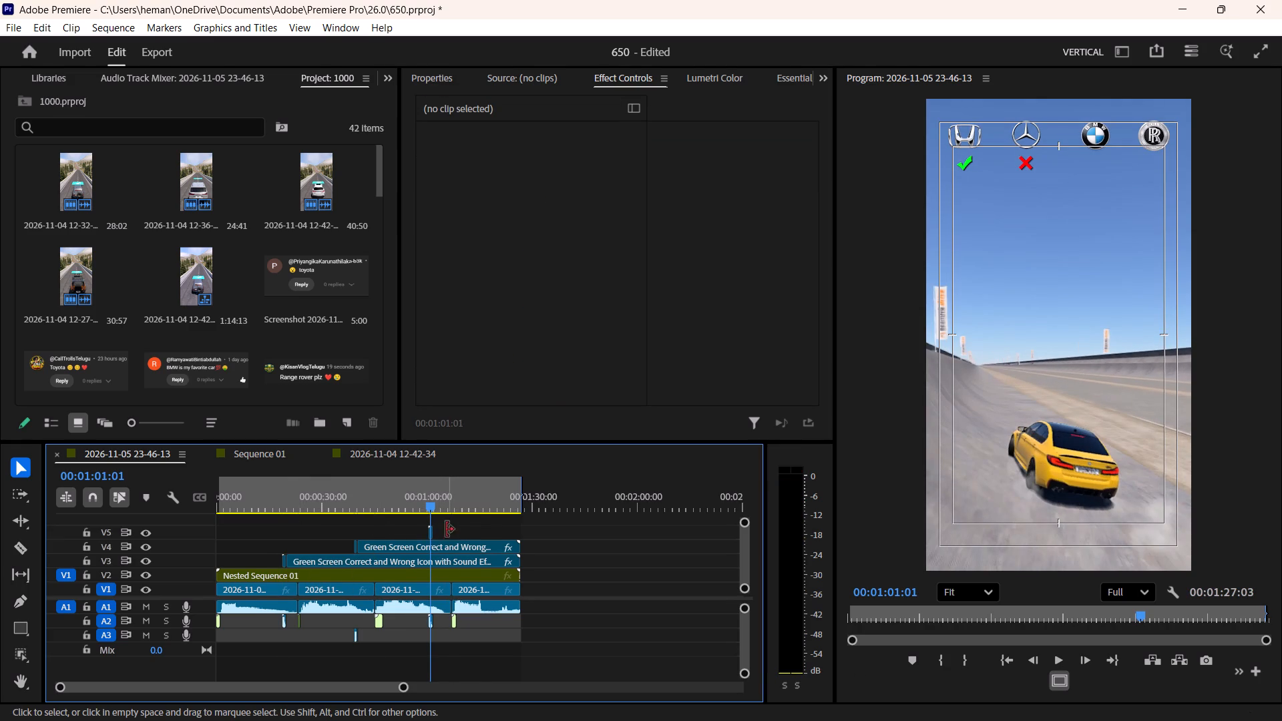
key("equal")
key("equal")
key("equal")
left_click_drag(485, 530, 541, 530)
key("space")
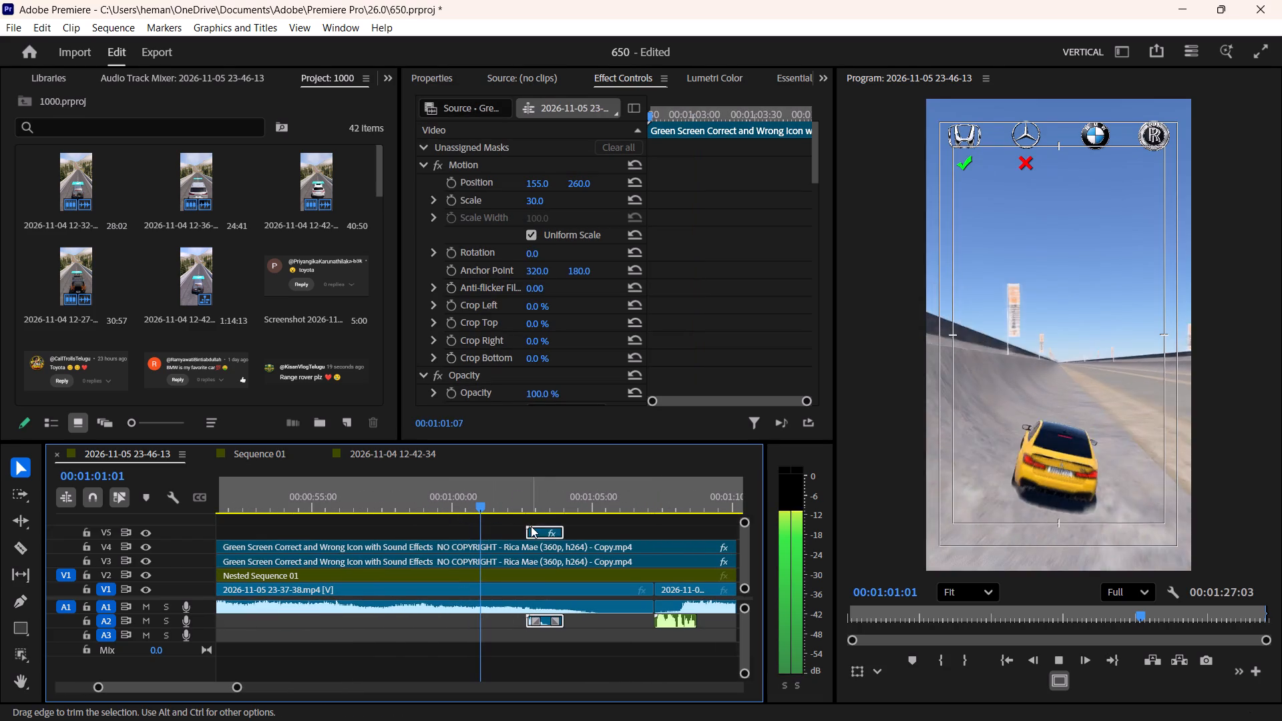
key("space")
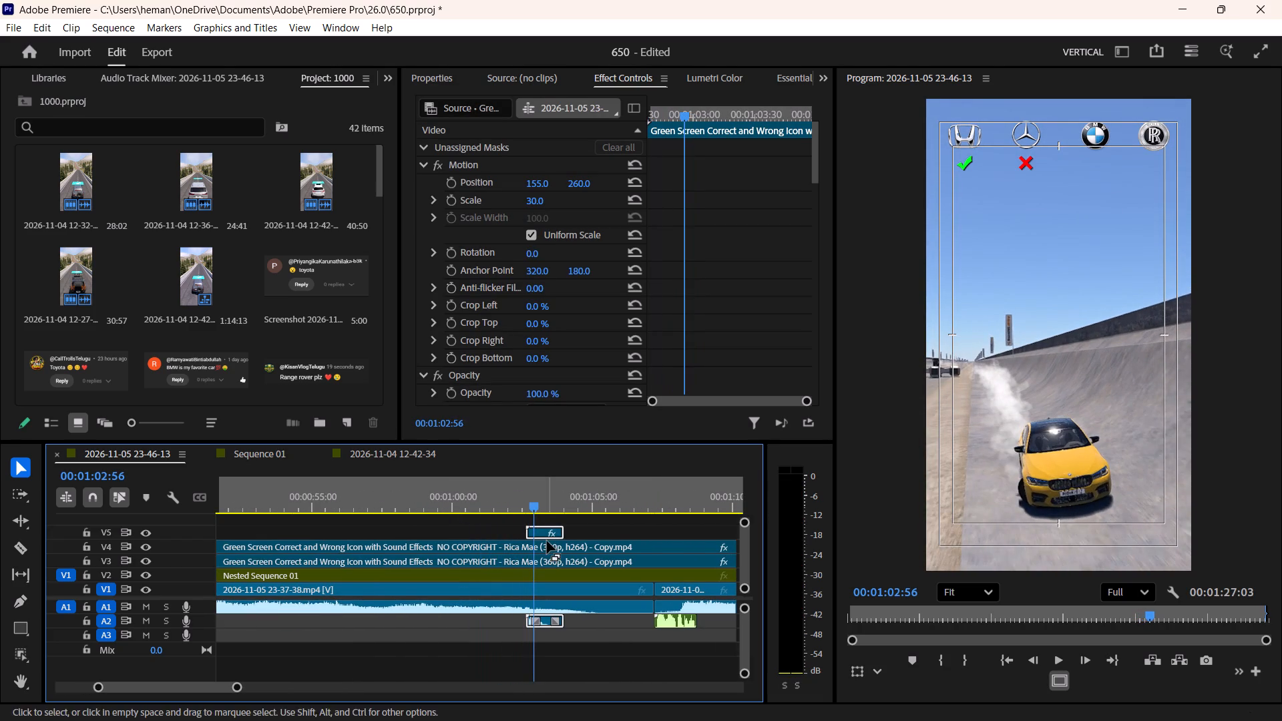
Set the horizontal position of the duplicated tick on V5 to 690, under the BMW logo, and play it back.
left_click_drag(536, 186, 605, 200)
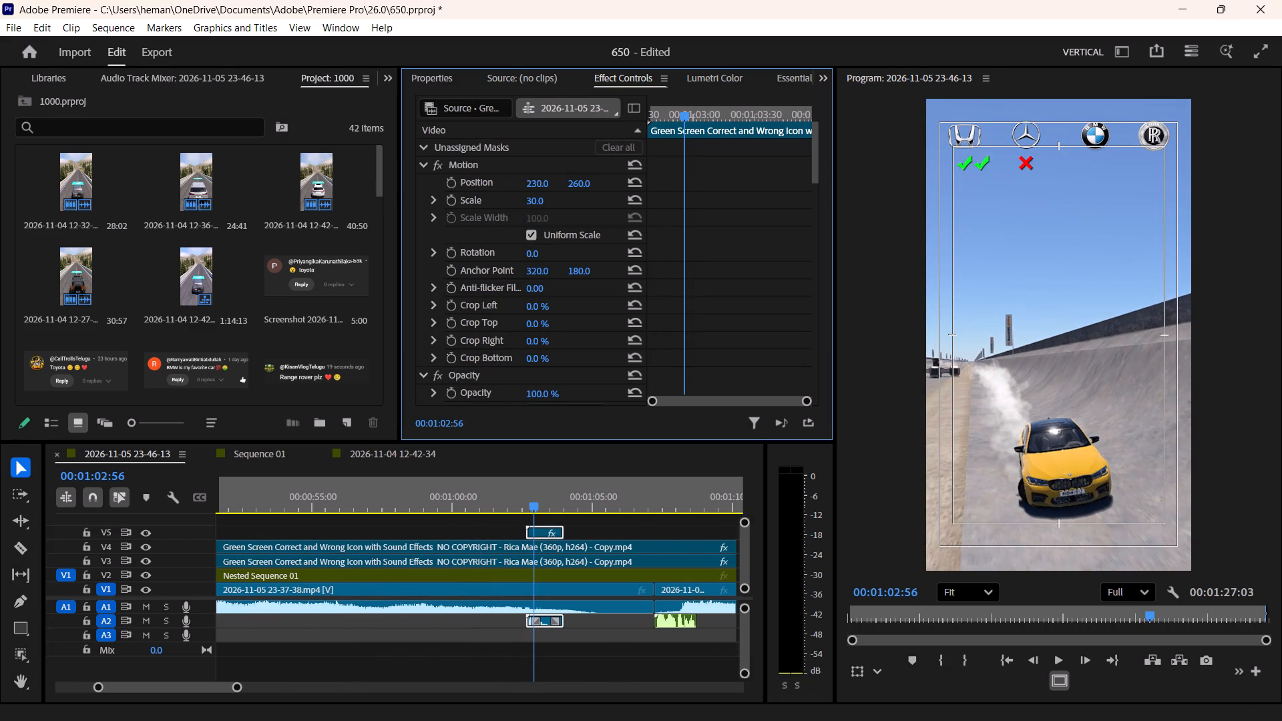
left_click_drag(605, 200, 986, 212)
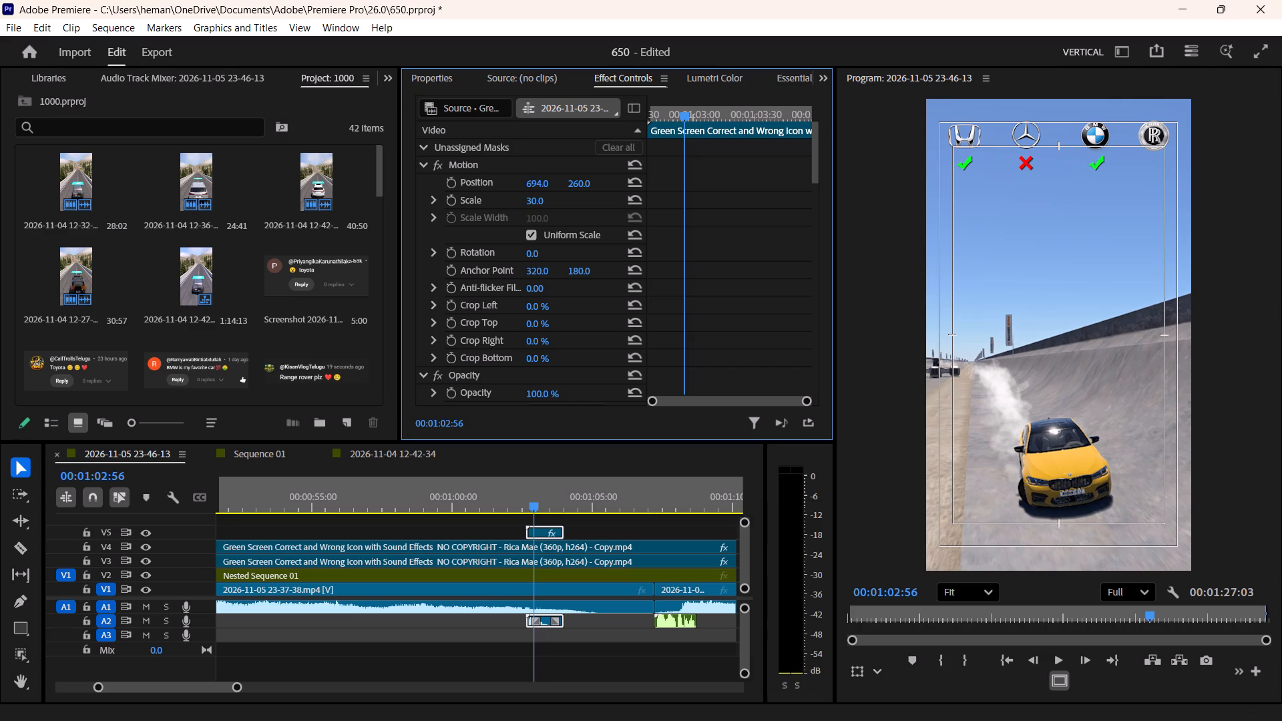
left_click_drag(986, 212, 985, 214)
left_click(538, 188)
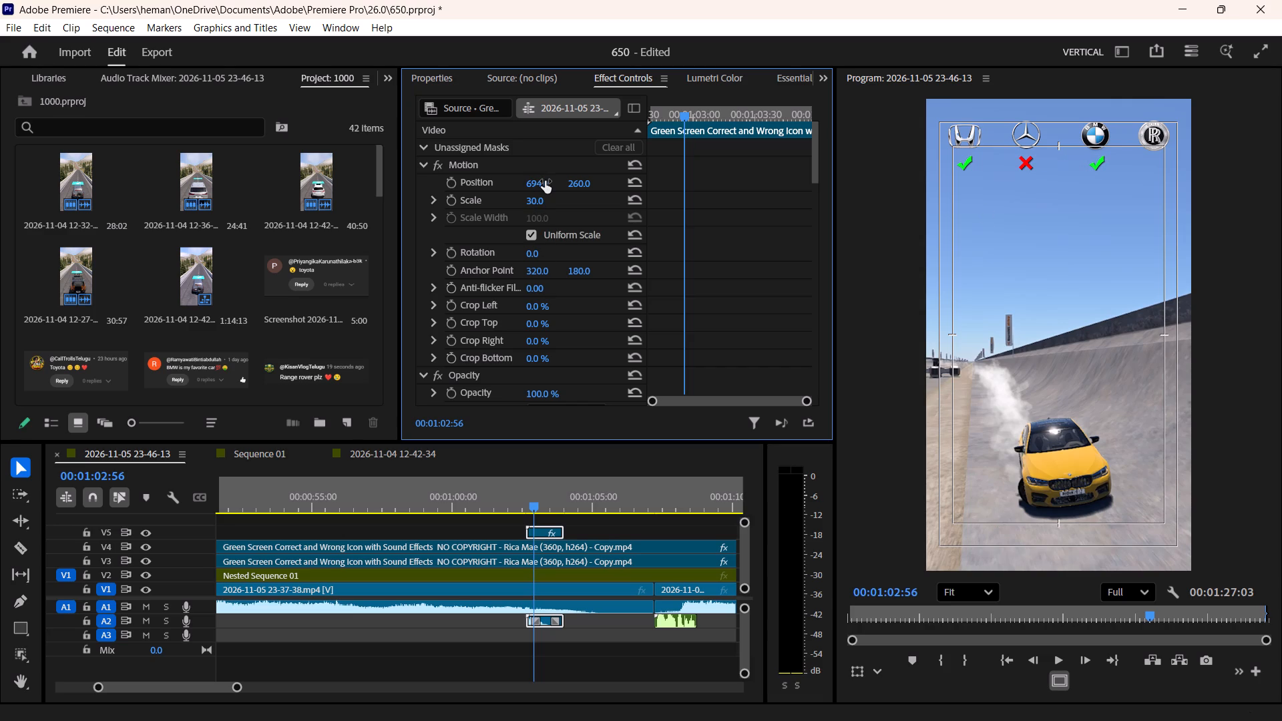
left_click(545, 181)
type("695")
key("Return")
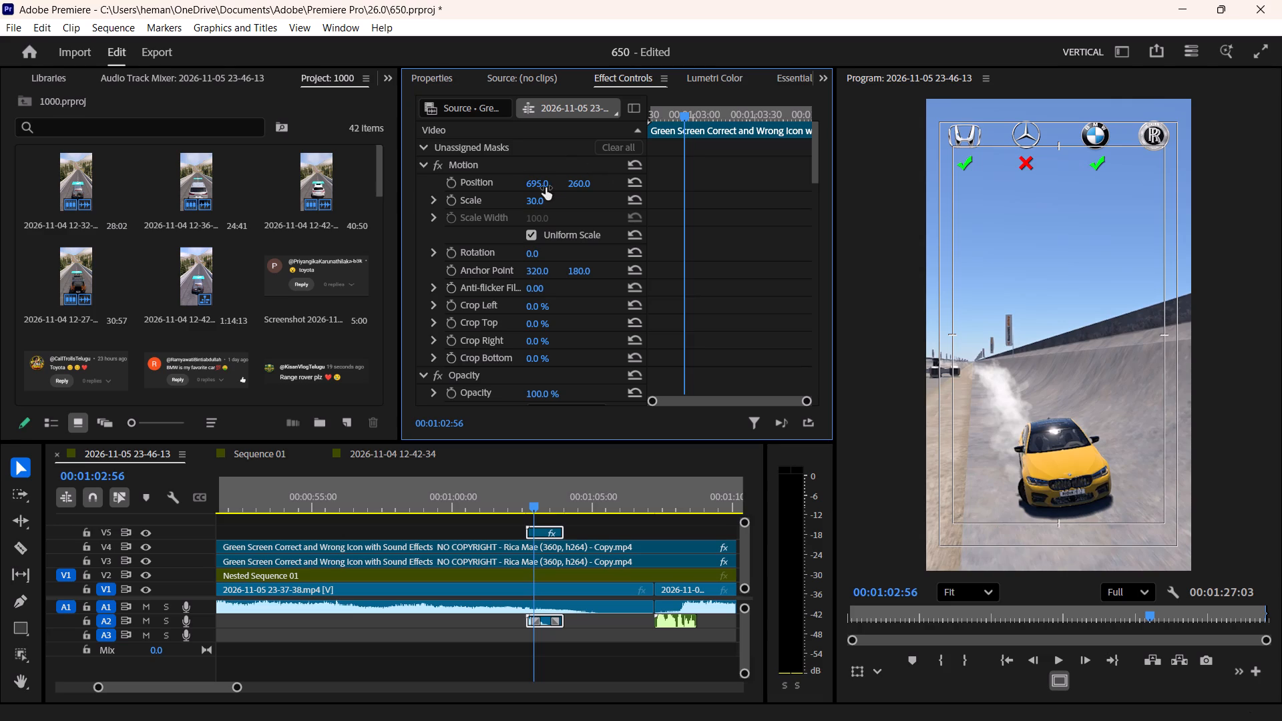
left_click(542, 187)
key("9")
key("BackSpace")
type("690")
key("Return")
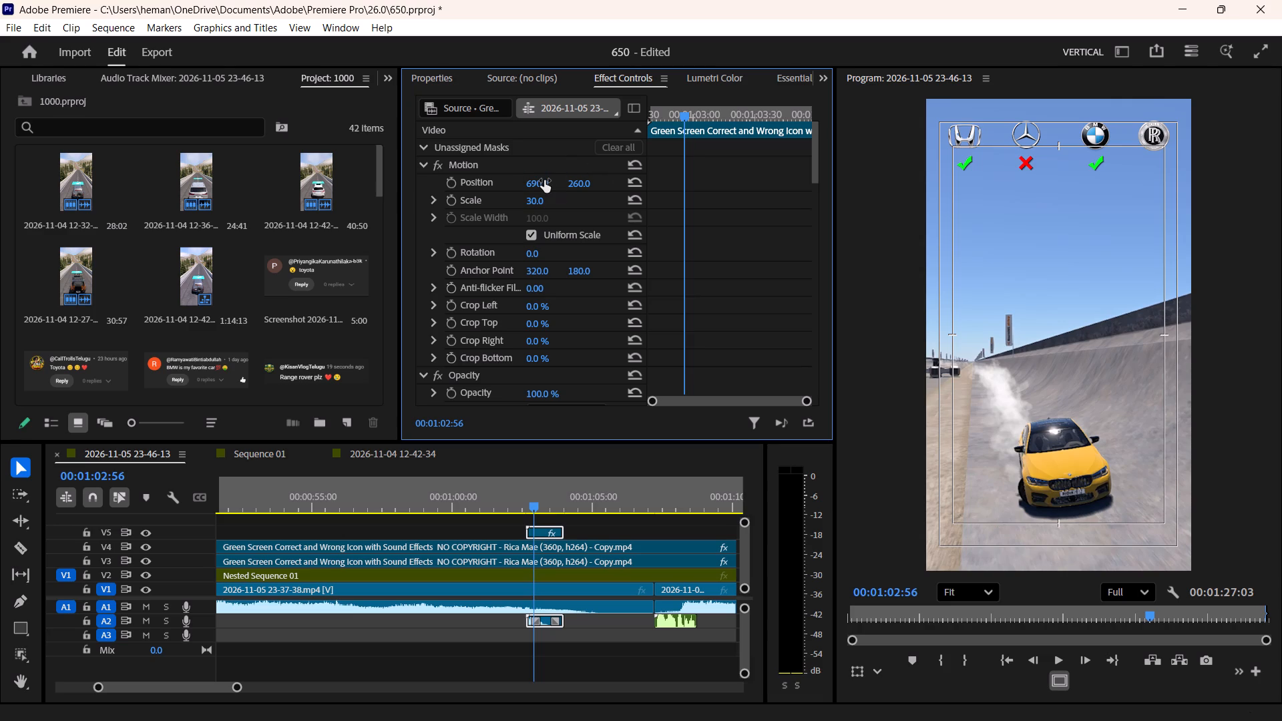
key("space")
key("space")
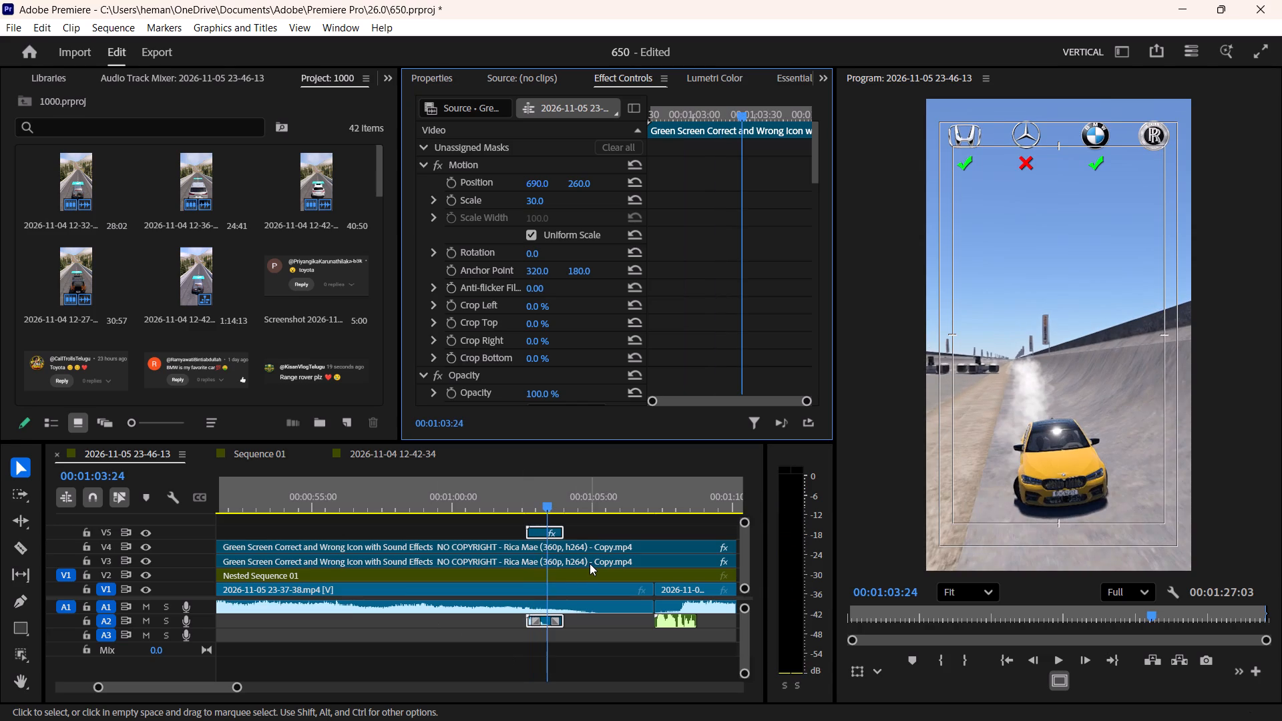
Split the long held tick clip on V3 at 00:01:03:59 and duplicate the part after the cut onto V5 behind the short tick.
left_click(590, 563)
key("shift+Down")
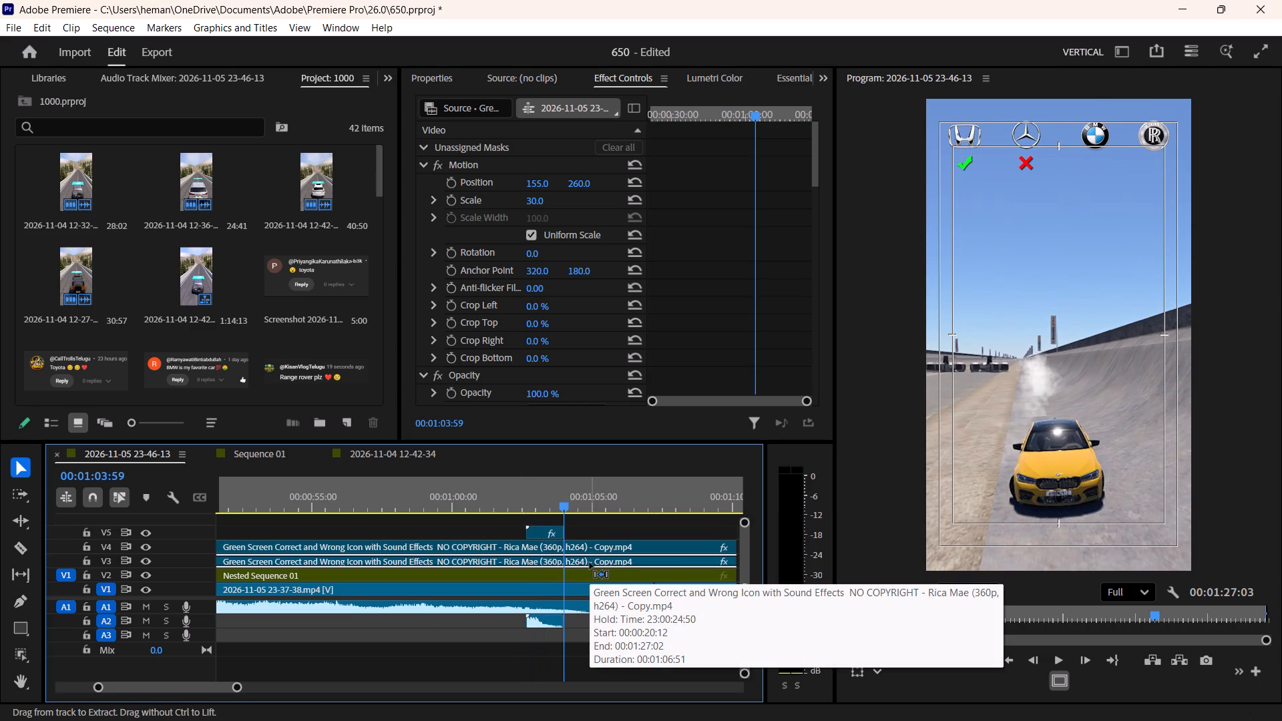
key("ctrl+k")
left_click(590, 563)
left_click_drag(590, 563, 591, 523, "alt")
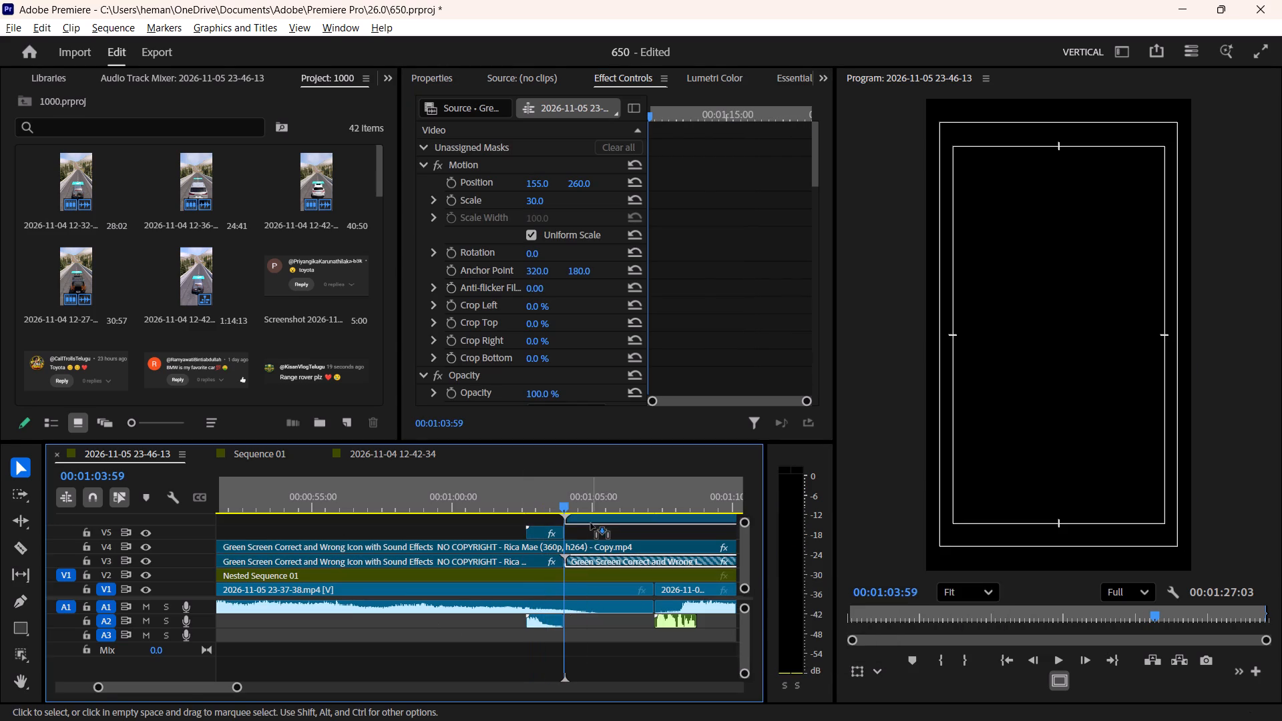
left_click_drag(591, 523, 585, 539, "alt")
left_click(585, 539)
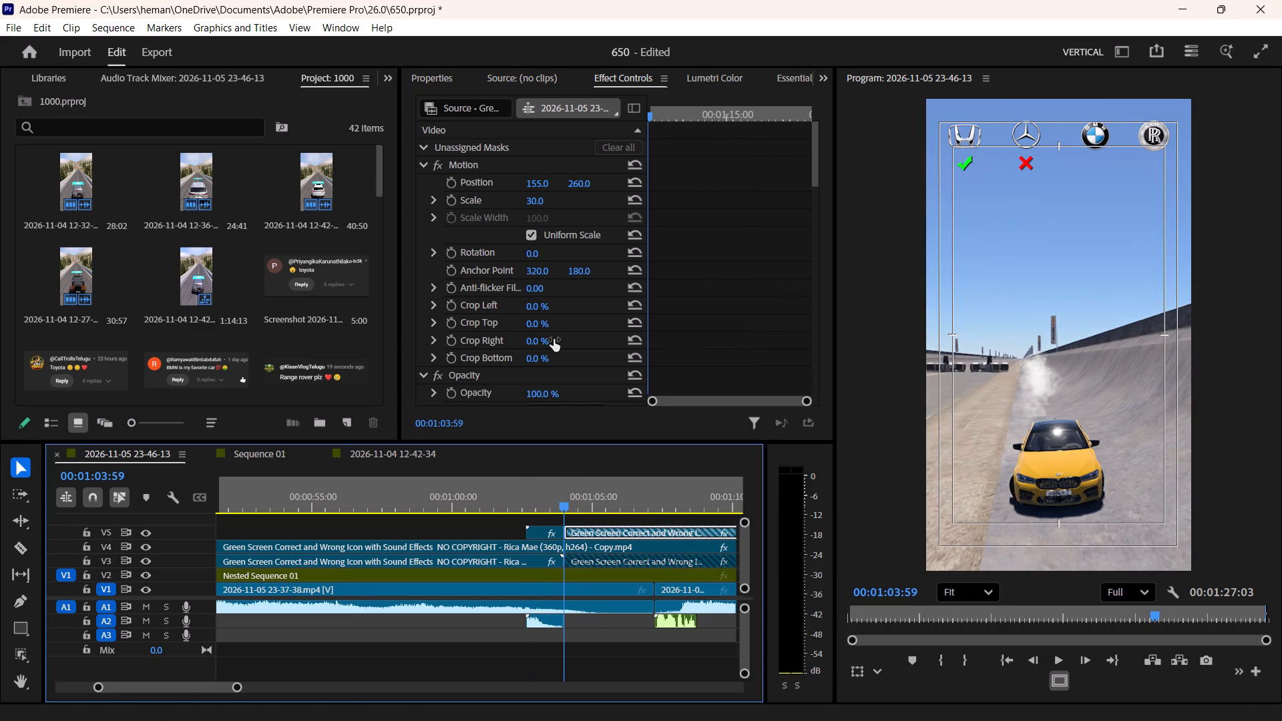
Set the horizontal position of the held tick clip on V5 to 690.
left_click(537, 181)
key("6")
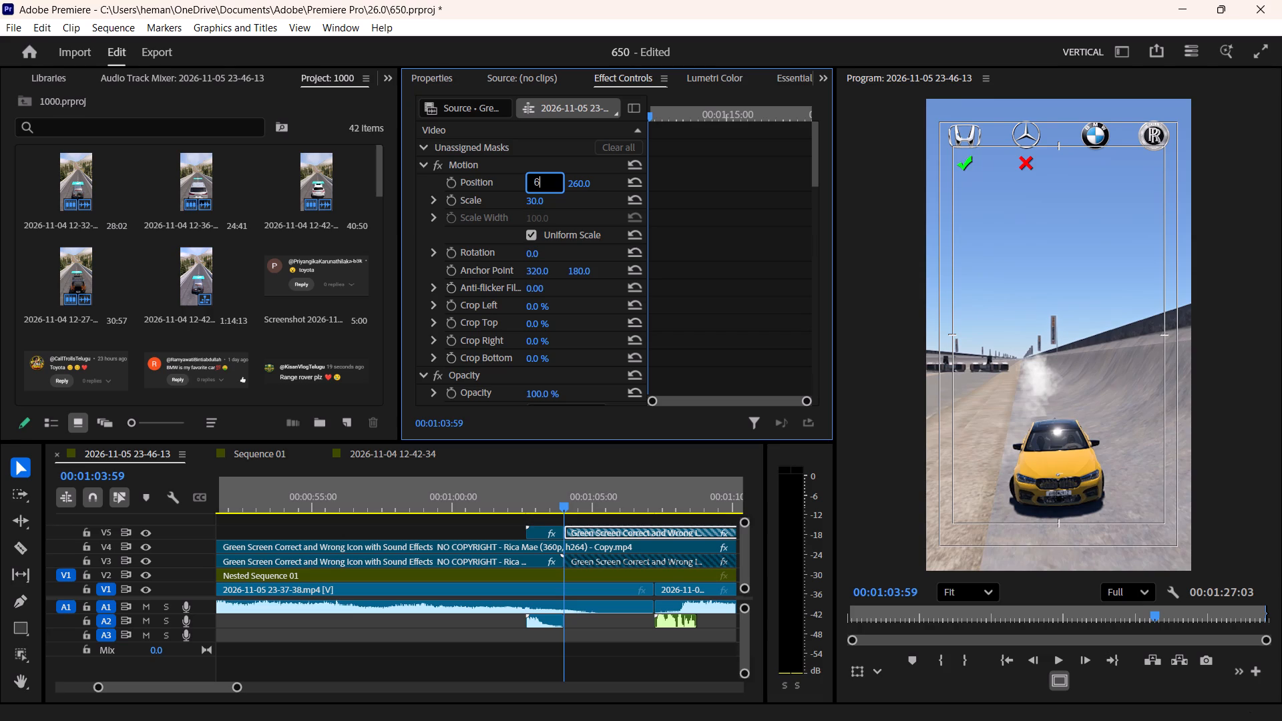
type("90")
key("Return")
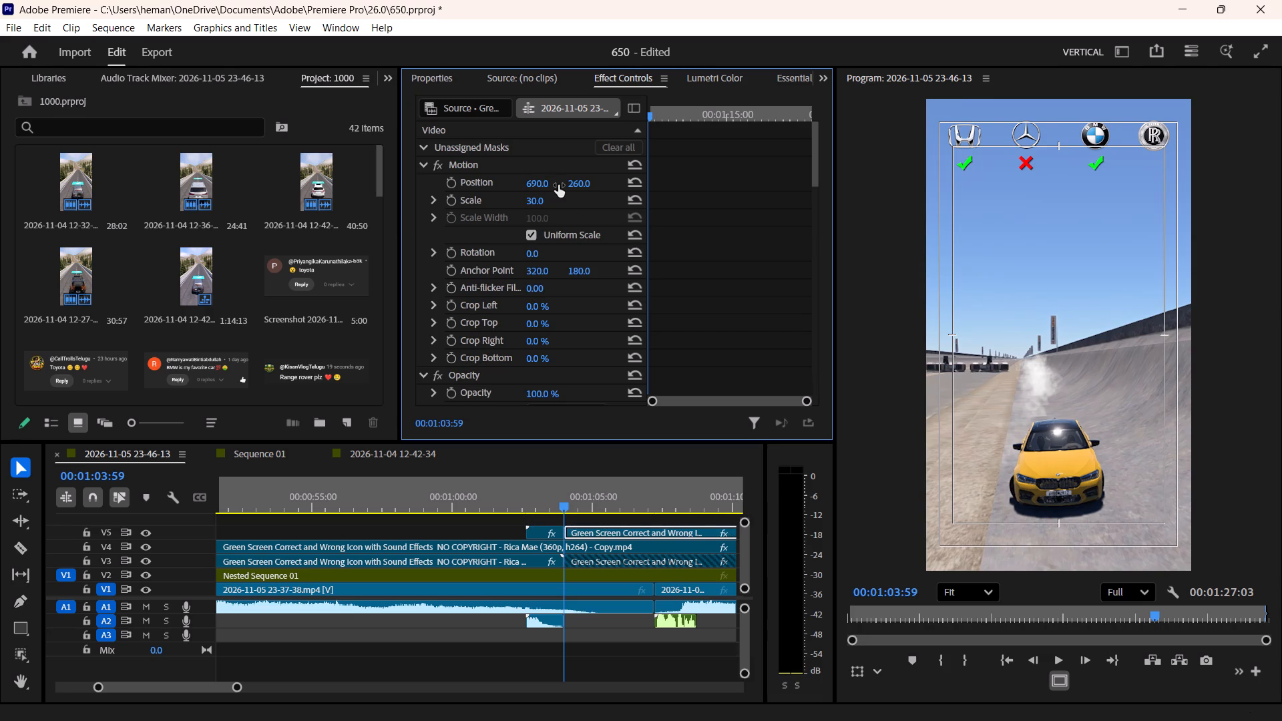
Play through the red Rolls-Royce's run from 00:01:03:59 until the car drops off the bridge.
left_click(625, 655)
type("---")
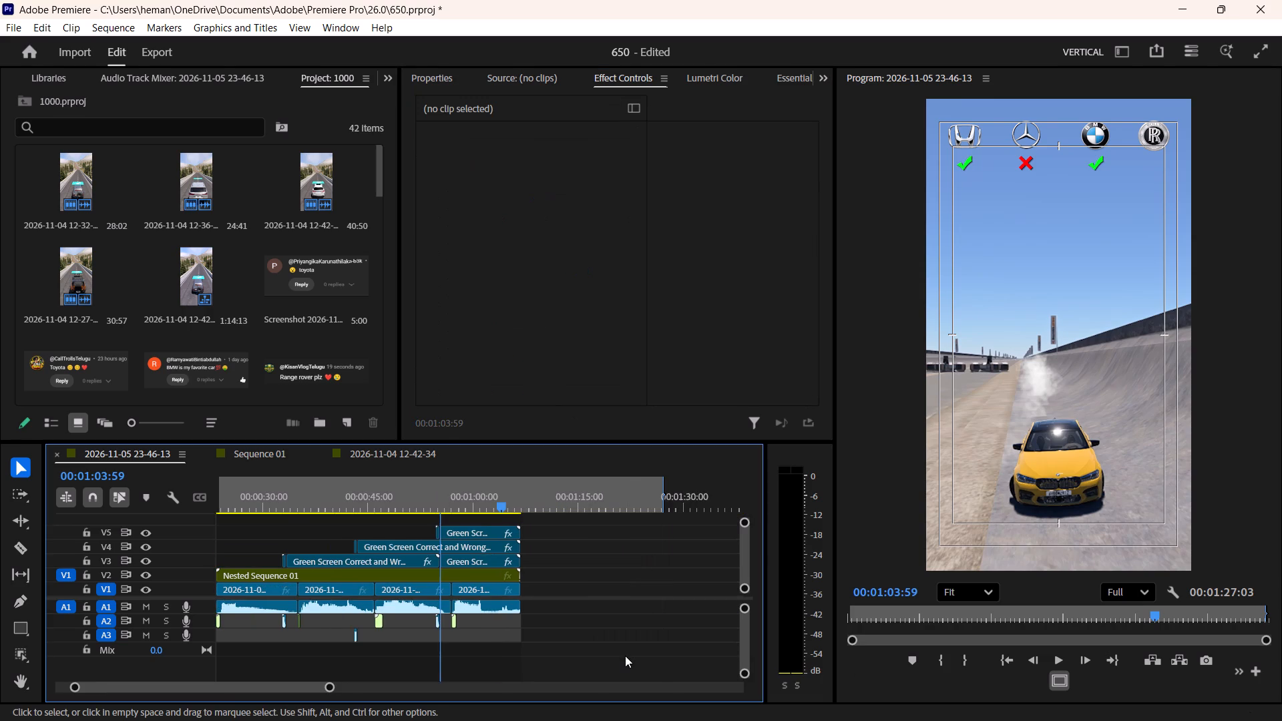
key("space")
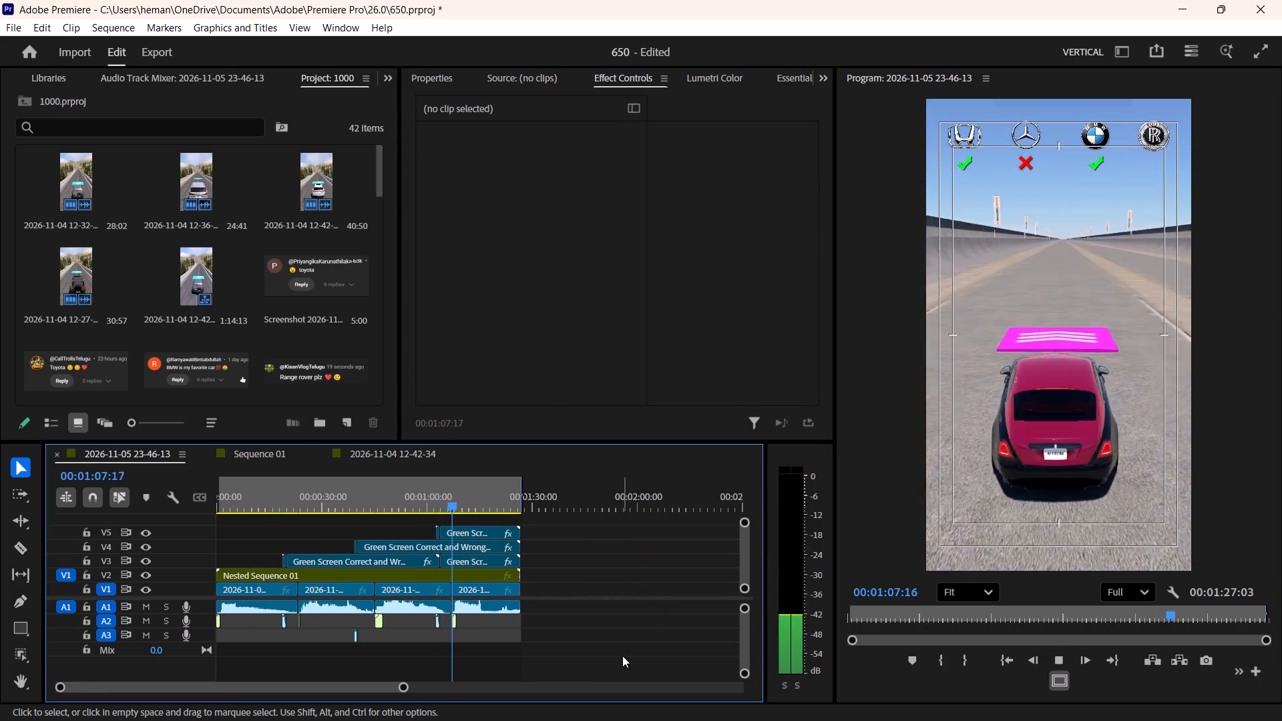
key("space")
key("space")
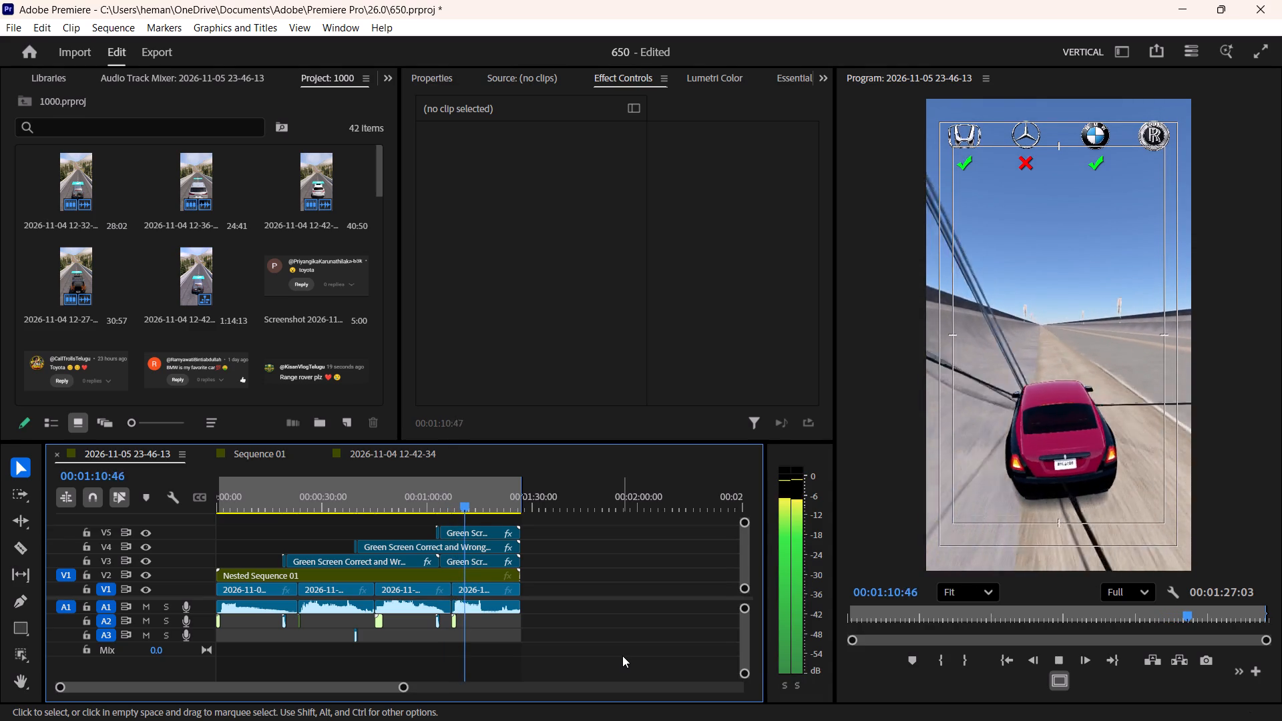
key("space")
key("space")
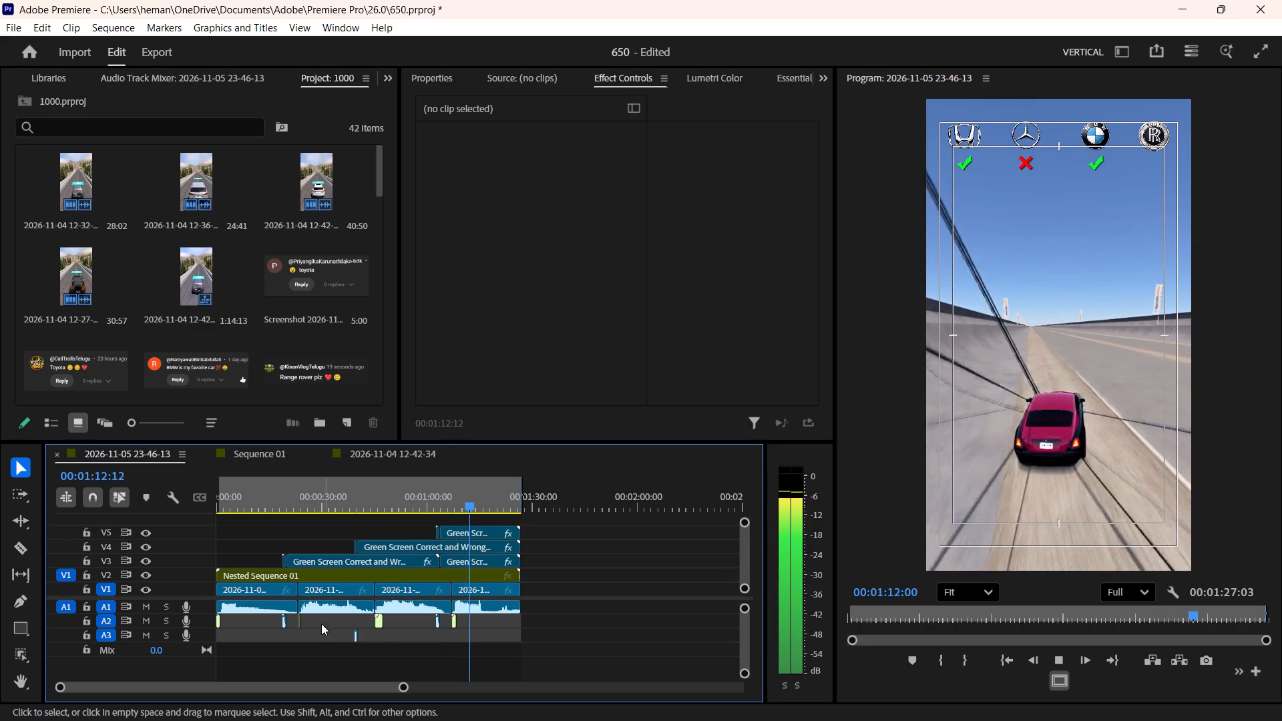
left_click_drag(204, 597, 203, 614)
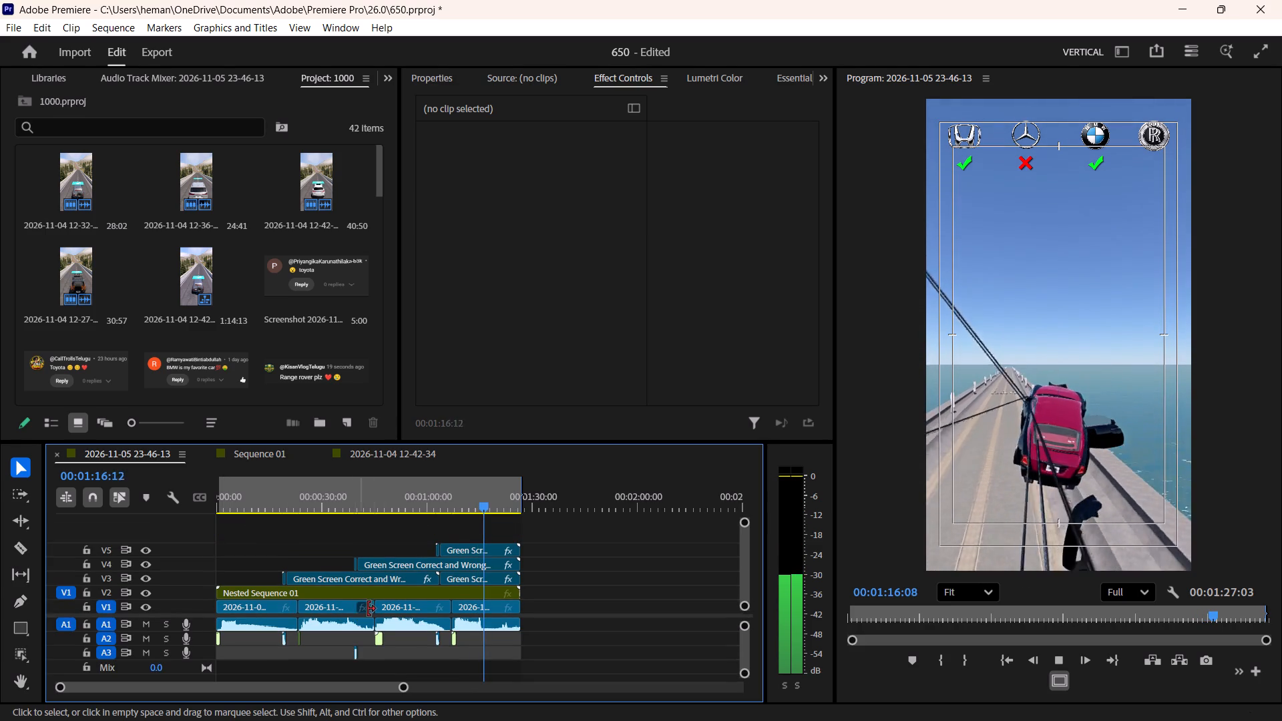
key("space")
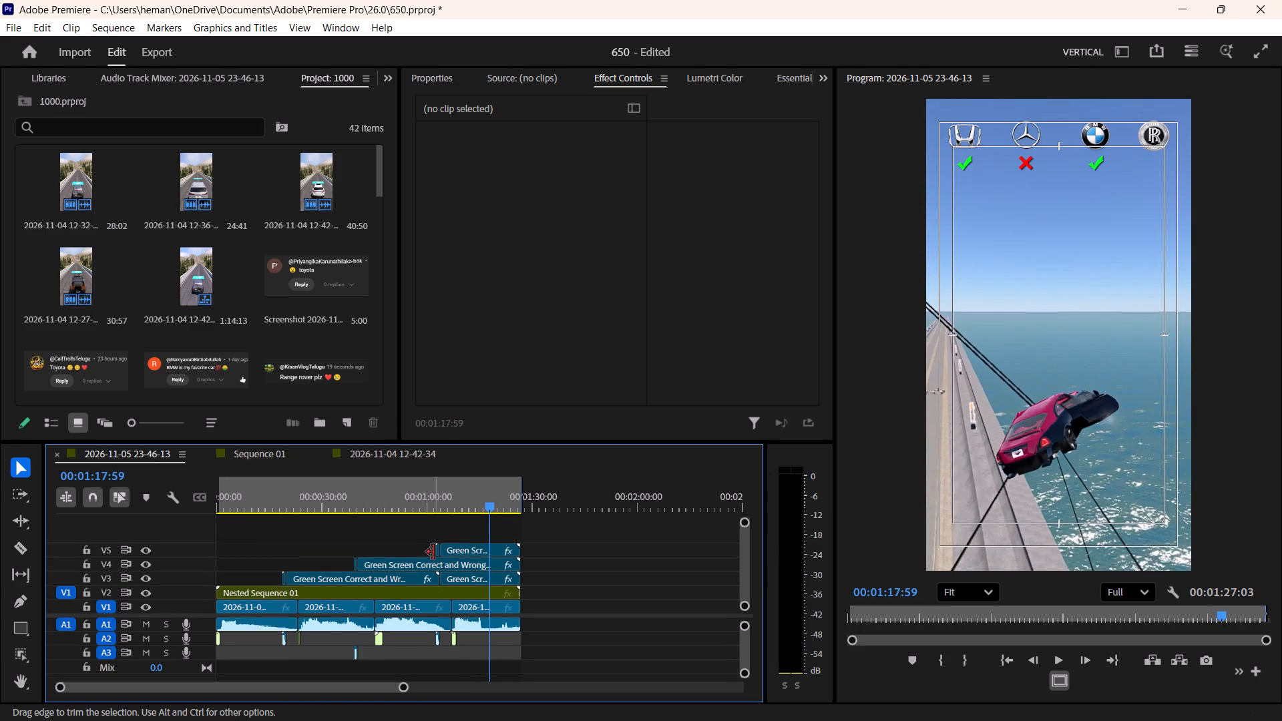
key("space")
Duplicate the short red cross clip with its sound from V4 onto a new V6 track near 00:01:19.
left_click(439, 552)
key("space")
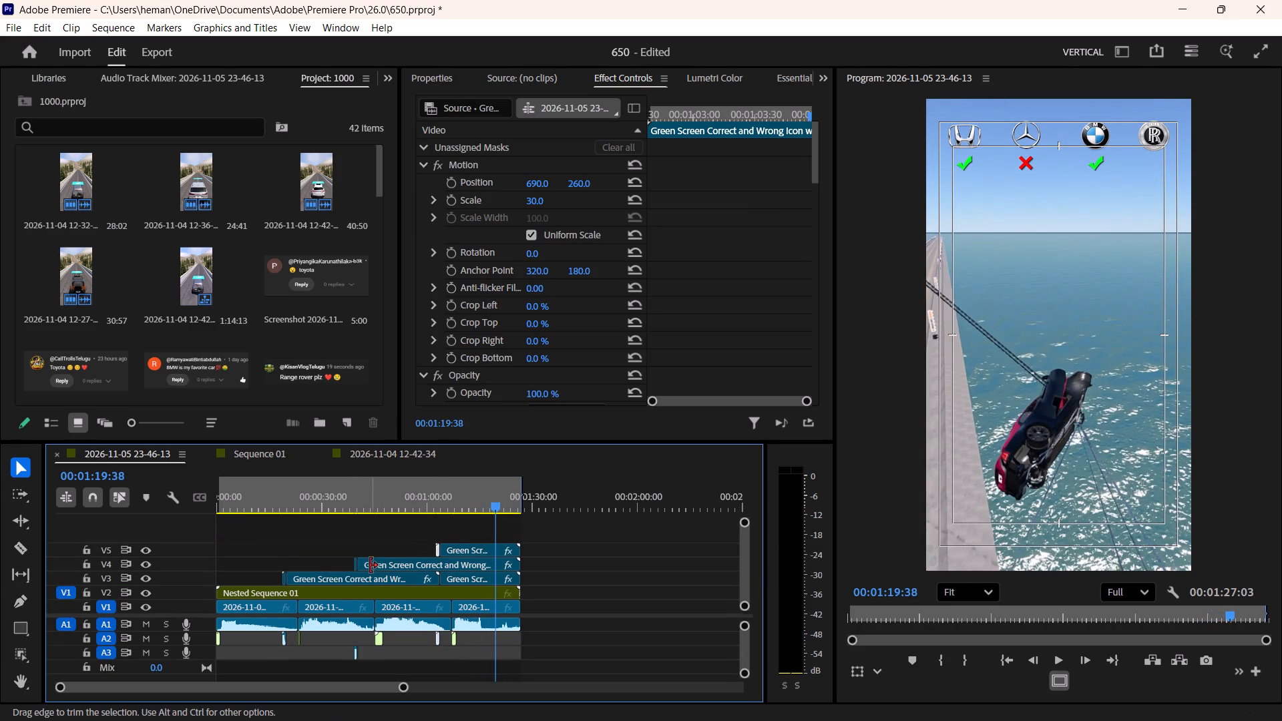
left_click_drag(357, 565, 436, 543)
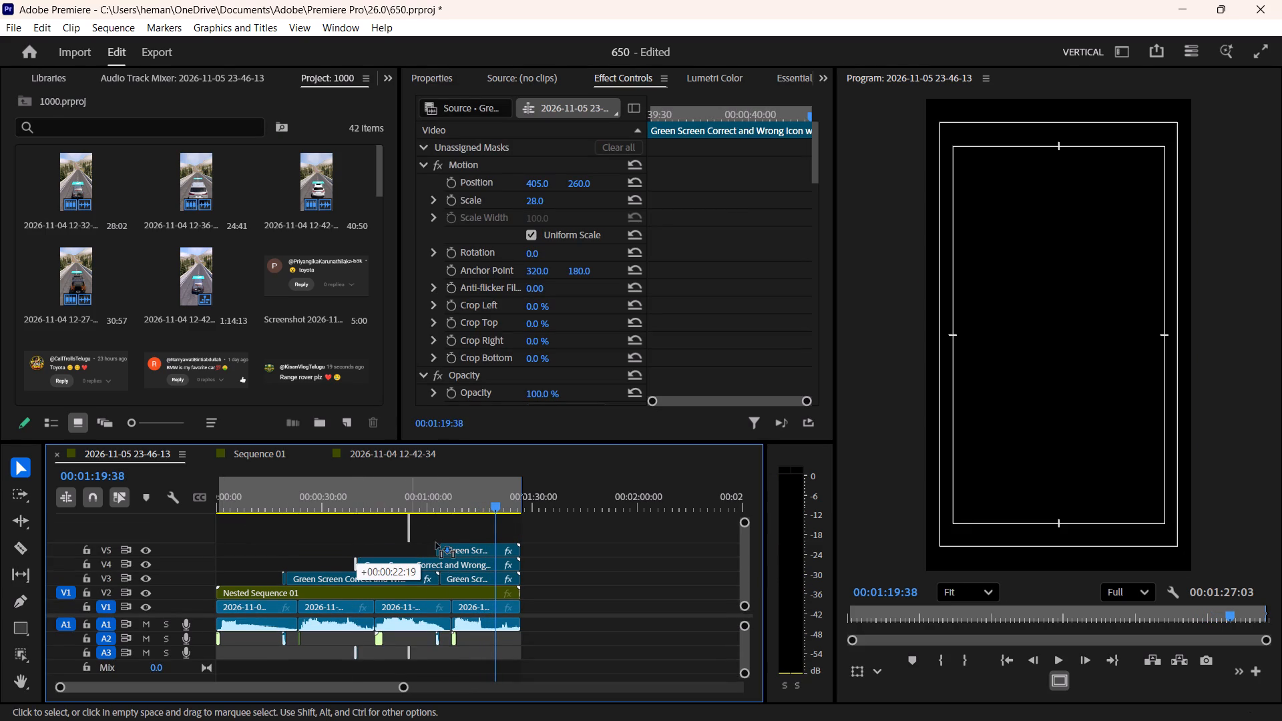
left_click_drag(436, 543, 499, 542)
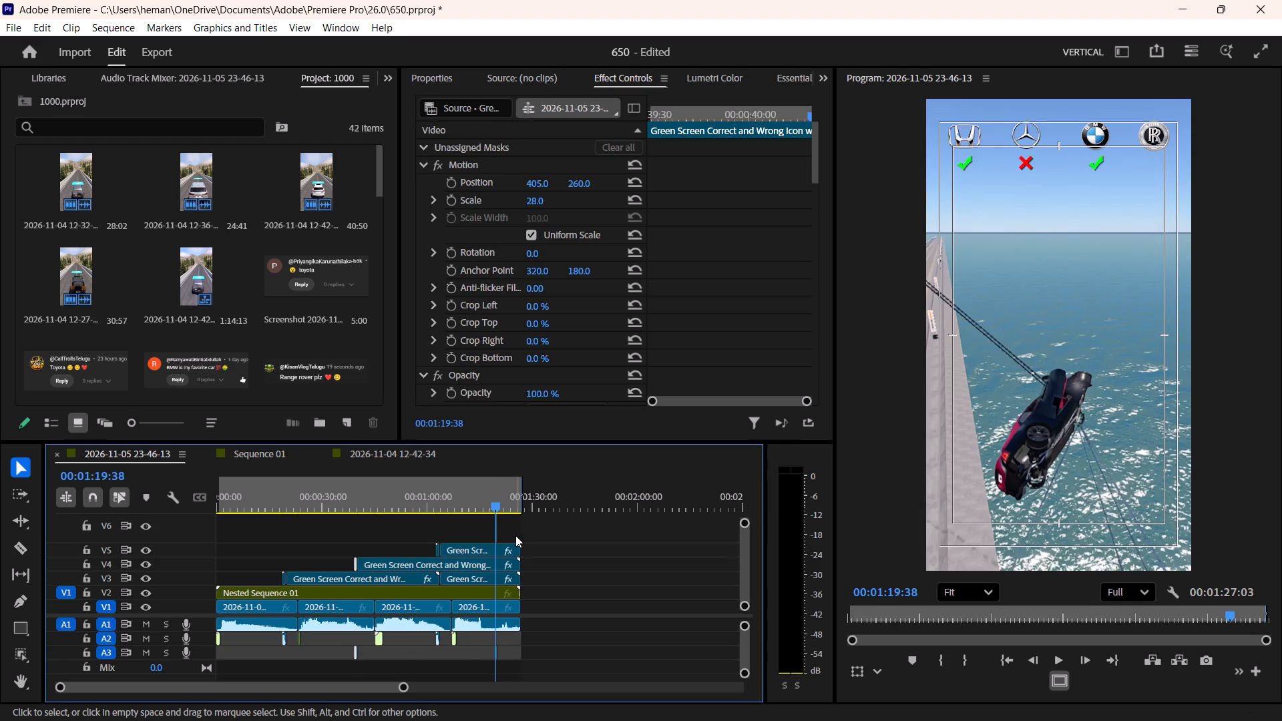
left_click(515, 535)
key("space")
key("space")
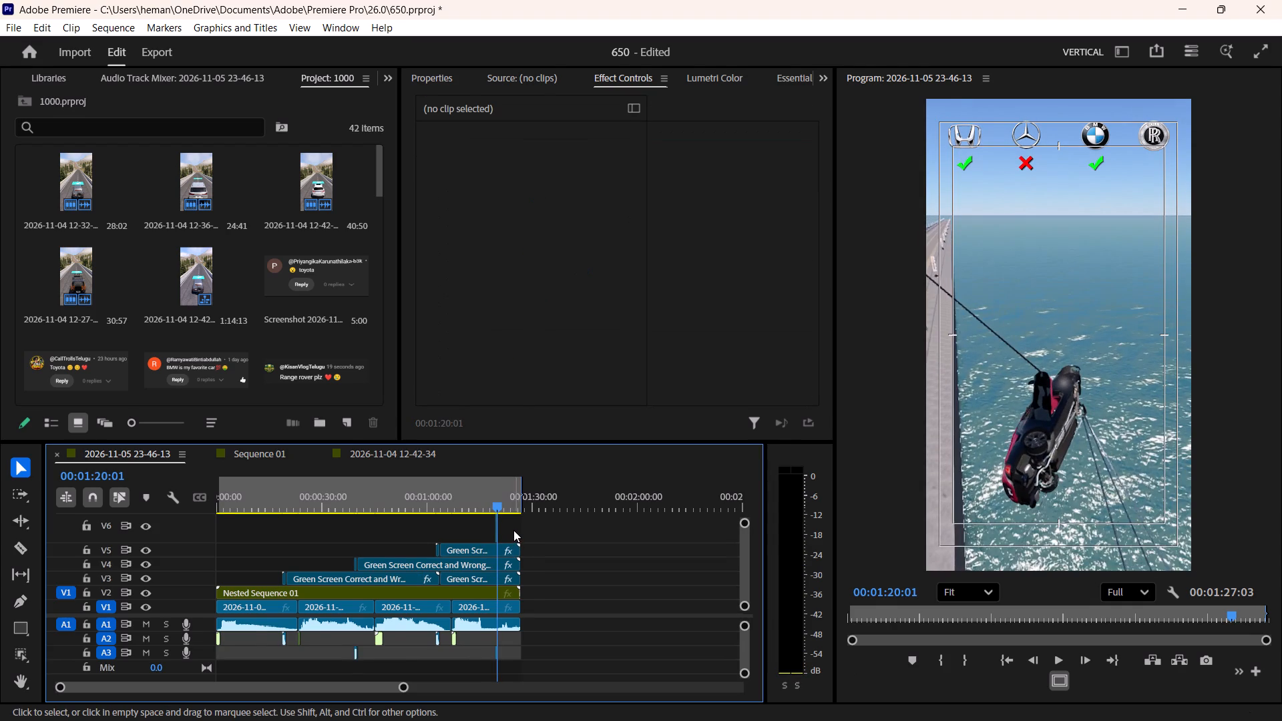
Move the duplicated cross clip on V6 to about 00:01:21, where the Rolls-Royce hits the water, and play it back.
key("equal")
key("equal")
left_click_drag(482, 536, 483, 536)
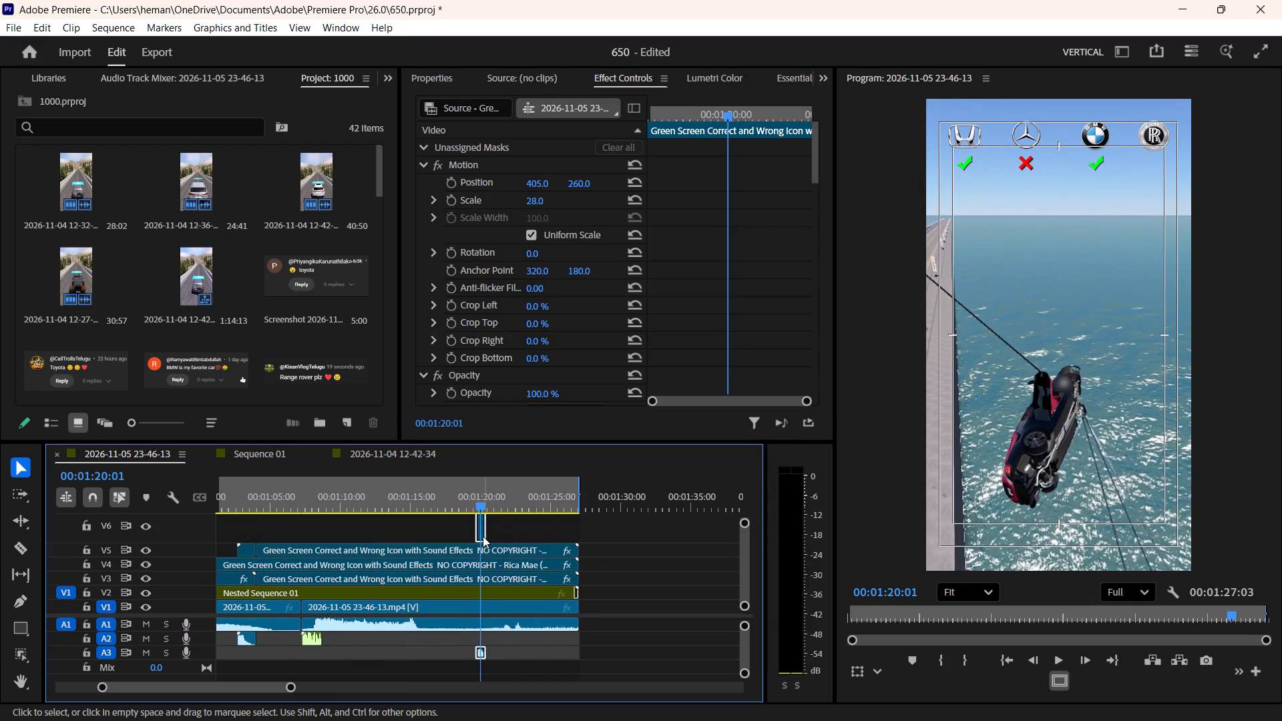
left_click_drag(483, 536, 504, 535)
key("space")
left_click(539, 533)
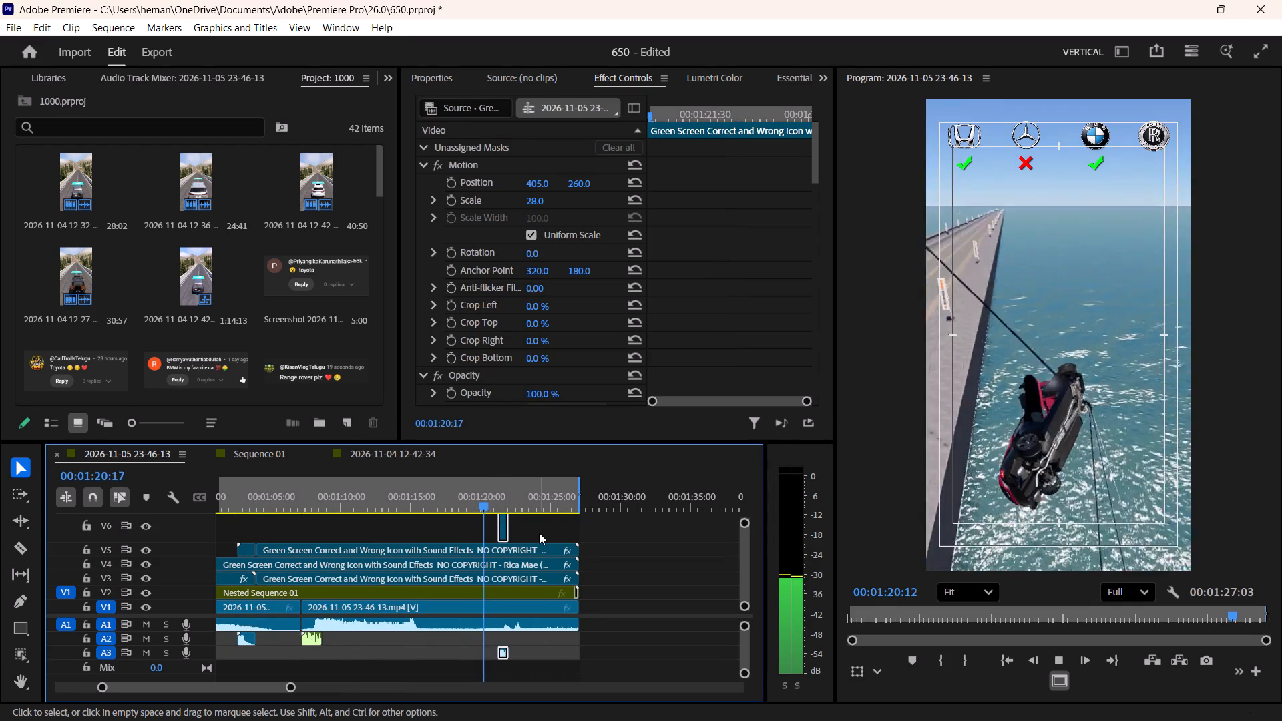
key("space")
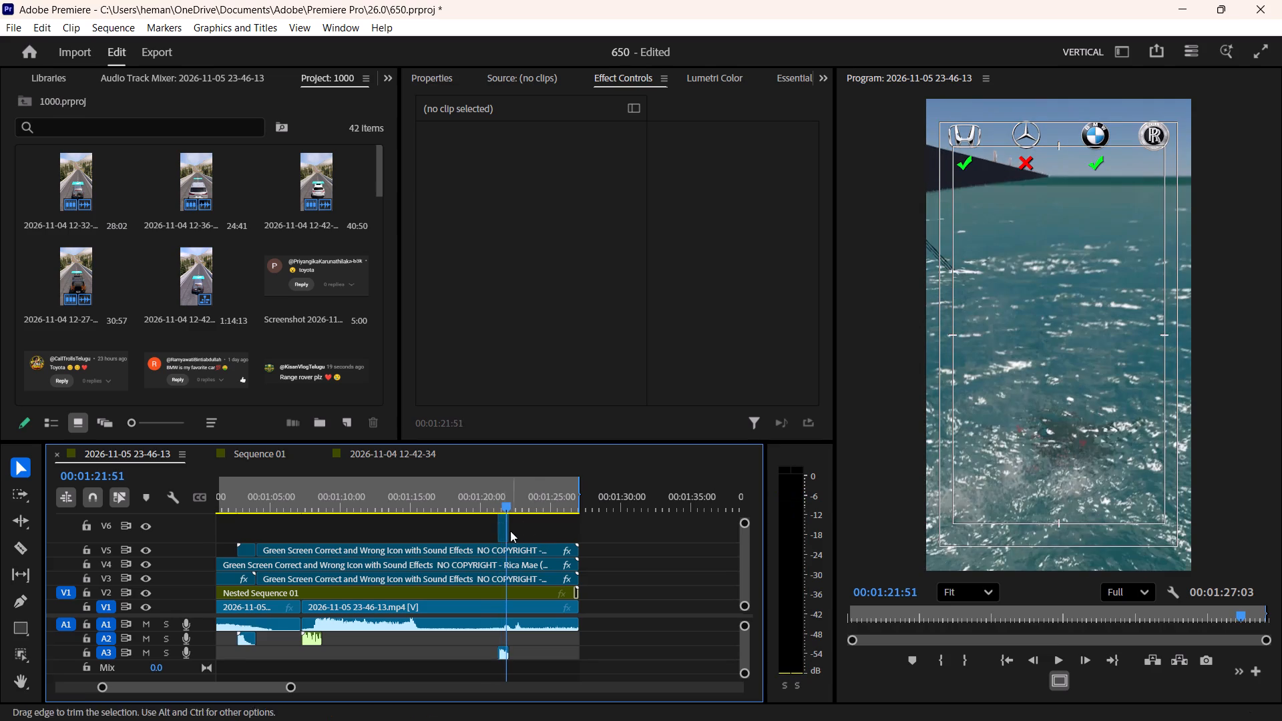
Set the horizontal position of the short cross clip on V6 to 930, under the Rolls-Royce logo.
left_click(501, 533)
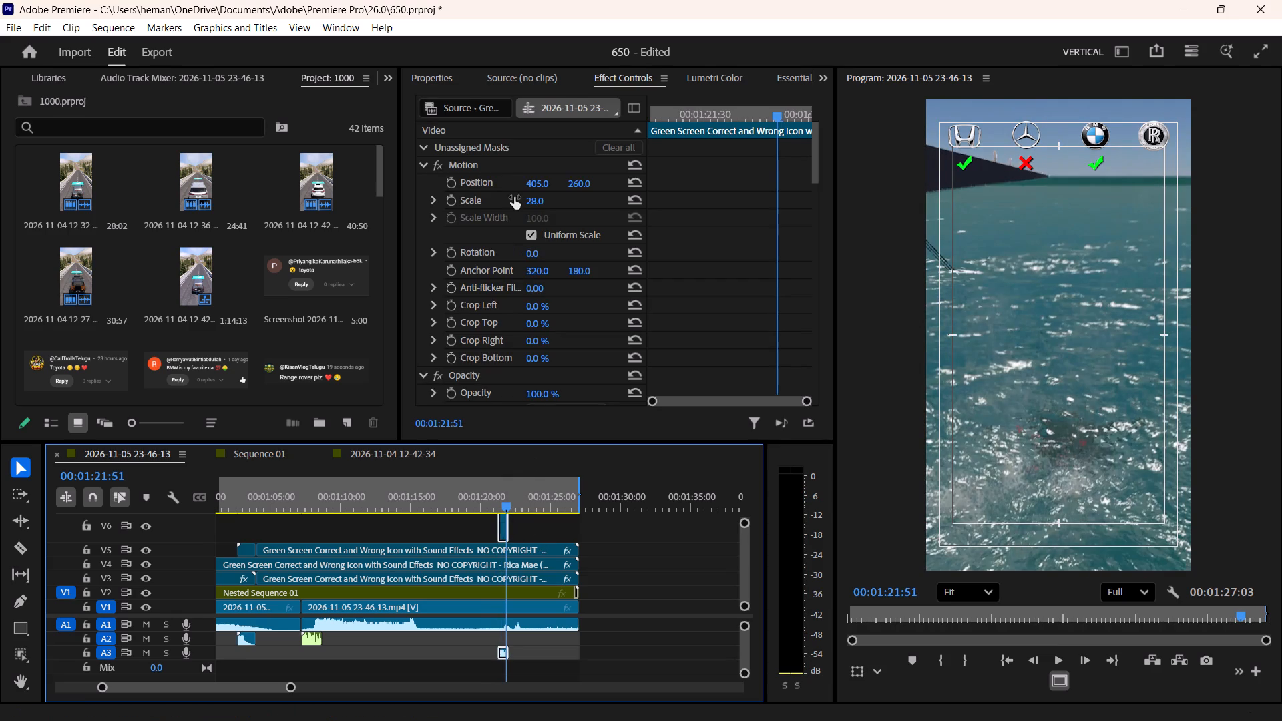
left_click_drag(531, 180, 777, 200)
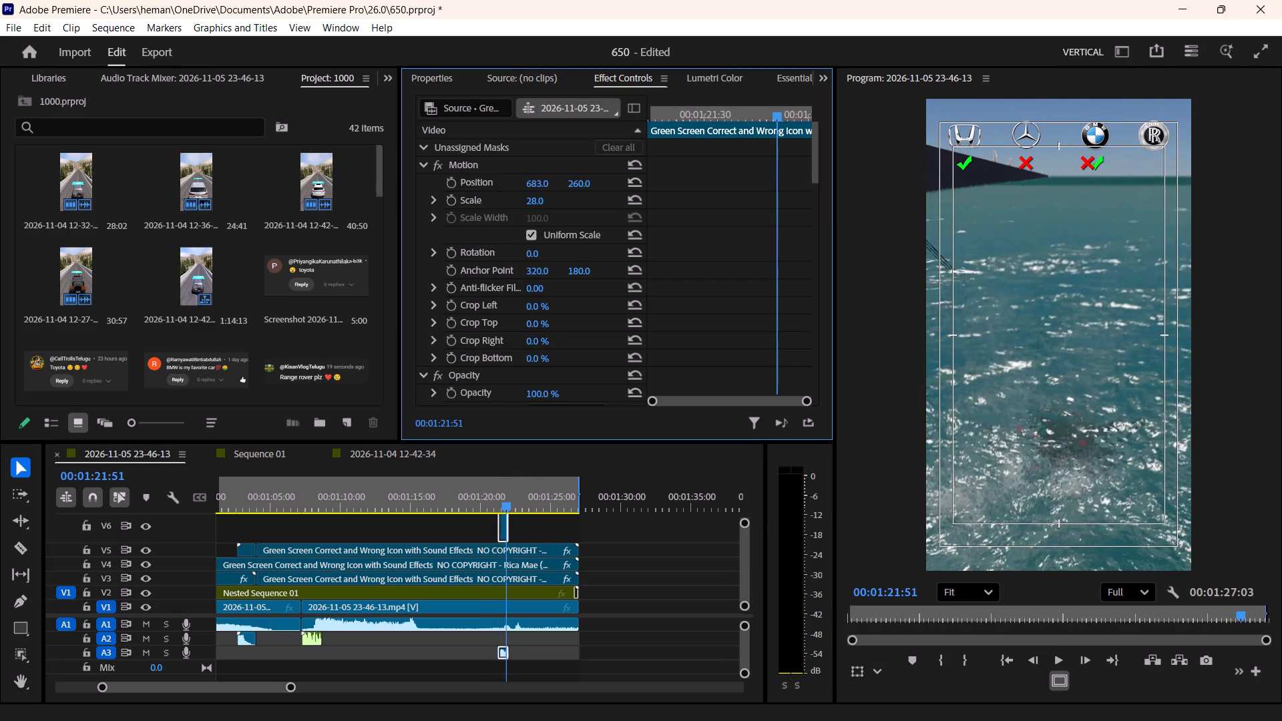
left_click_drag(777, 200, 976, 203)
left_click_drag(976, 203, 971, 203)
left_click(545, 180)
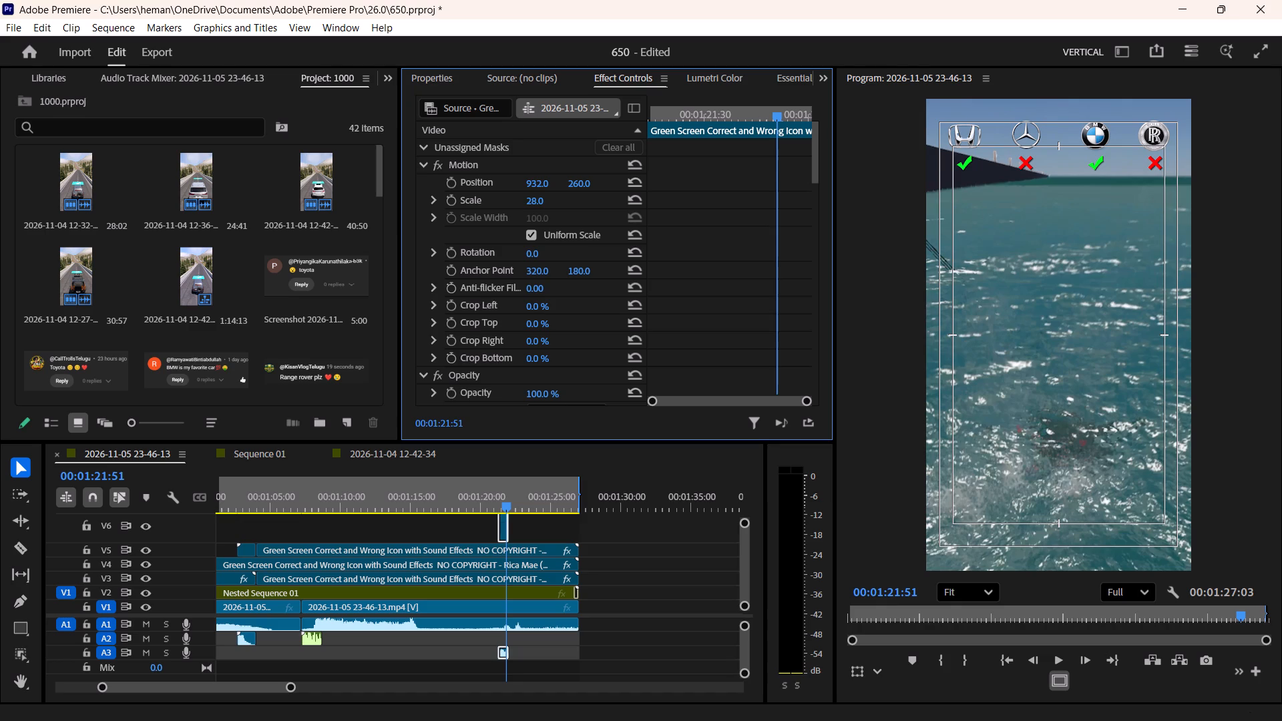
key("9")
type("30")
key("Return")
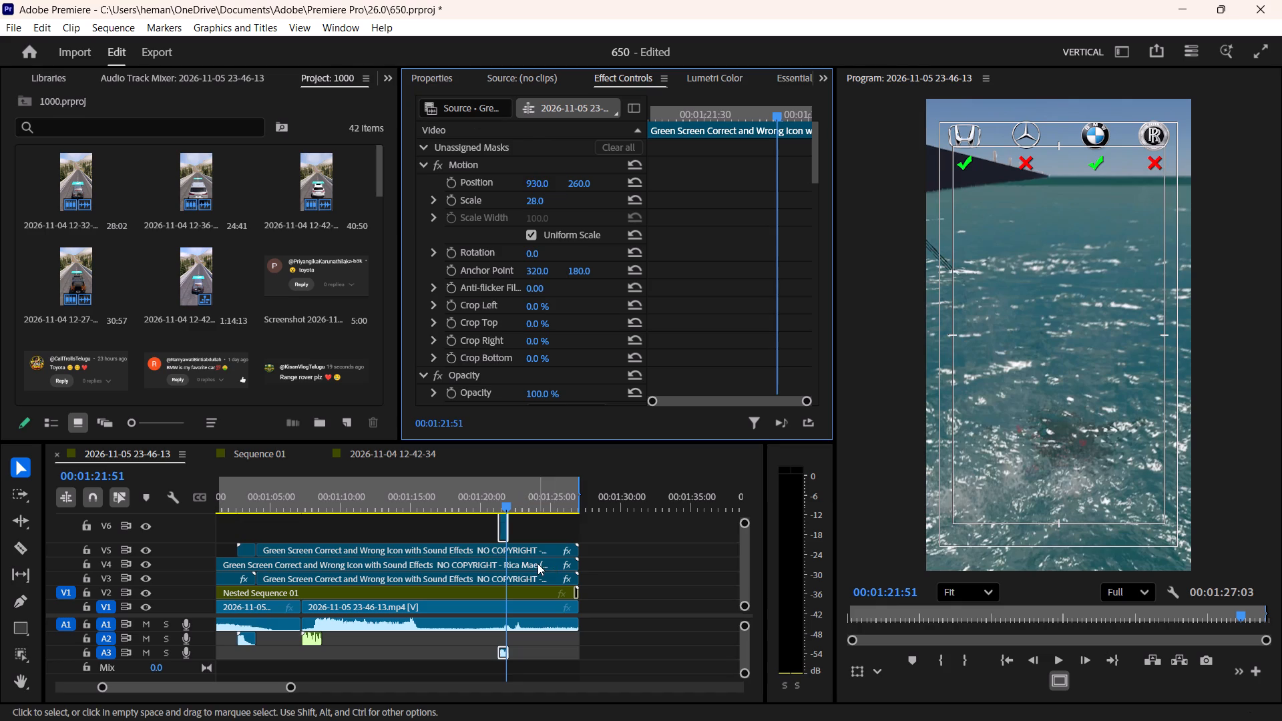
Split the held cross clip on V4 at 00:01:22:02 and duplicate the part after the cut onto V6 behind the short cross.
left_click(537, 553)
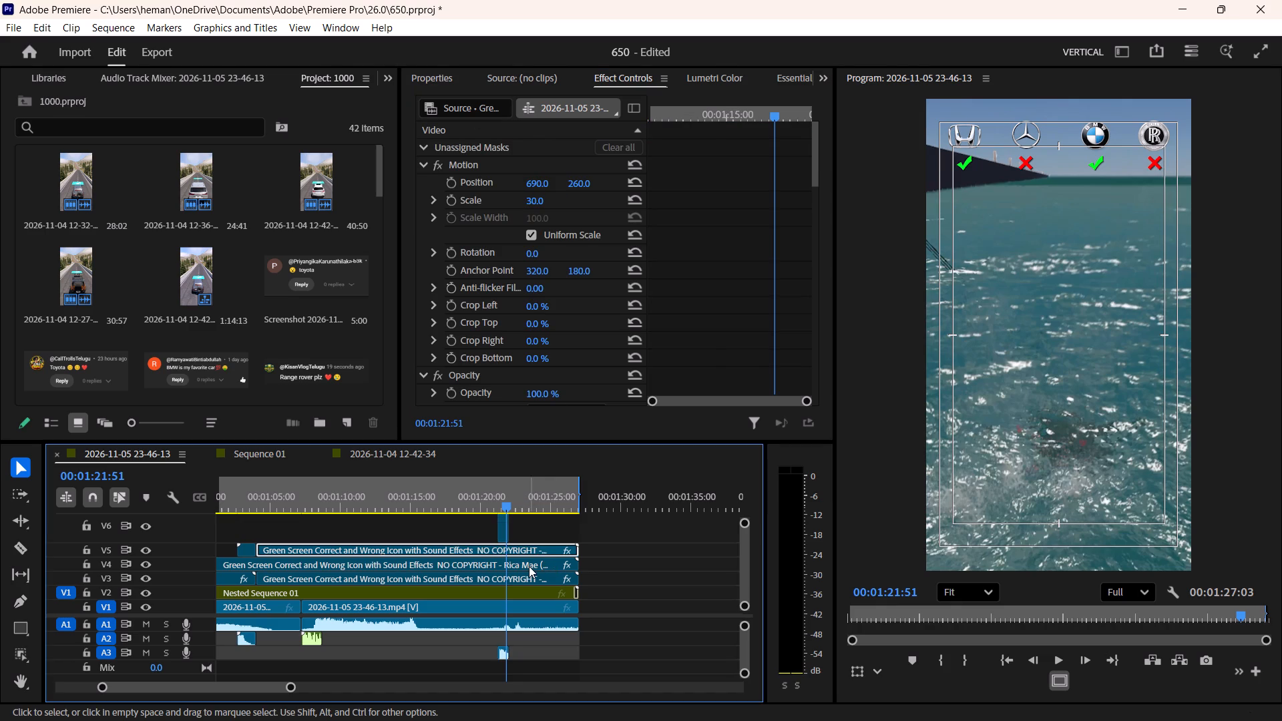
left_click(529, 566)
key("shift+Down")
key("ctrl+k")
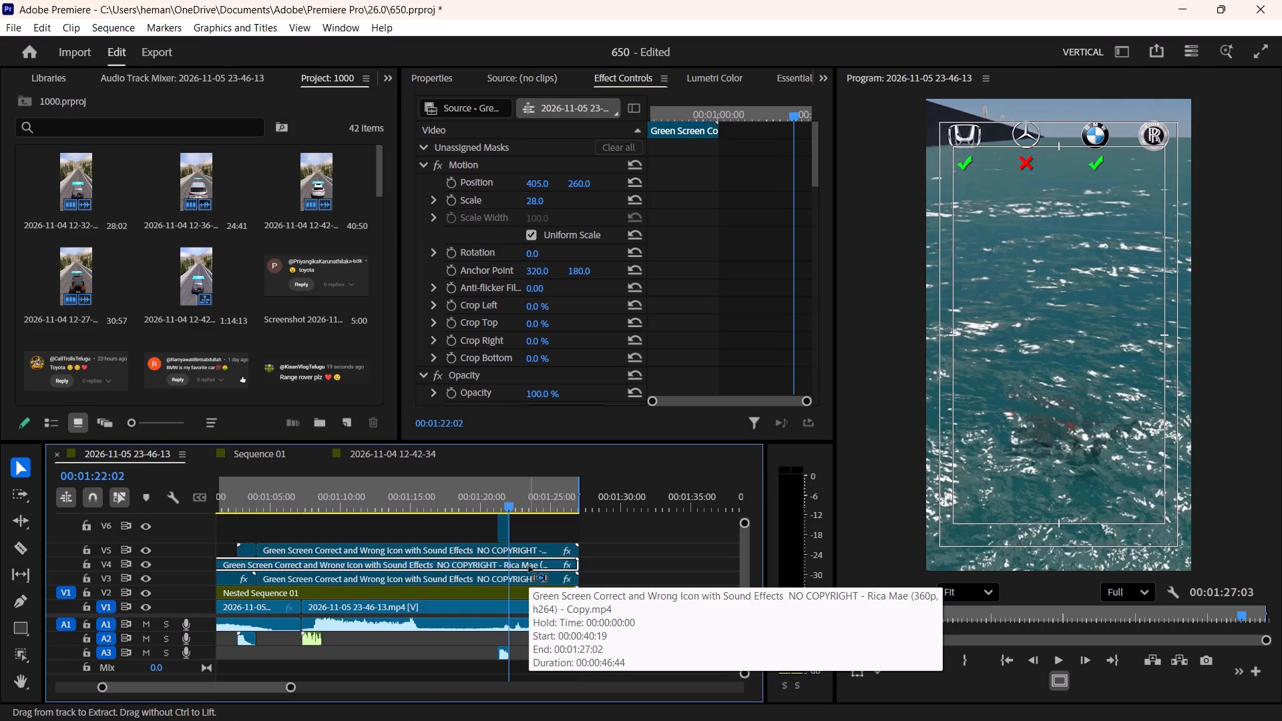
left_click(529, 566)
left_click_drag(529, 566, 531, 534, "alt")
left_click(531, 534)
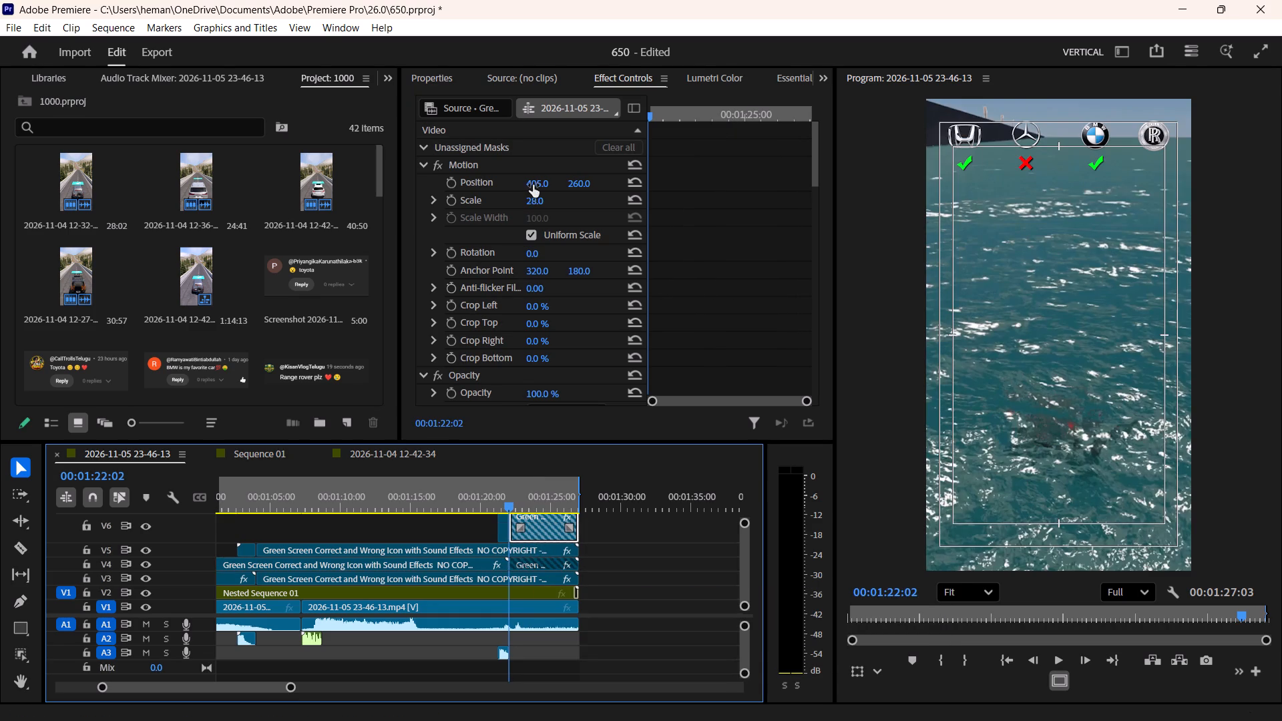
Set the horizontal position of the held cross clip on V6 to 930.
left_click(533, 184)
key("9")
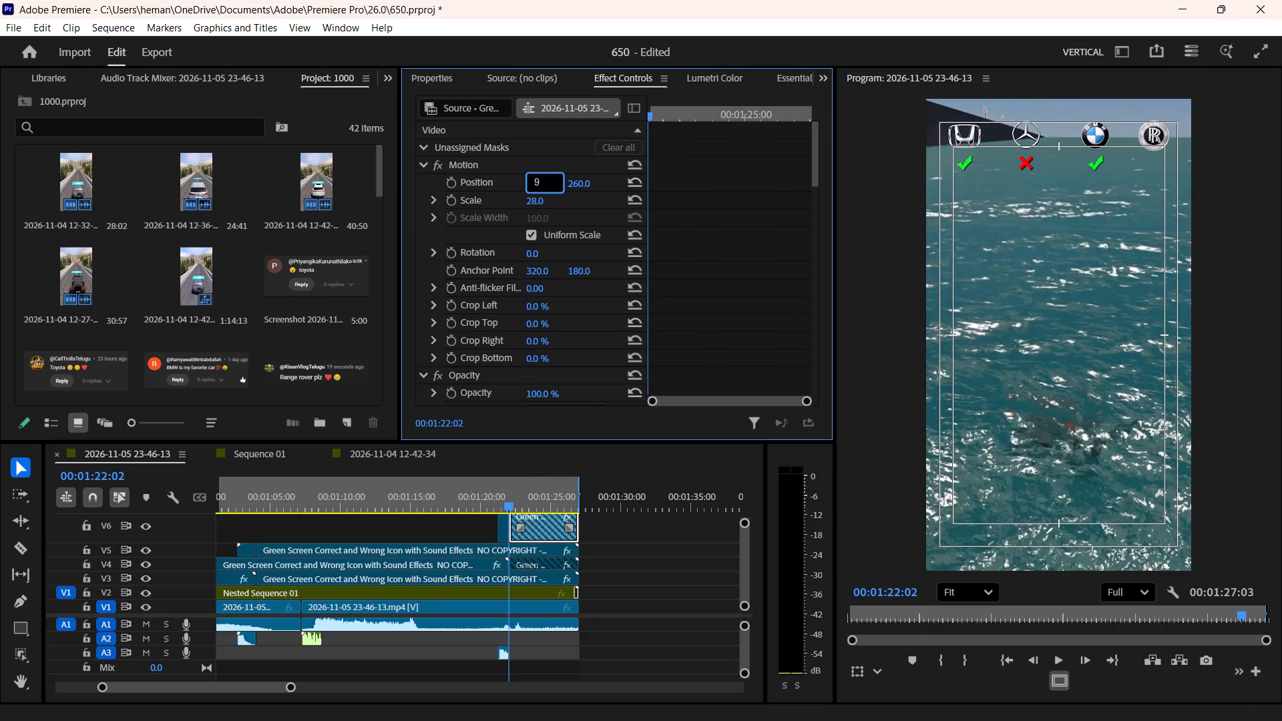
type("30")
key("Return")
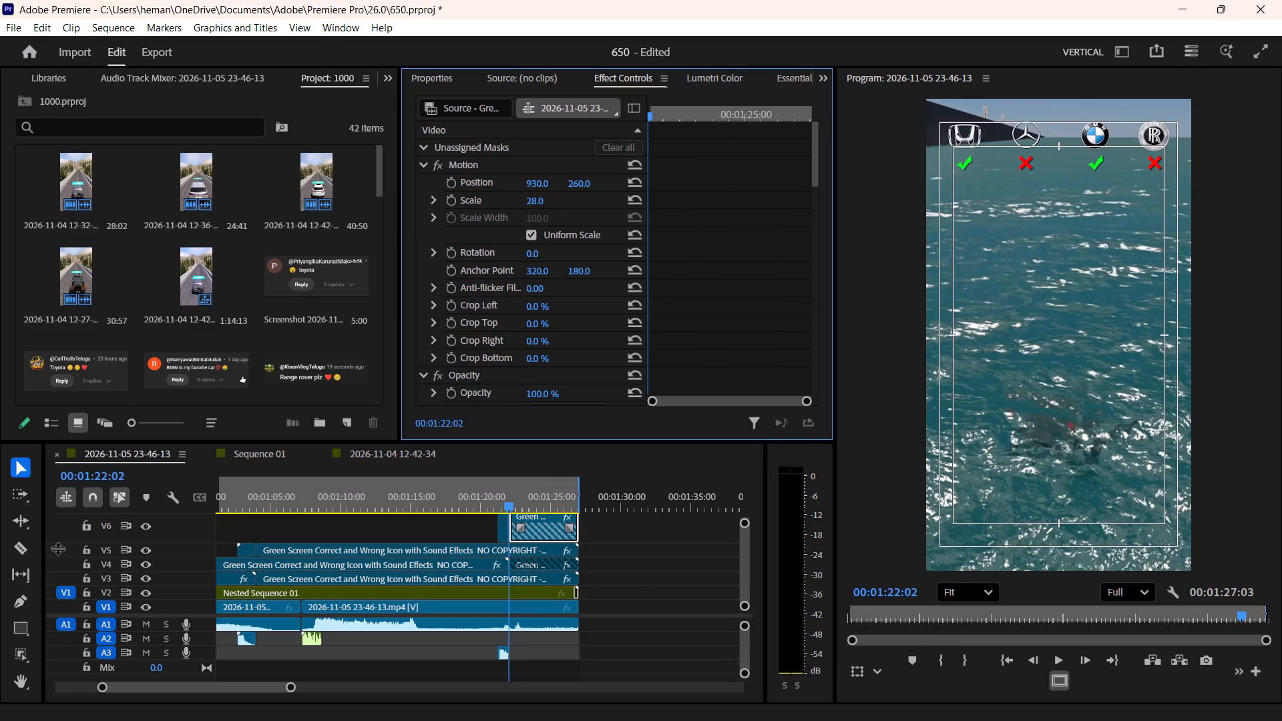
Apply the default transition to the held tick and cross clips on V3 to V6 and to the last gameplay clip on V1.
left_click_drag(625, 530, 582, 584)
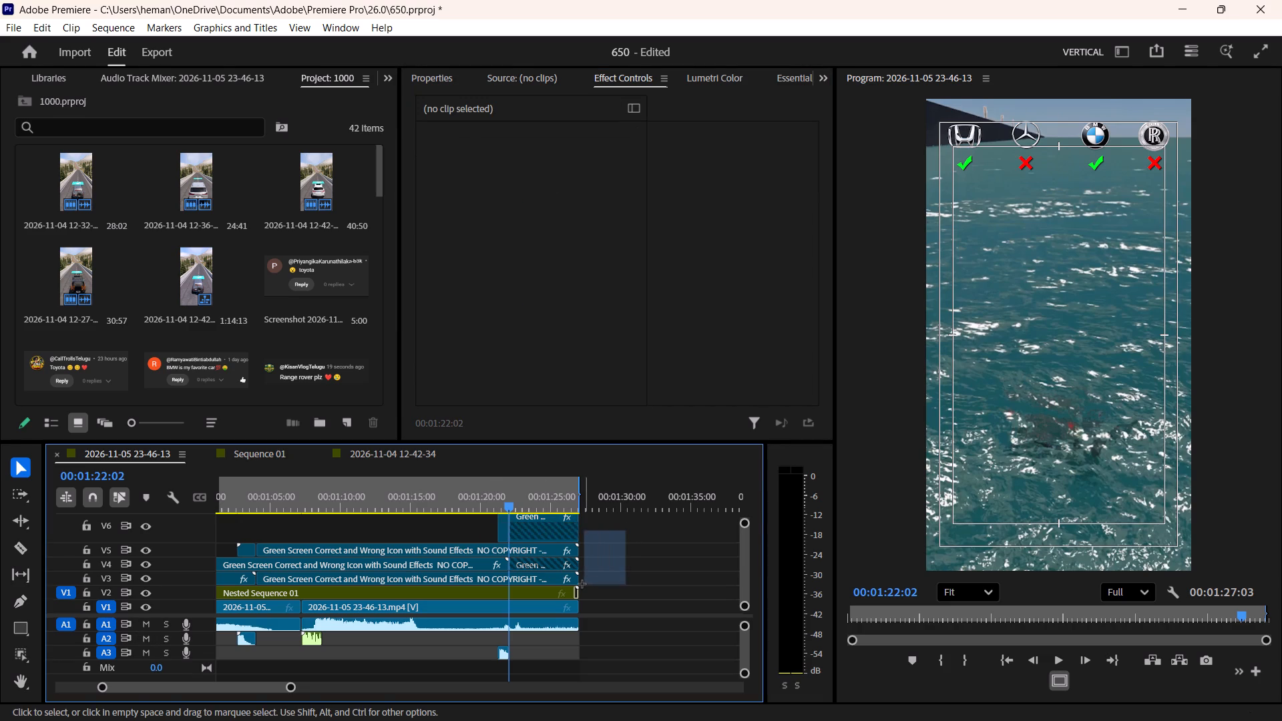
left_click_drag(582, 584, 577, 586)
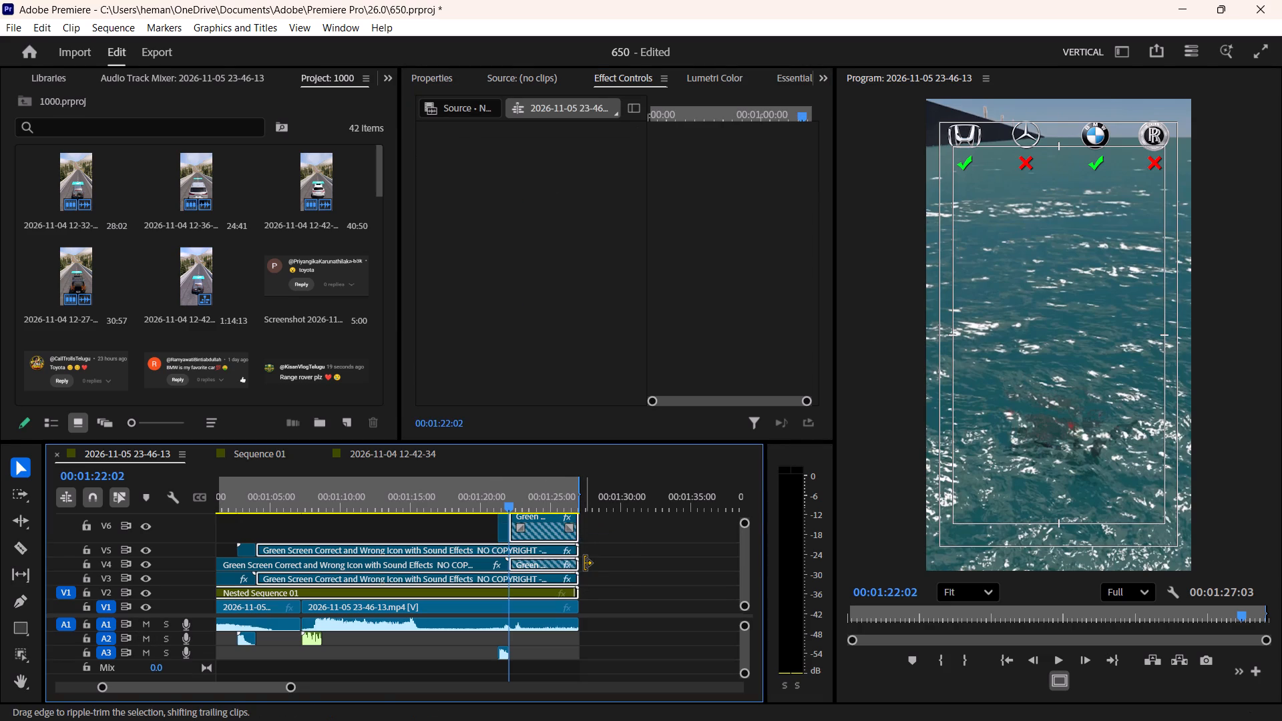
left_click(612, 537)
left_click_drag(628, 526, 571, 572)
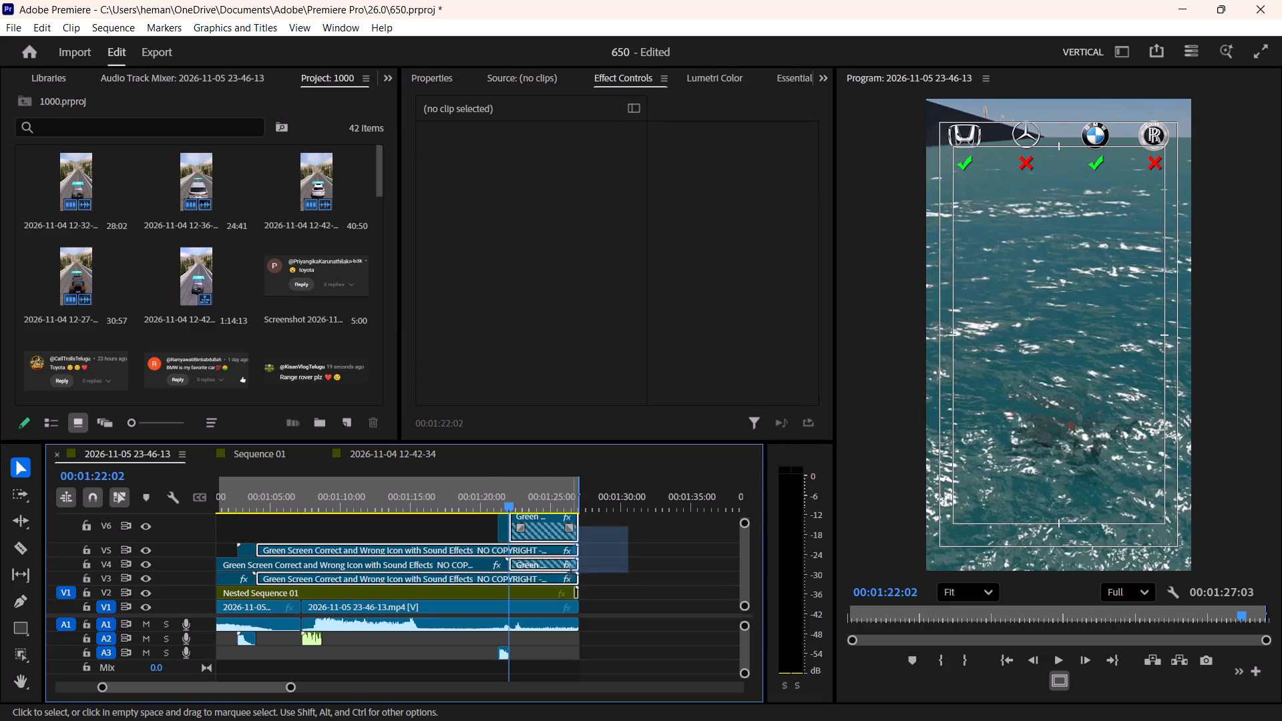
left_click_drag(571, 572, 571, 576)
key("ctrl+d")
left_click_drag(533, 479, 533, 481)
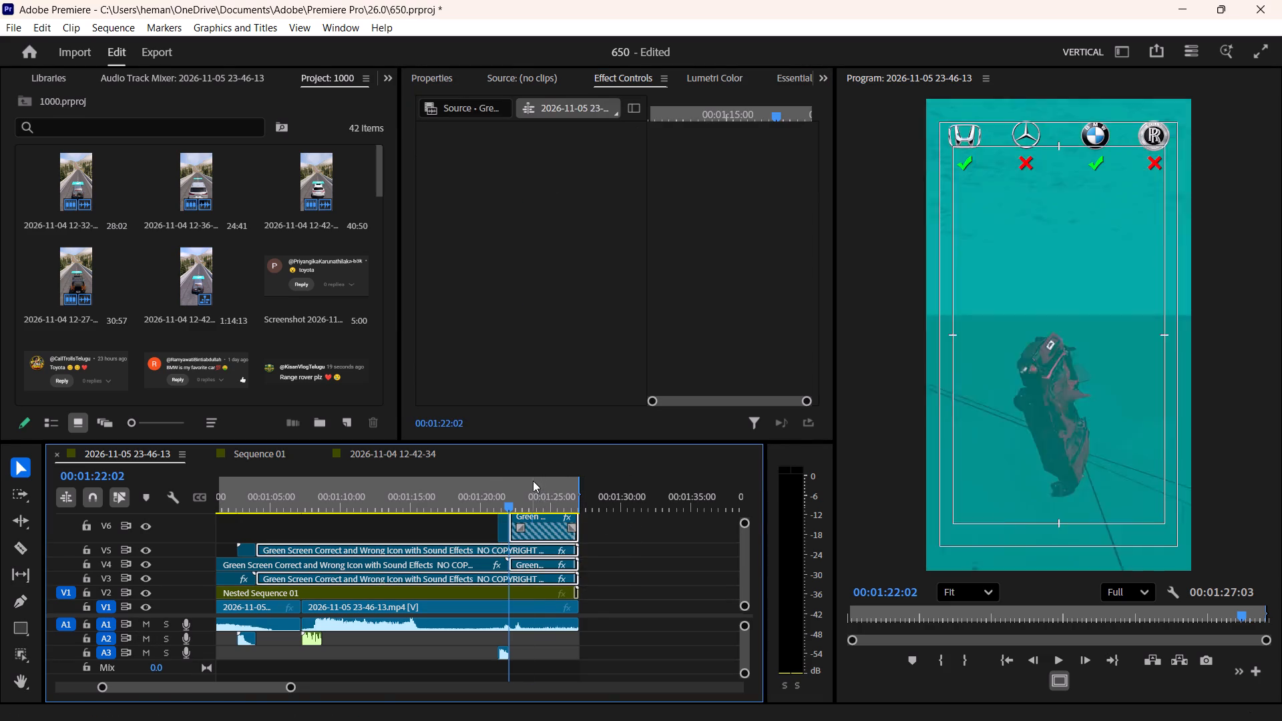
left_click_drag(533, 481, 569, 493)
left_click(554, 608)
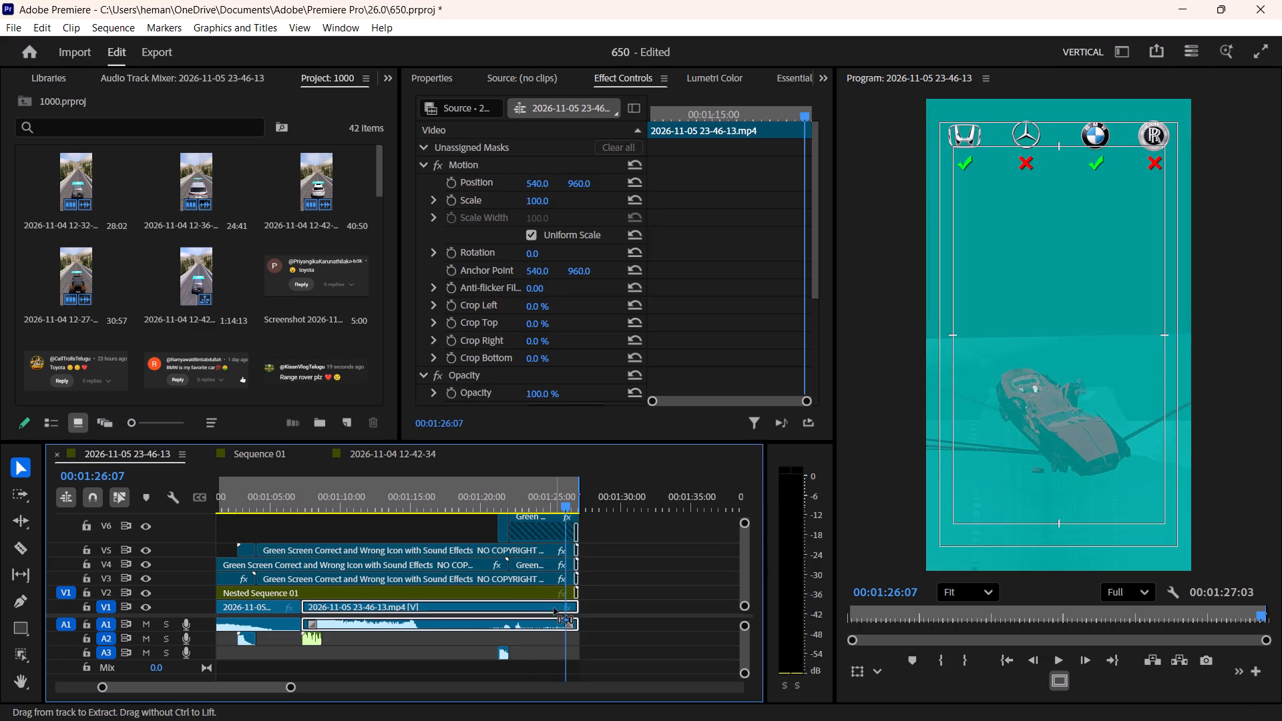
key("ctrl+d")
Scrub back through the finished overlays to the start of the sequence.
left_click_drag(562, 497, 35, 559)
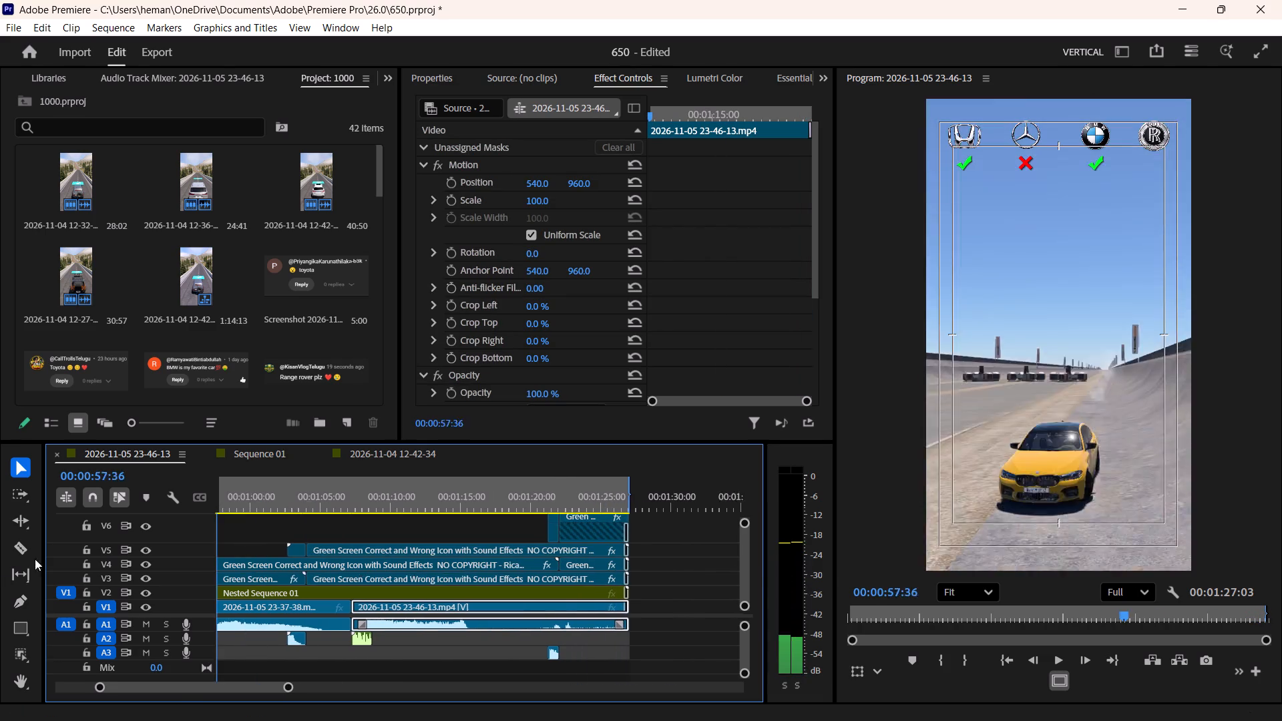
left_click_drag(35, 559, 0, 567)
key("minus")
key("minus")
key("minus")
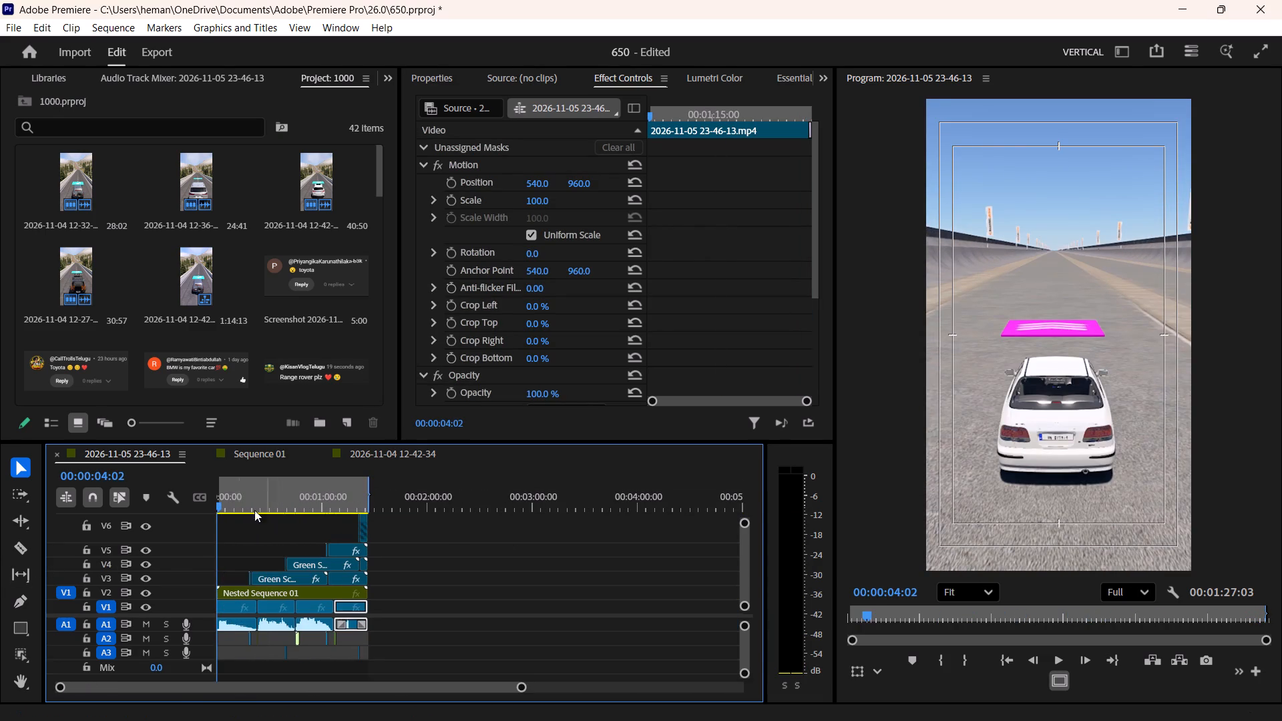
left_click_drag(224, 499, 108, 517)
left_click(264, 453)
key("space")
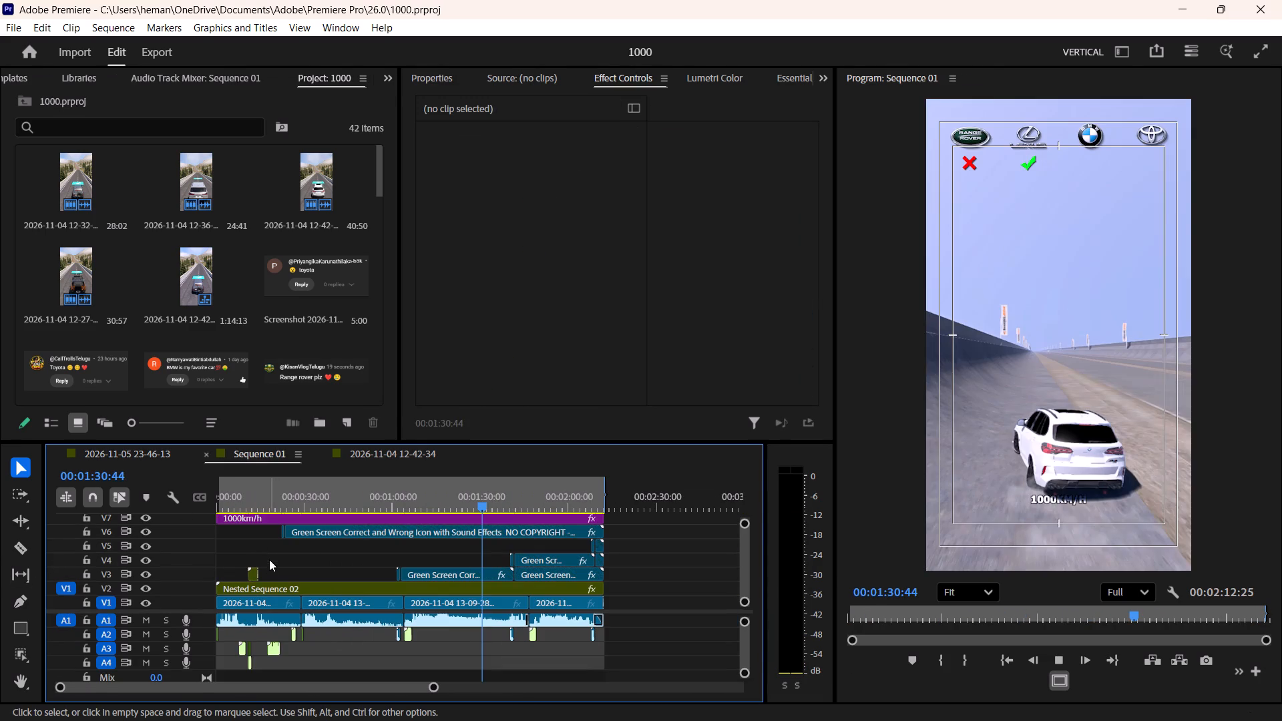
left_click_drag(254, 517, 182, 517)
left_click_drag(256, 493, 142, 505)
key("space")
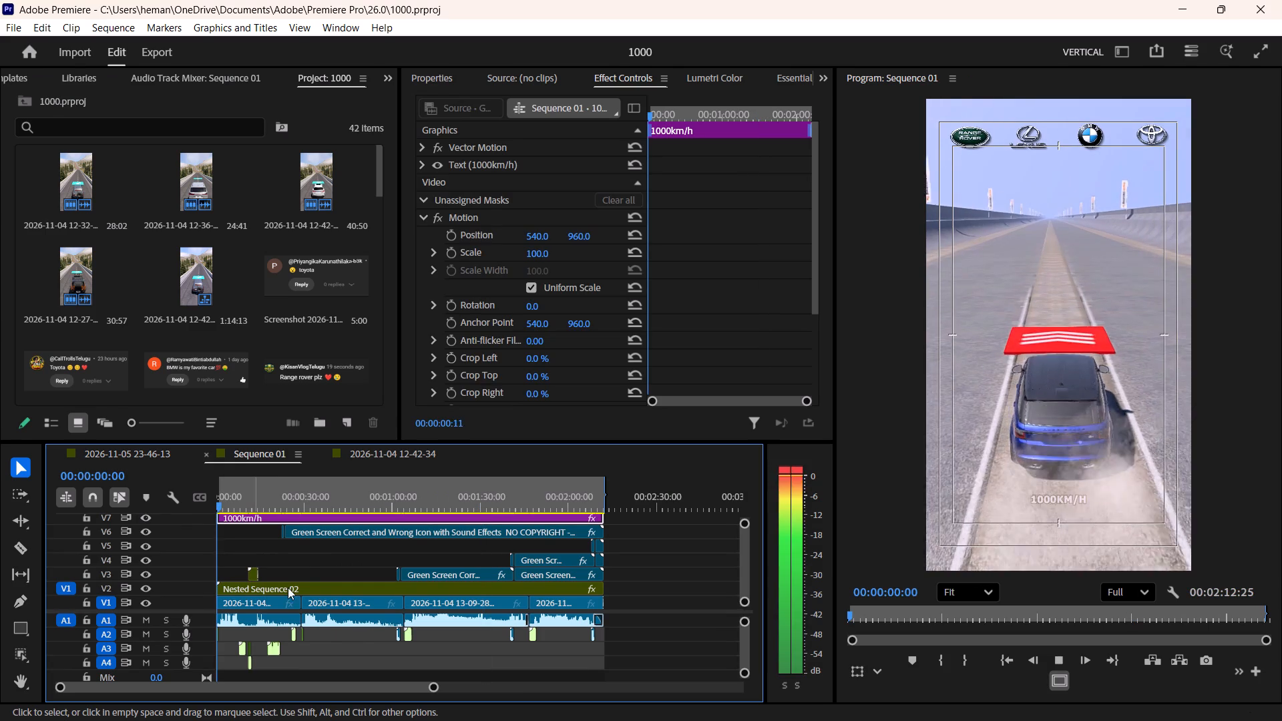
key("space")
left_click(319, 560)
key("Down")
key("Down")
key("Down")
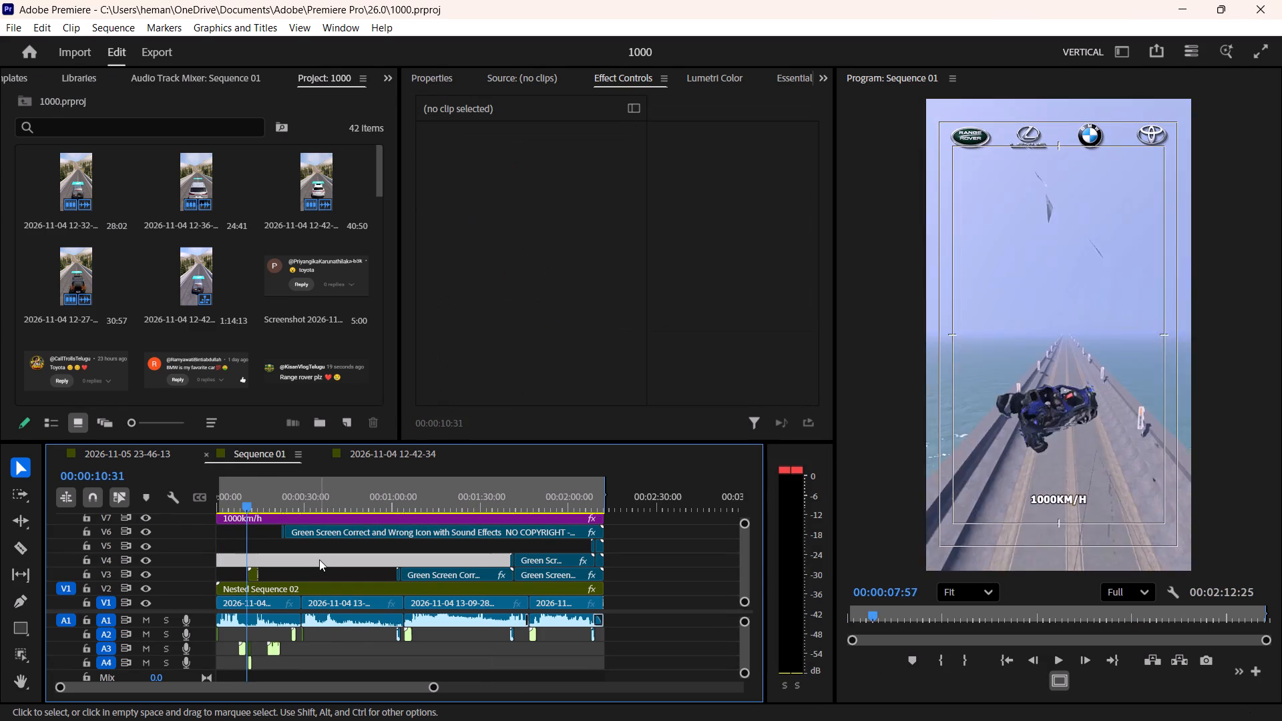
key("Up")
type("==")
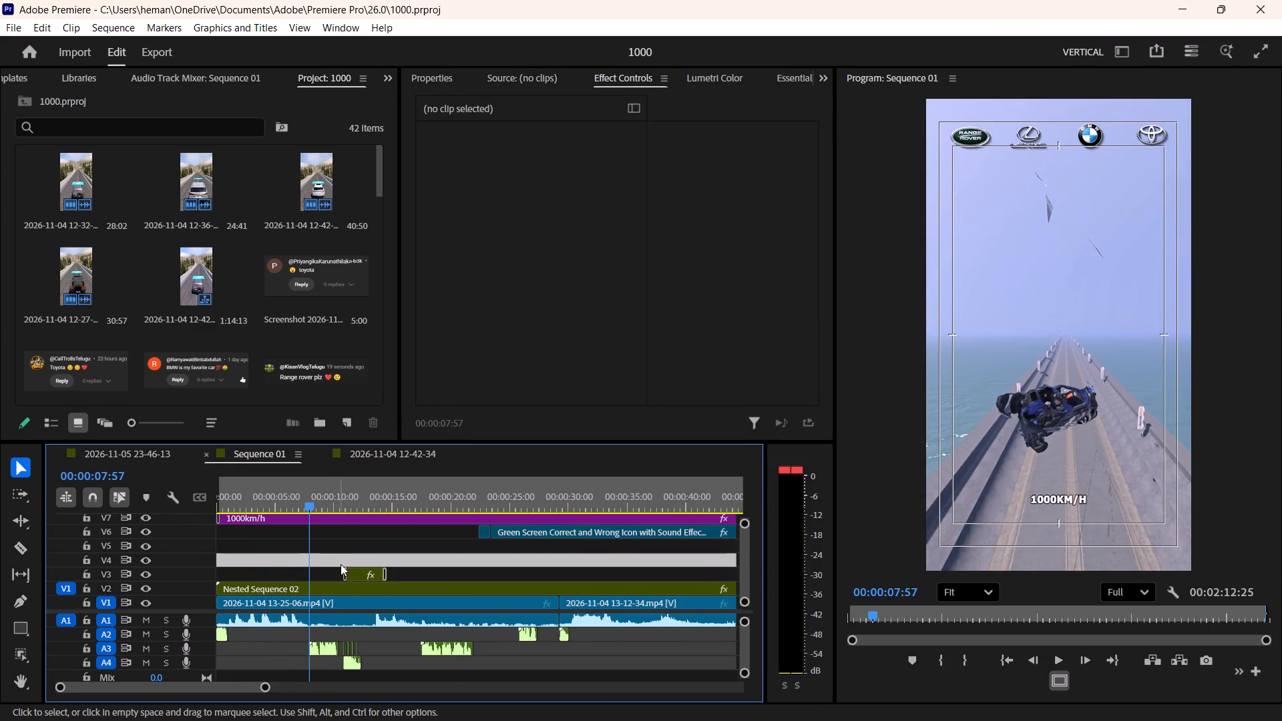
left_click(359, 573)
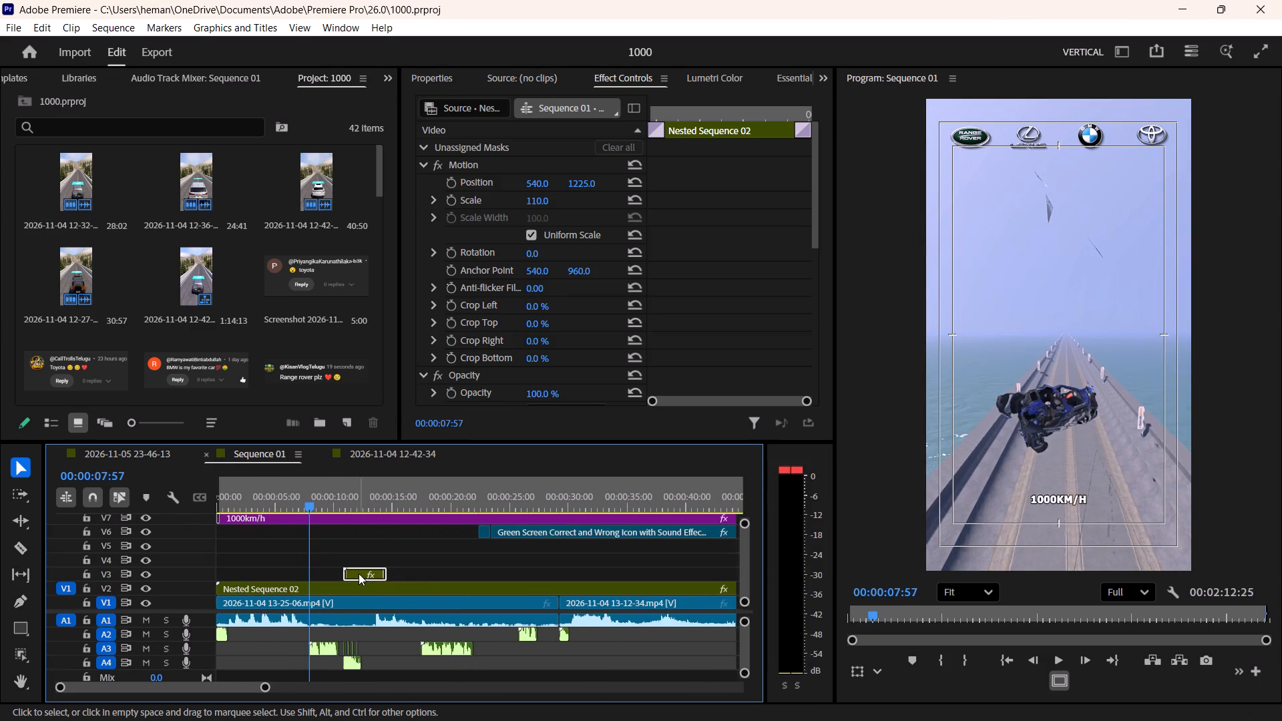
left_click_drag(390, 636, 343, 667, "shift")
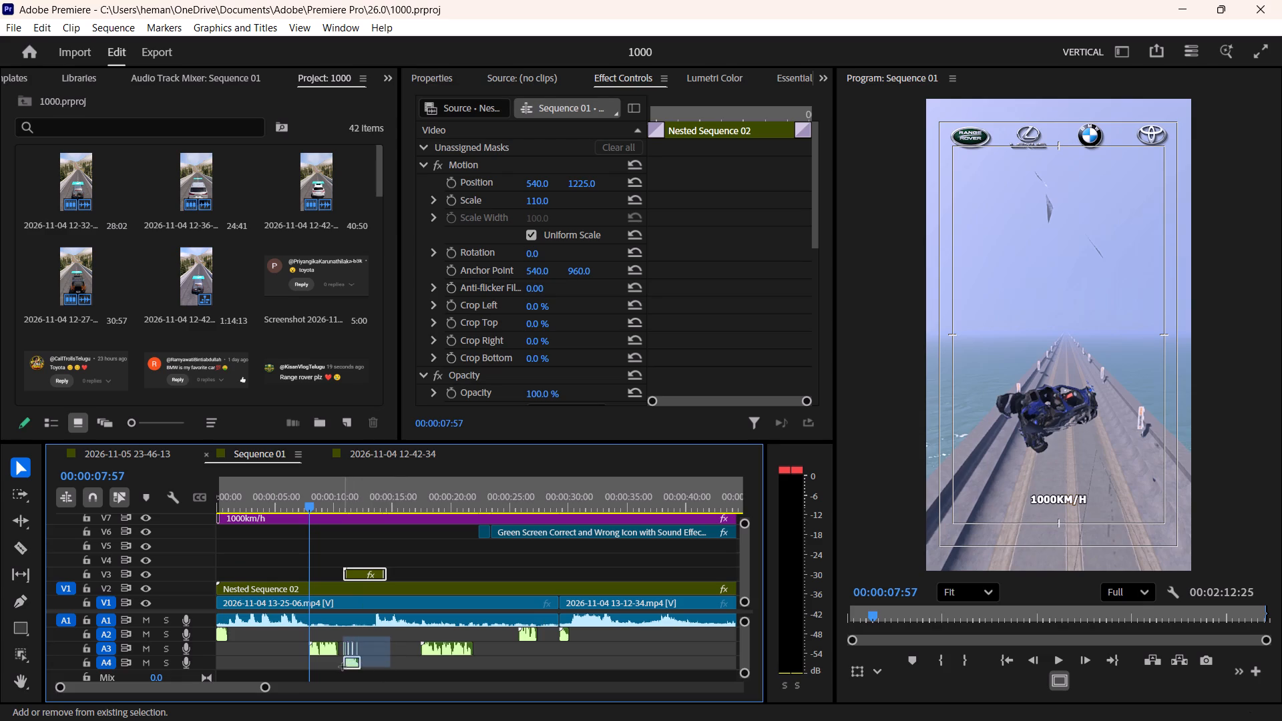
left_click_drag(343, 667, 339, 670, "shift")
left_click_drag(352, 663, 347, 646)
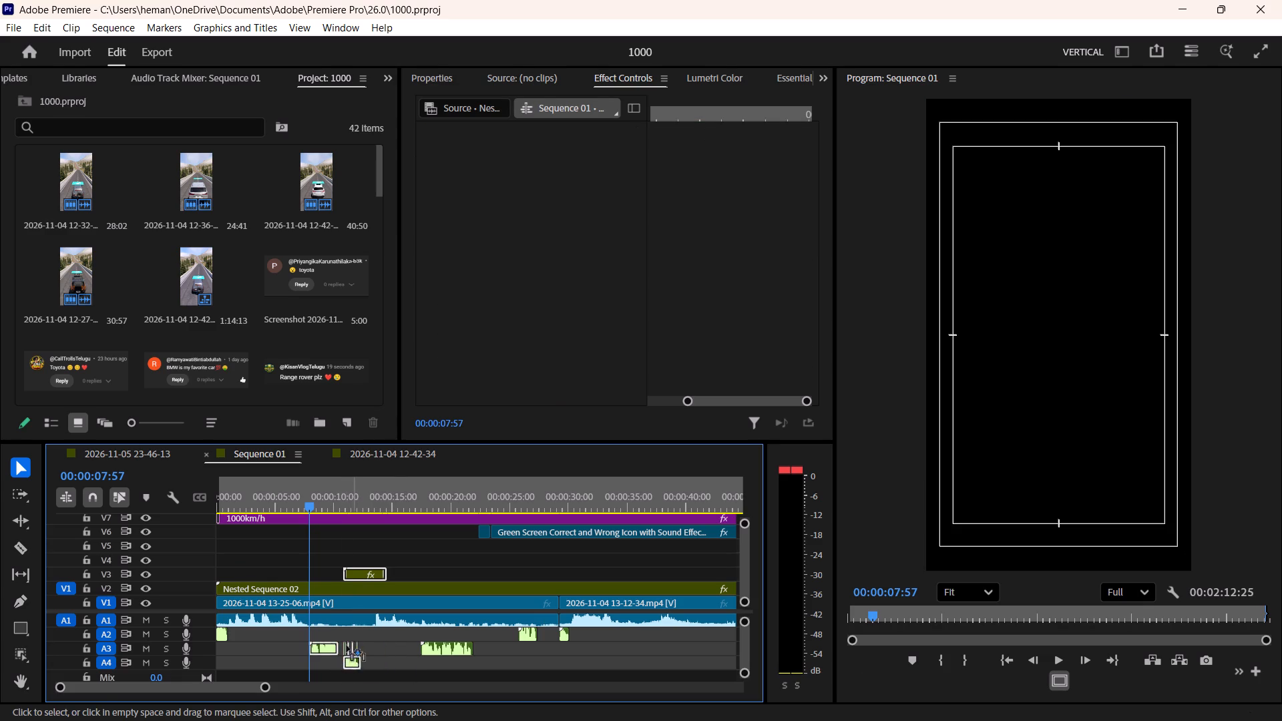
left_click_drag(347, 646, 146, 450)
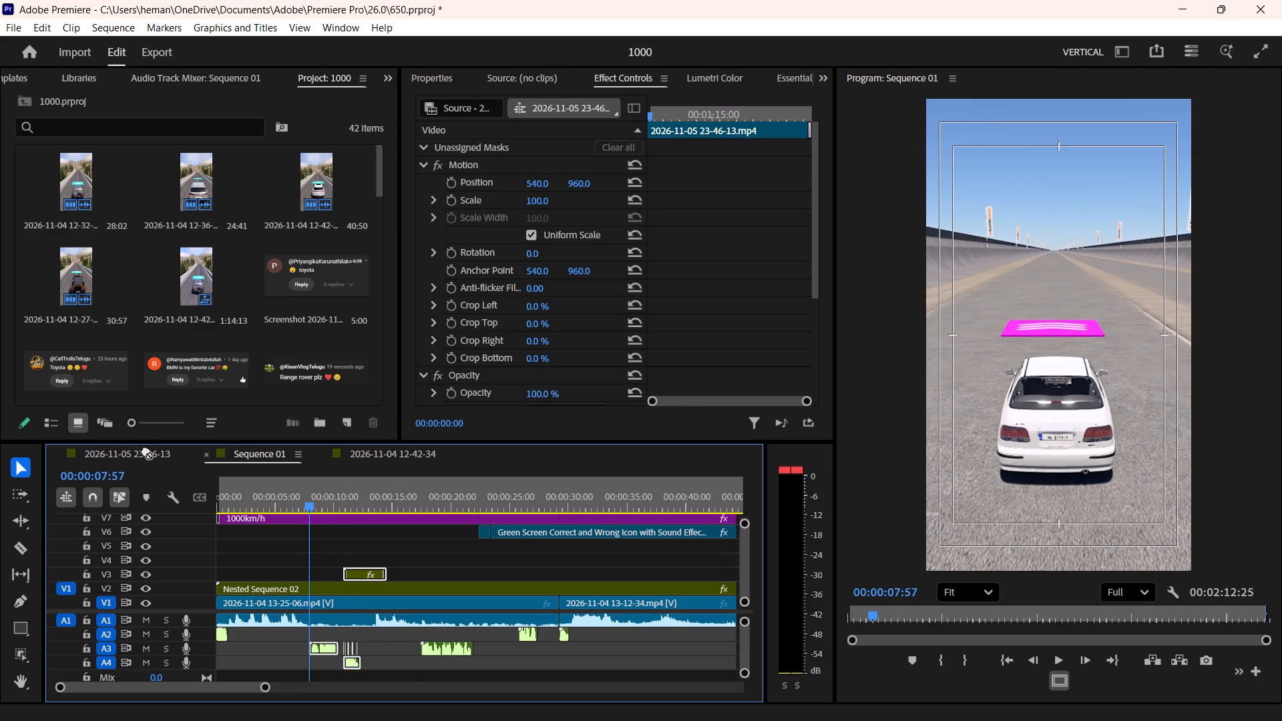
left_click_drag(146, 450, 234, 577)
left_click(475, 585)
type("===")
key("Down")
key("Down")
key("Down")
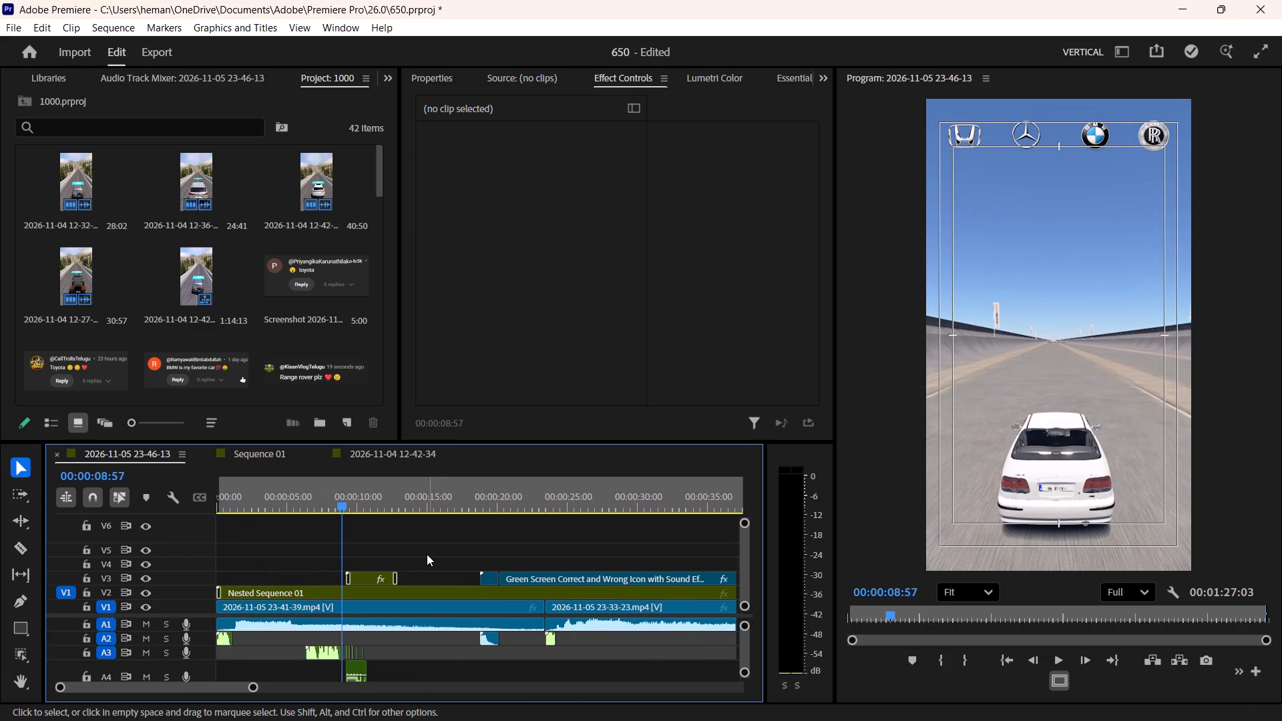
Play the copied comments overlay and examine the comment cards at a larger preview scale.
key("space")
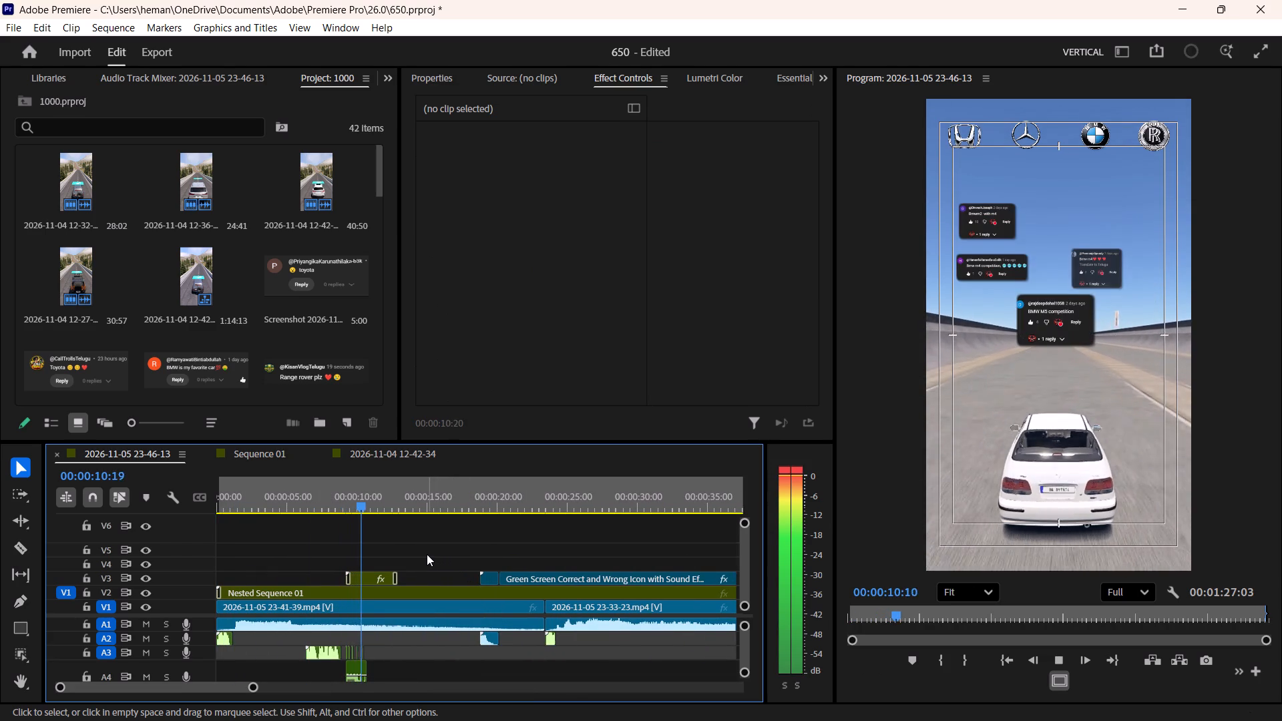
key("space")
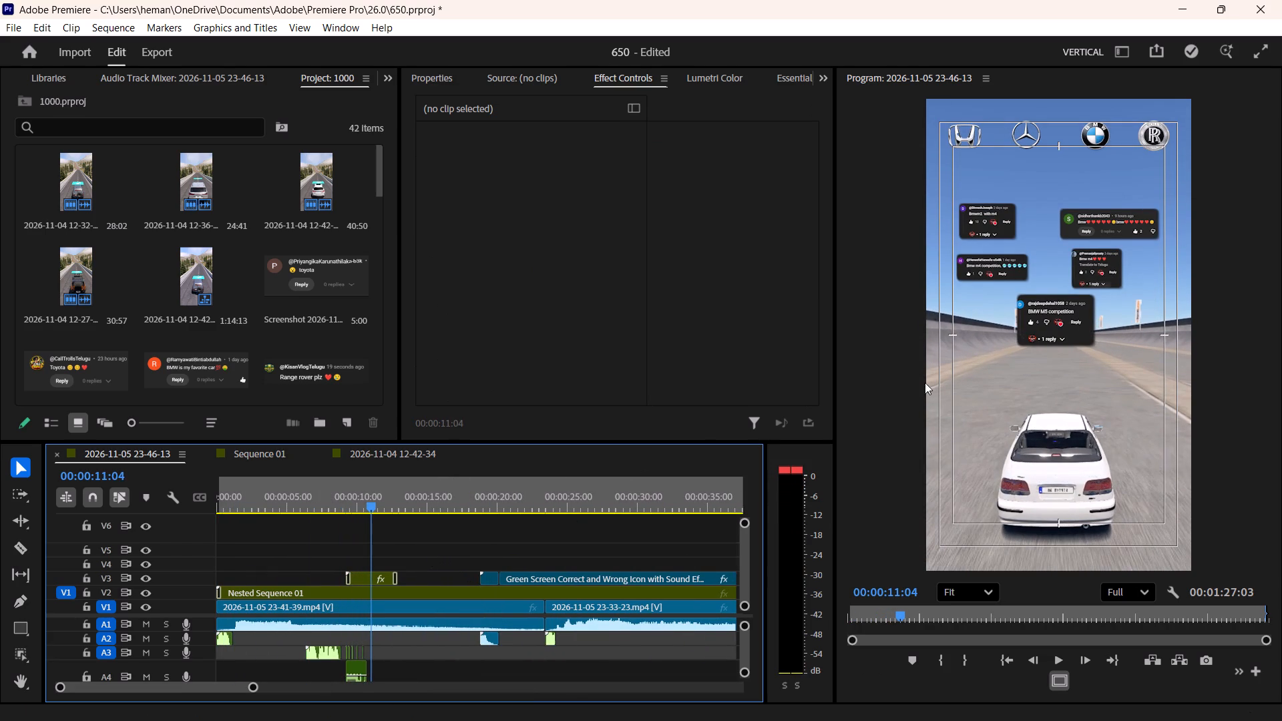
scroll(1003, 304, "up", 4, "ctrl")
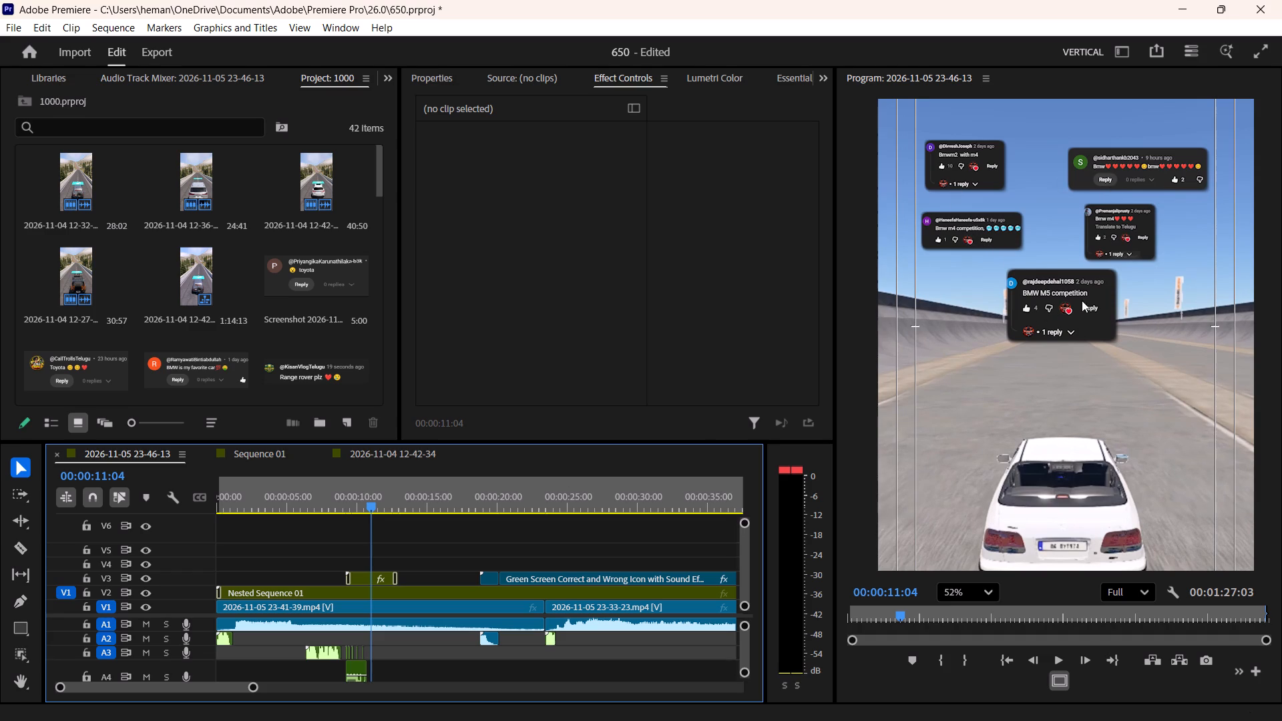
left_click(973, 597)
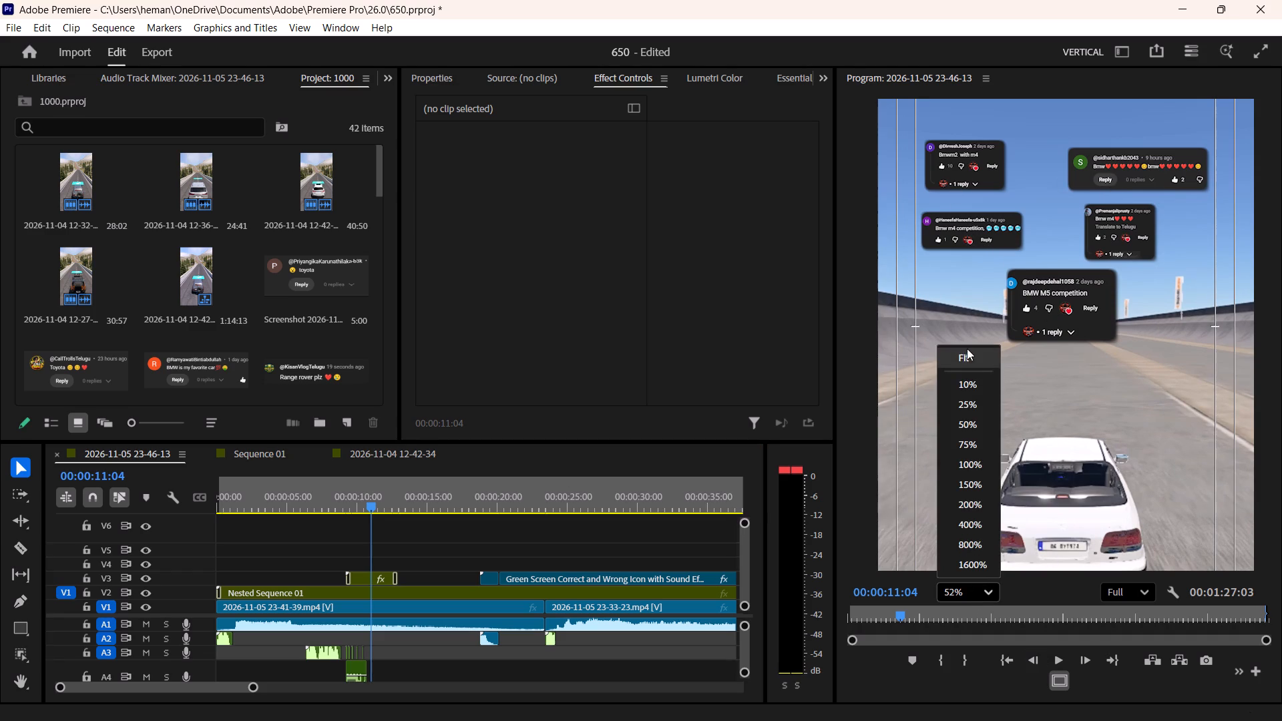
left_click(967, 347)
left_click(965, 356)
left_click(474, 542)
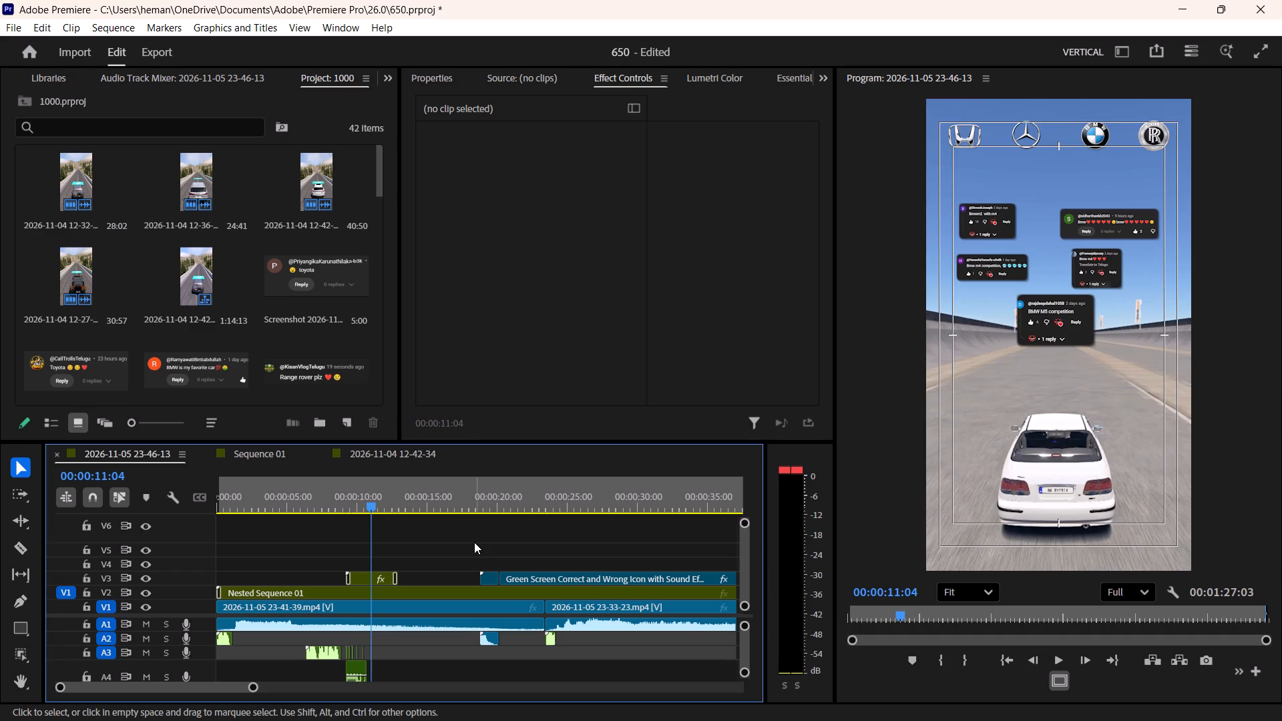
Play the sequence from the start through the copied comments section to about 00:00:13:50.
key("minus")
key("minus")
left_click_drag(258, 500, 131, 513)
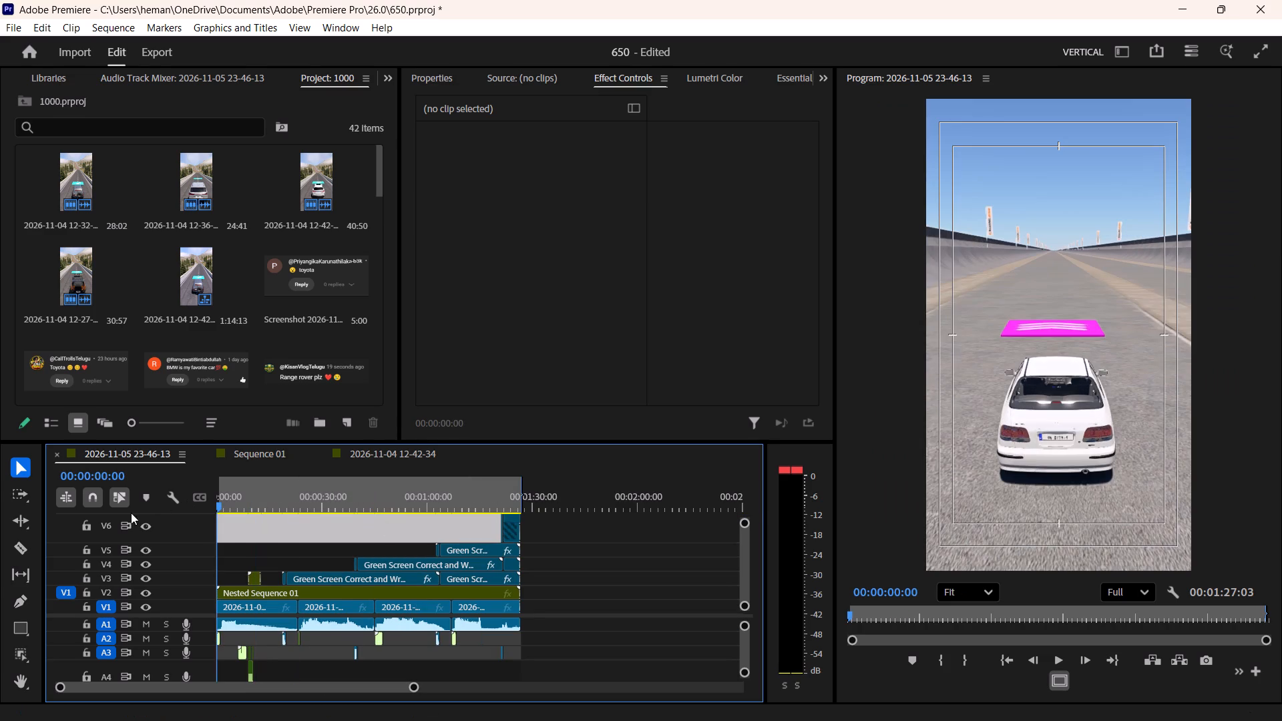
left_click_drag(131, 513, 130, 513)
left_click_drag(236, 506, 188, 512)
left_click(652, 572)
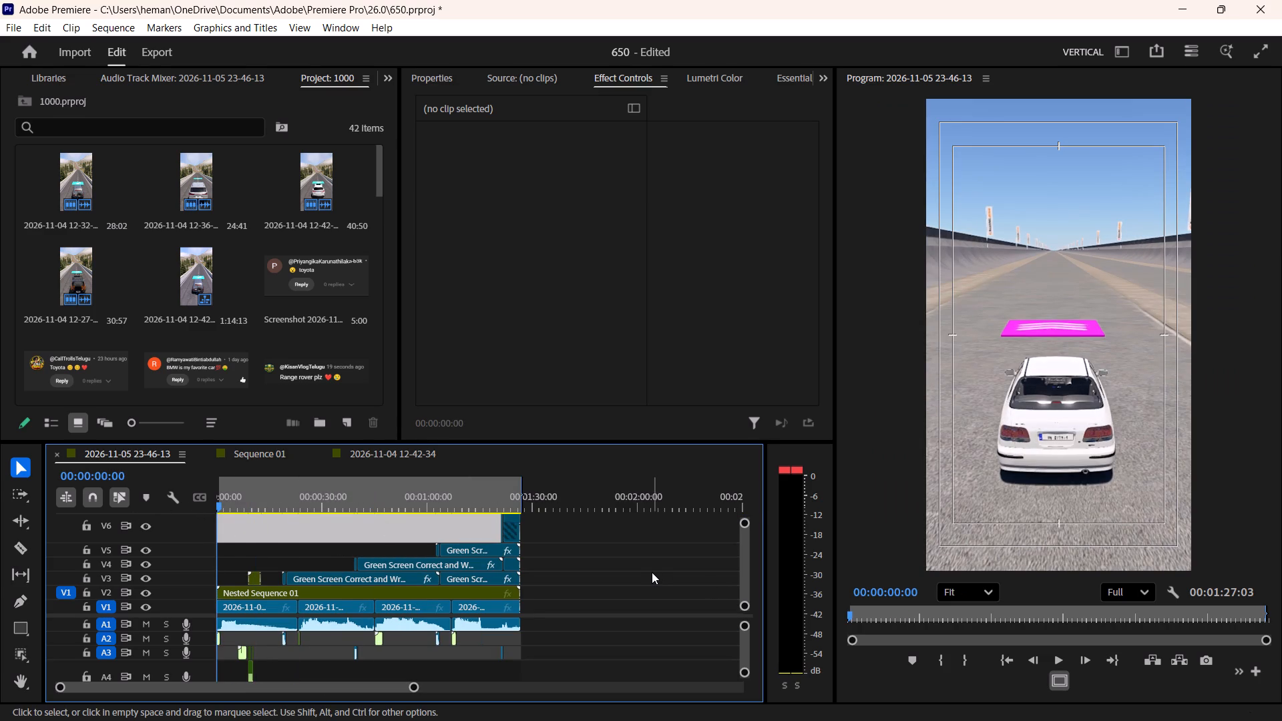
key("space")
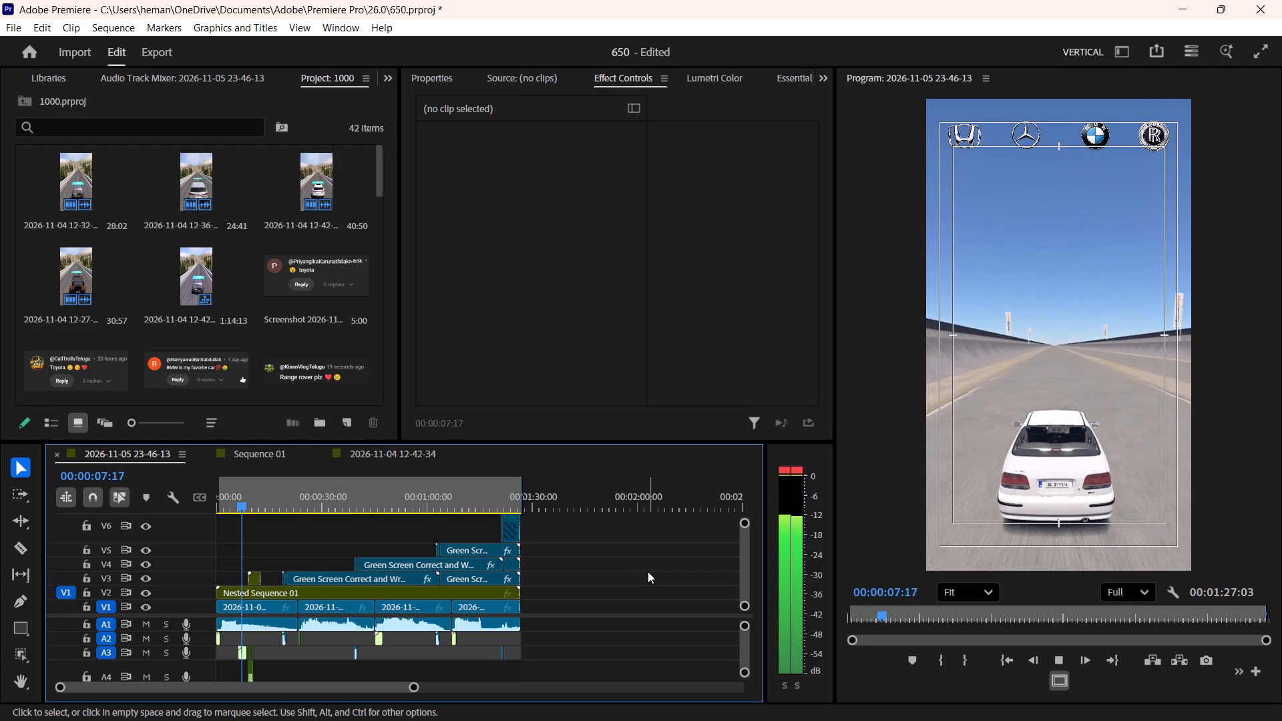
type("==")
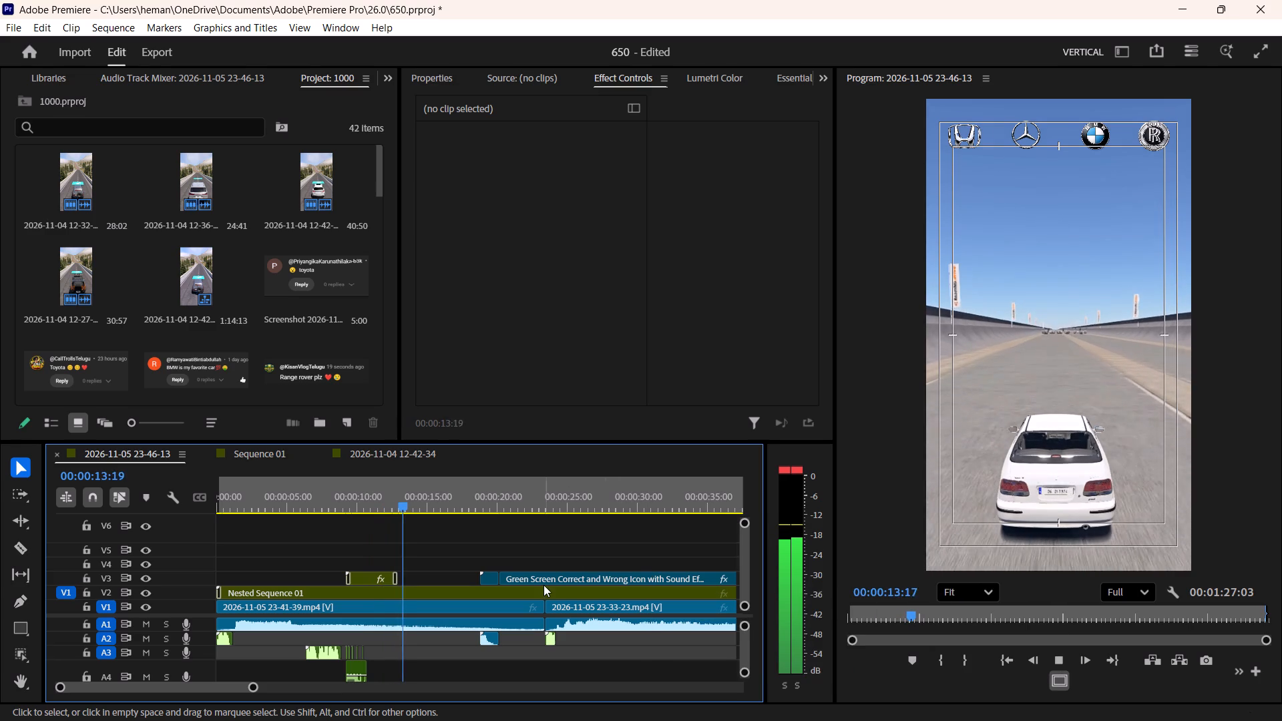
key("space")
Copy the BMW FANS, LET'S COMPLETE audio clip from A3 of Sequence 01 to A3 of the 650 sequence at 00:00:13:50.
left_click(246, 455)
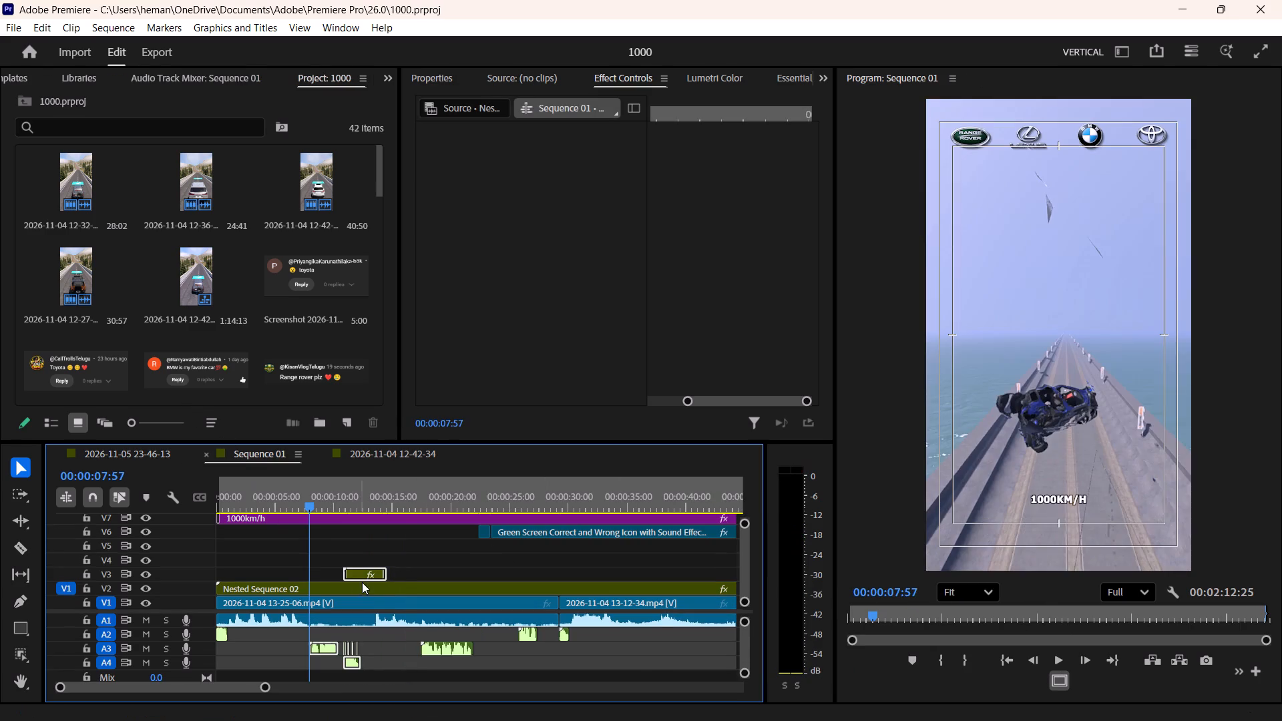
left_click_drag(400, 496, 432, 507)
key("space")
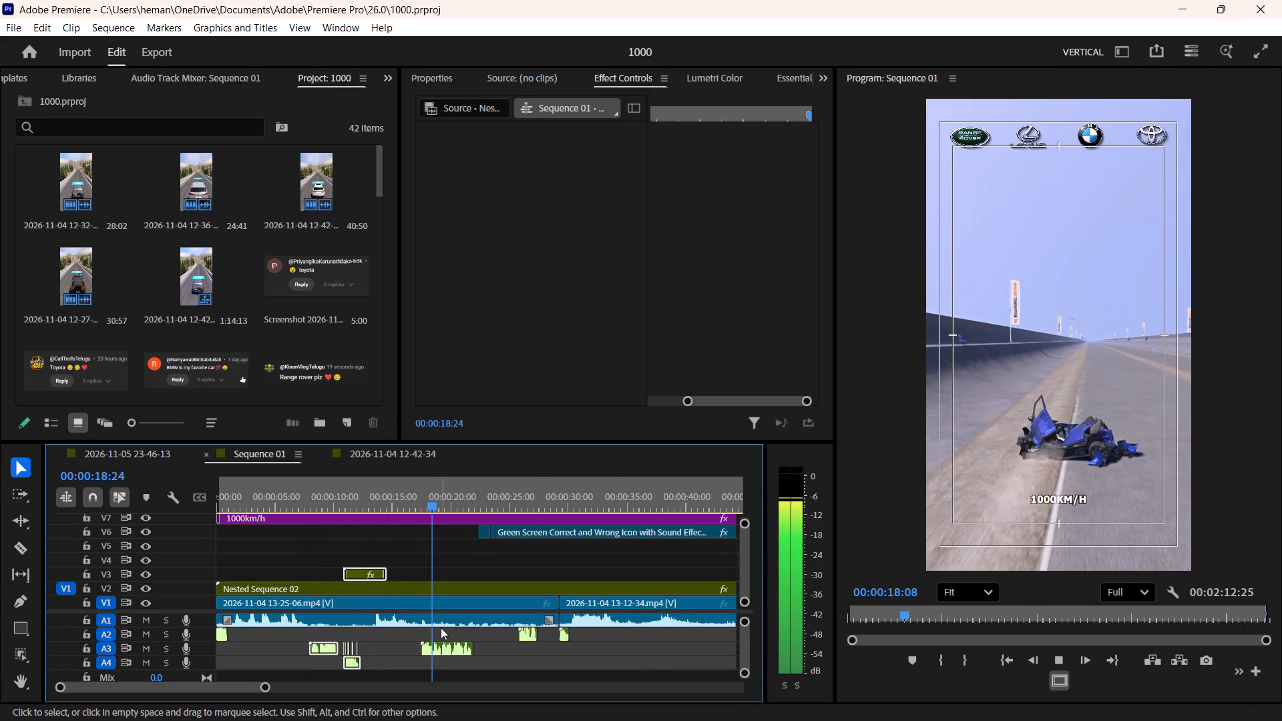
key("space")
left_click(447, 646)
key("ctrl+c")
key("ctrl+c")
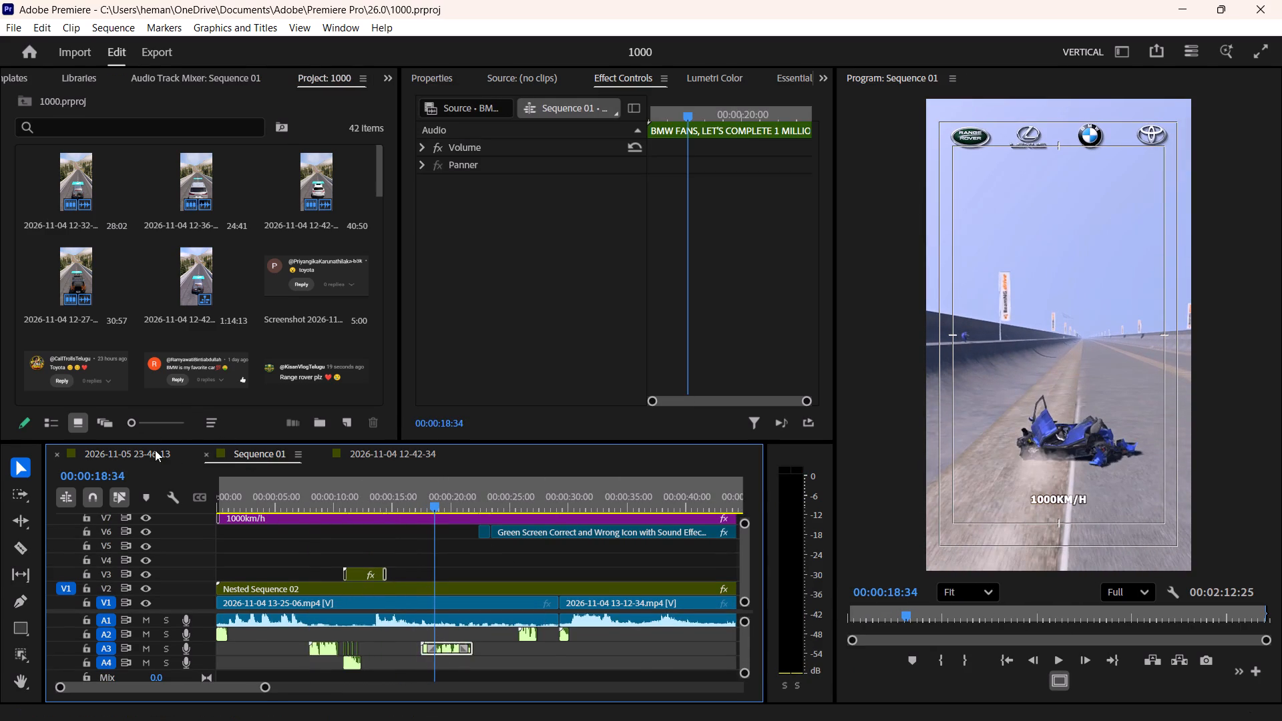
left_click(156, 462)
key("space")
key("space")
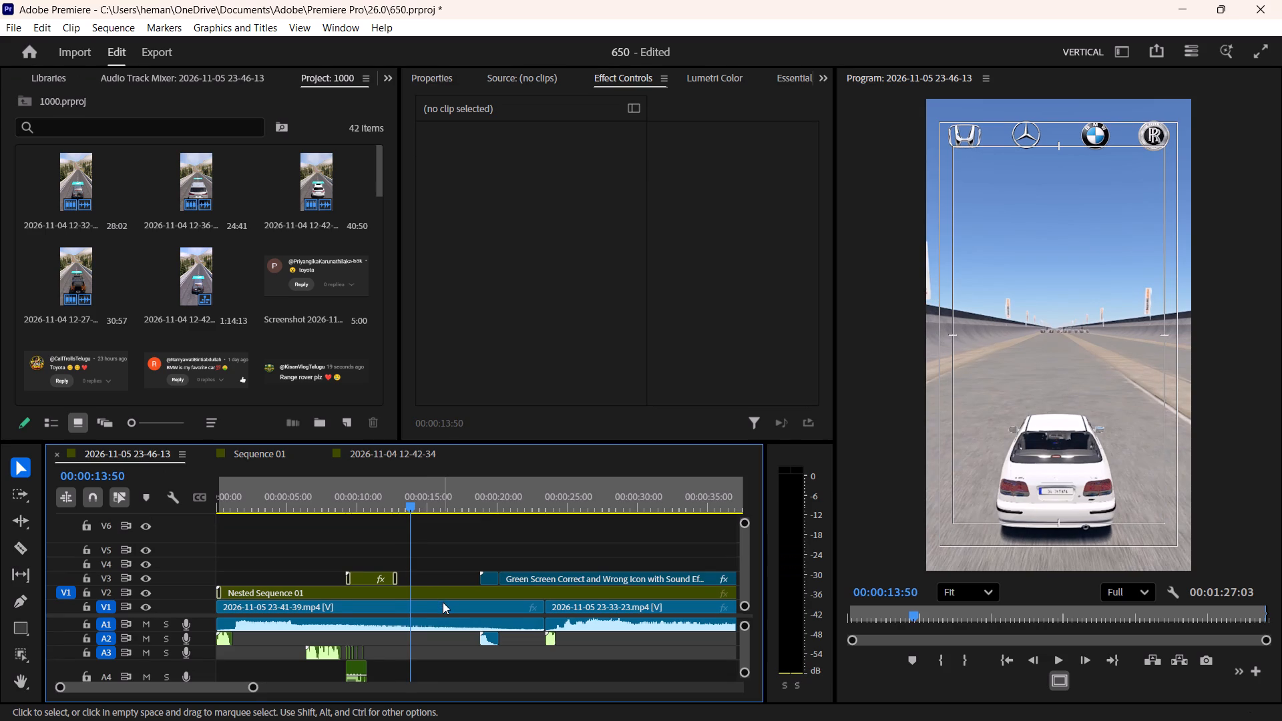
key("ctrl+v")
key("Up")
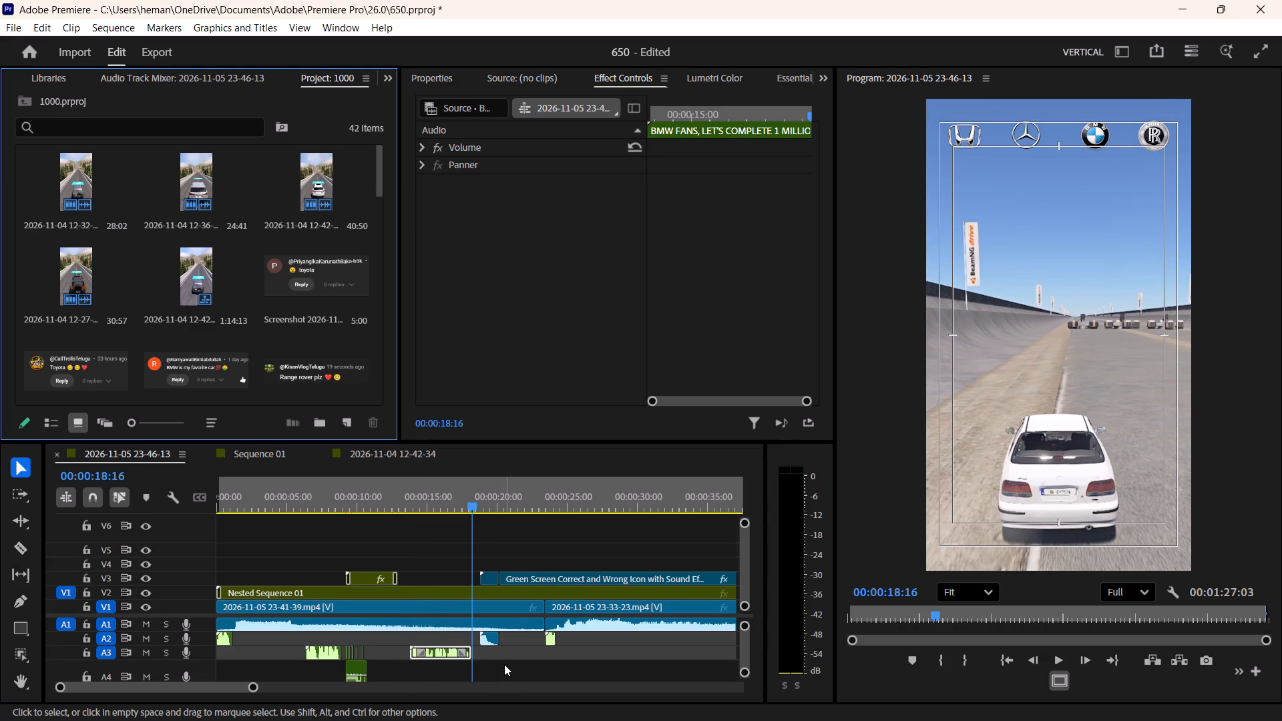
left_click(505, 660)
key("Up")
key("space")
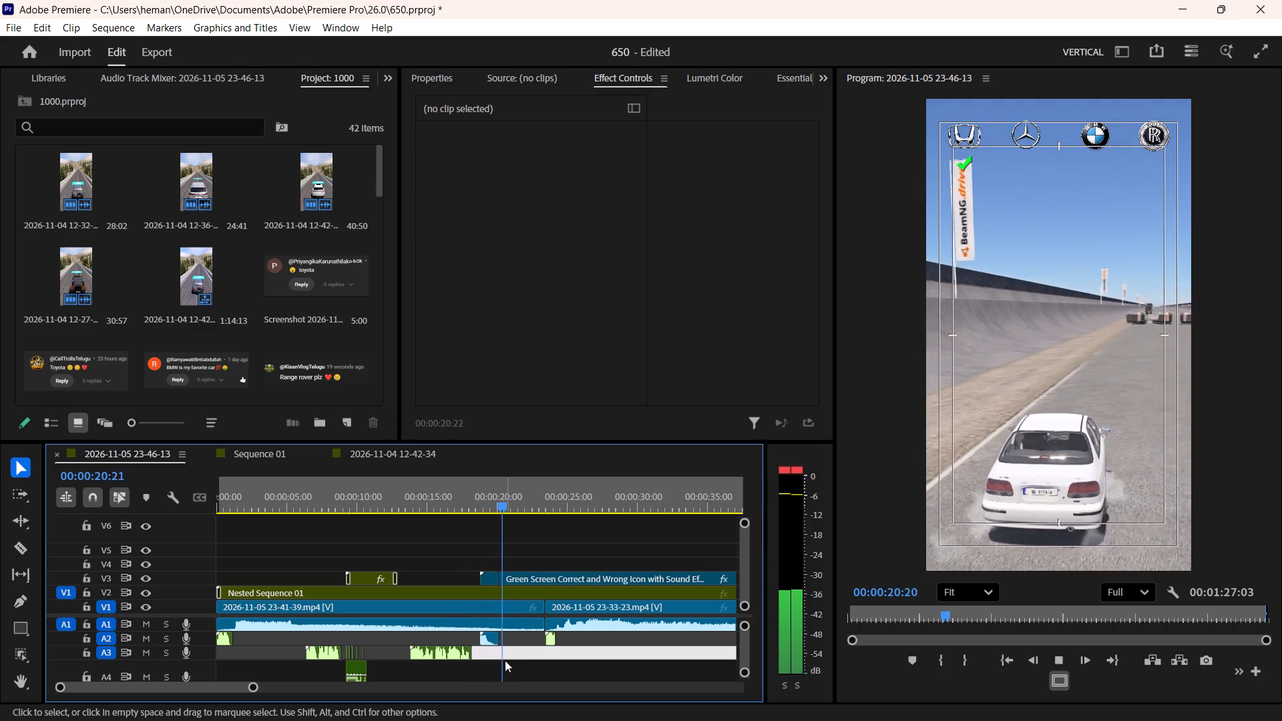
key("space")
Apply the Drop Shadow effect to the car-logo Nested Sequence 01 clip on V2.
left_click(457, 592)
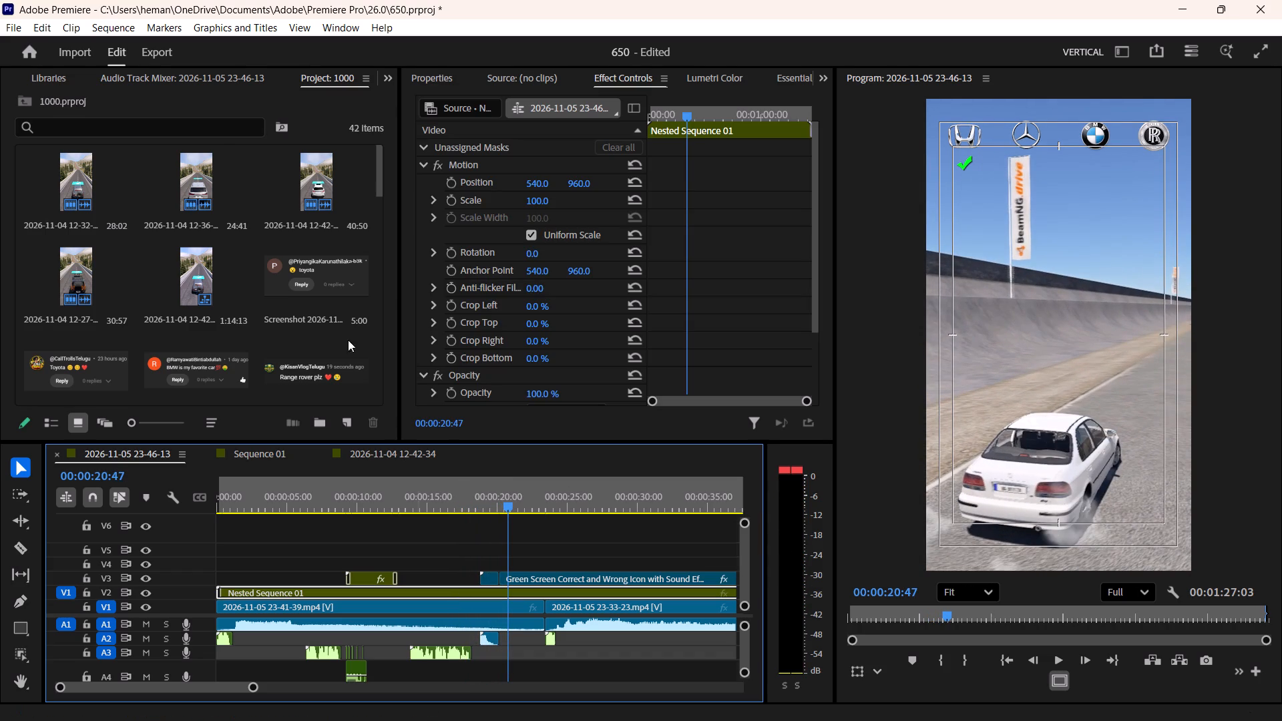
key("shift+percent")
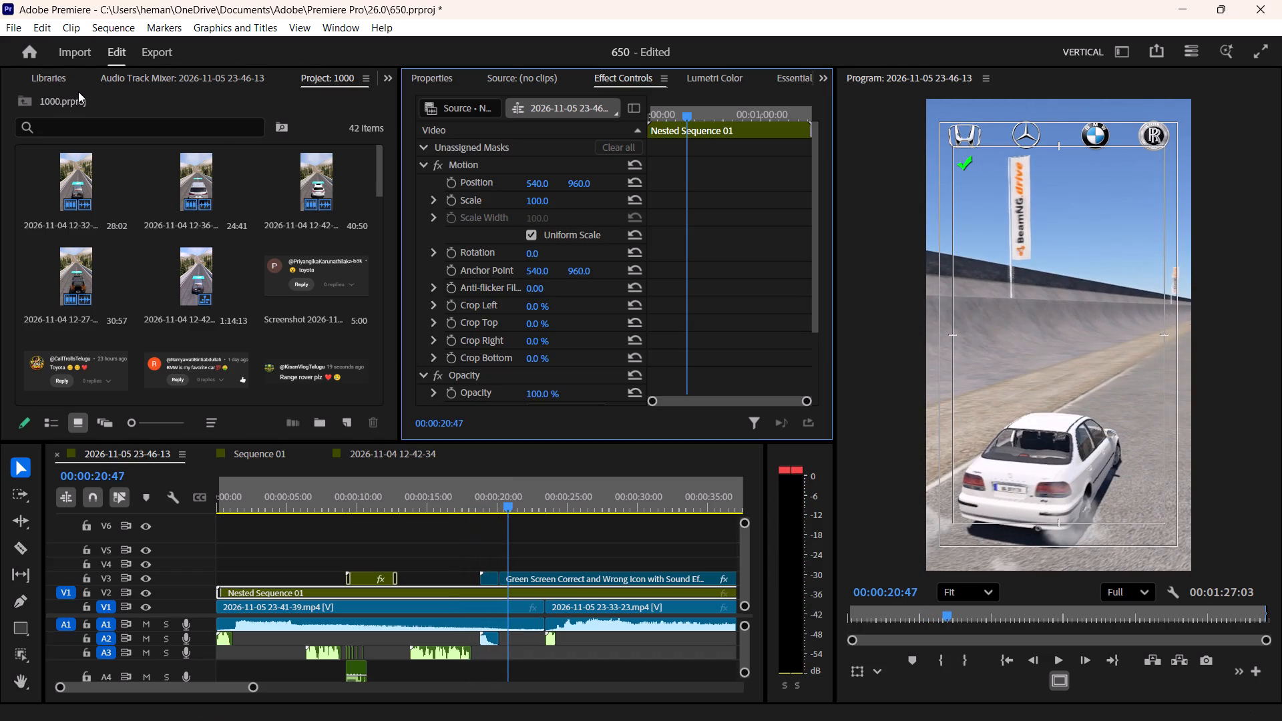
key("shift+ampersand")
left_click(81, 103)
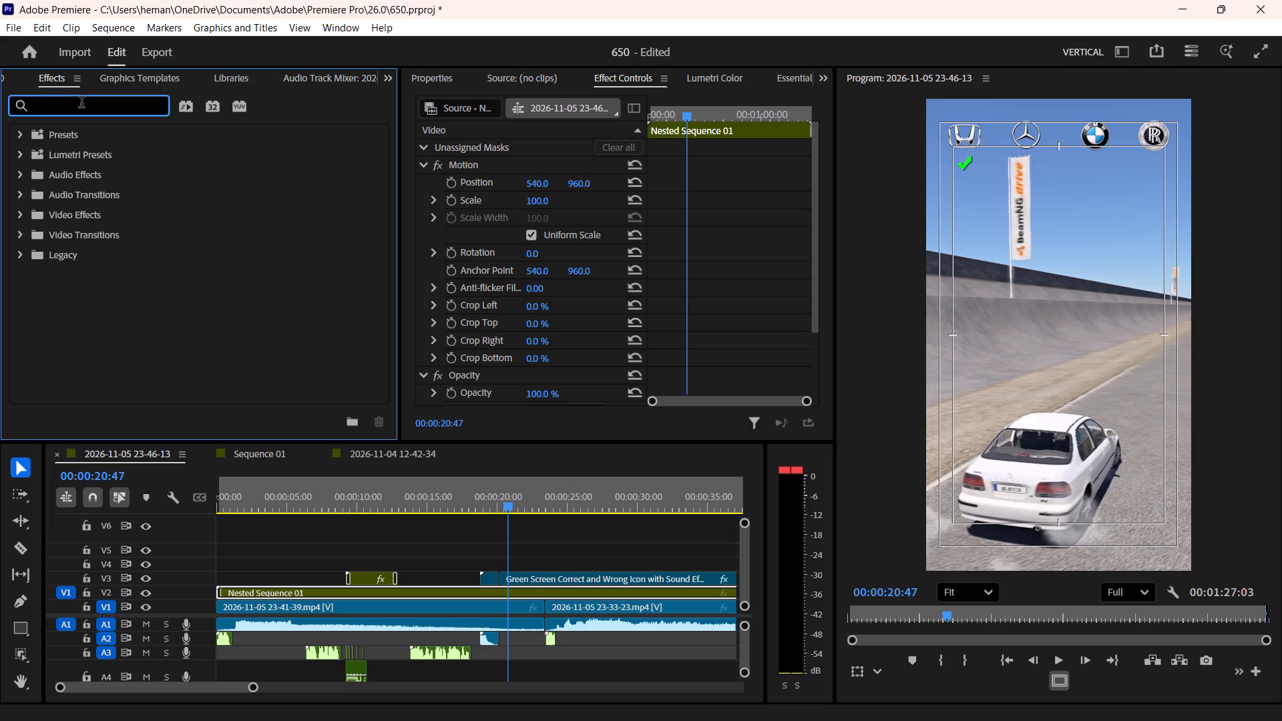
type("drop")
double_click(107, 250)
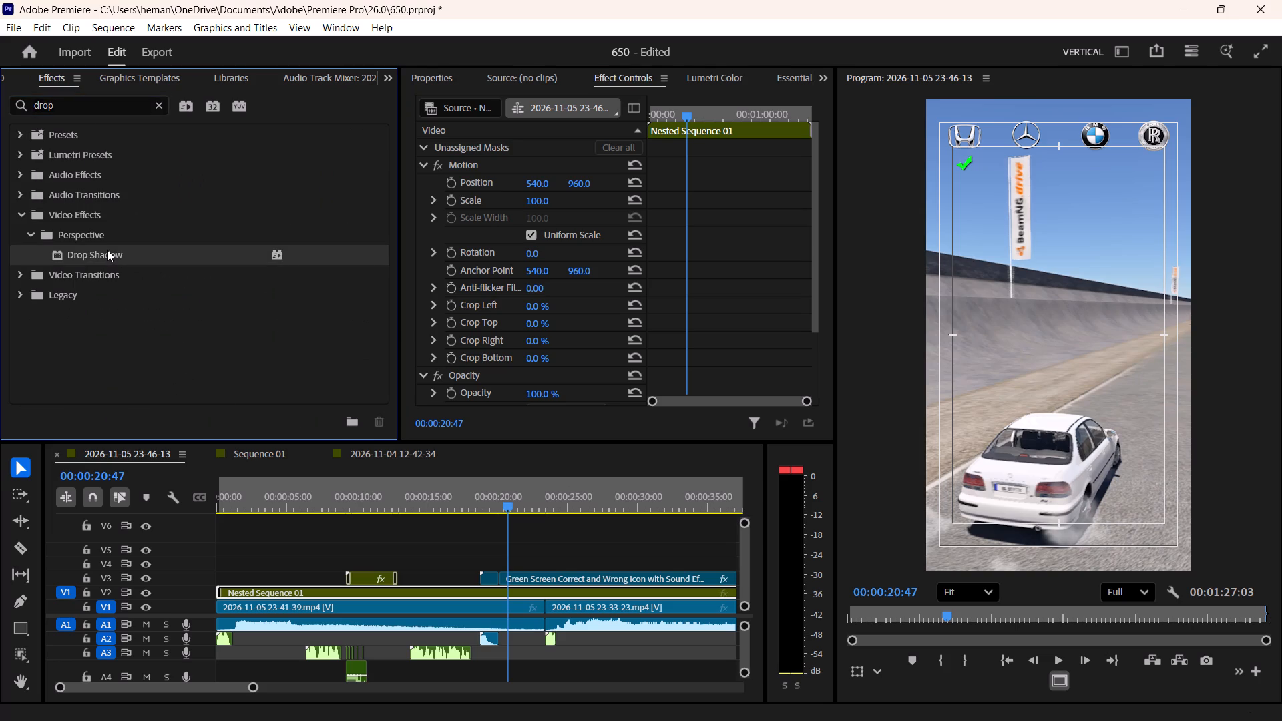
double_click(107, 250)
double_click(107, 250)
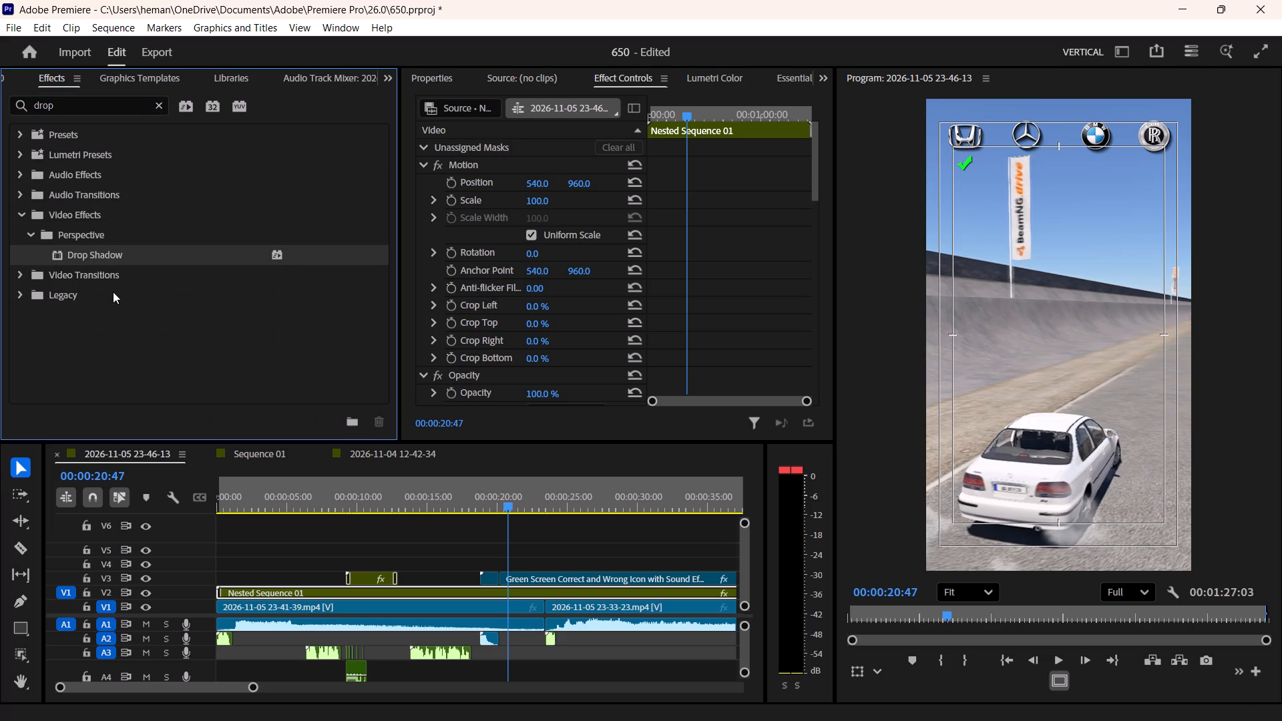
key("space")
key("space")
key("space")
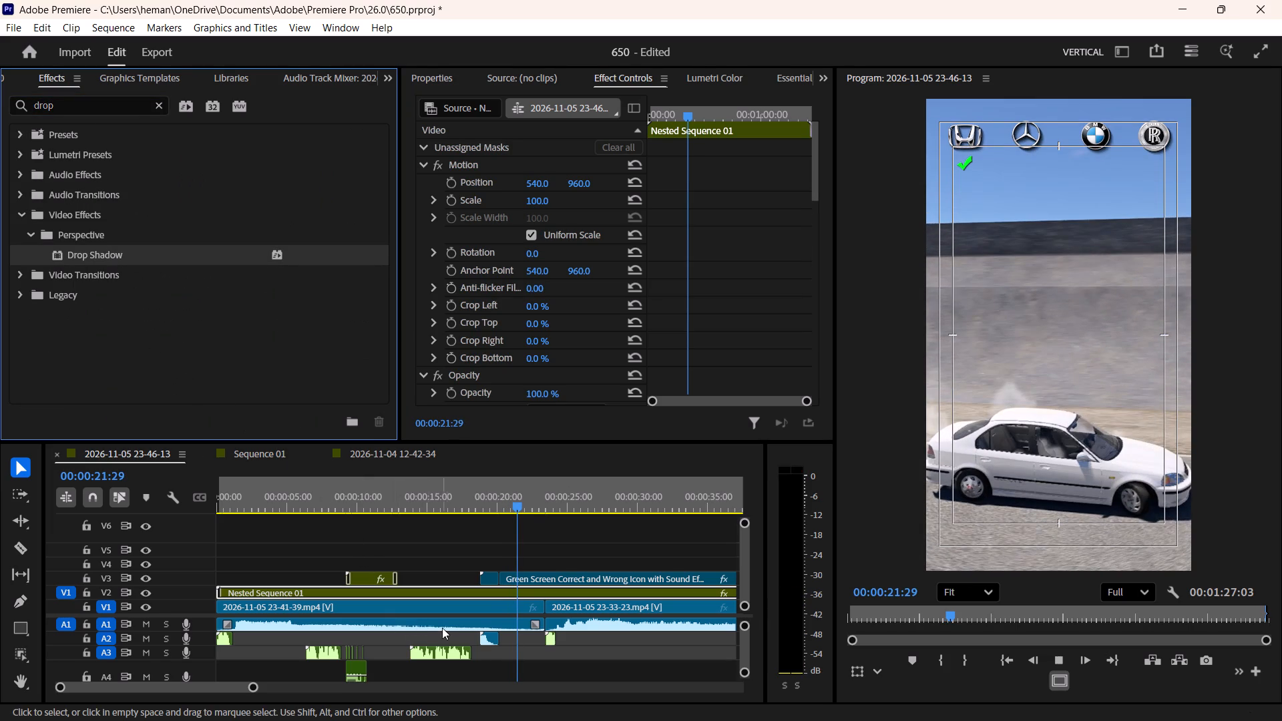
key("space")
Copy the Comment your favorite car 1.mp3 clip from A2 of Sequence 01 to A2 of the 650 sequence at about 00:00:20:30 and play it.
left_click(576, 649)
key("Up")
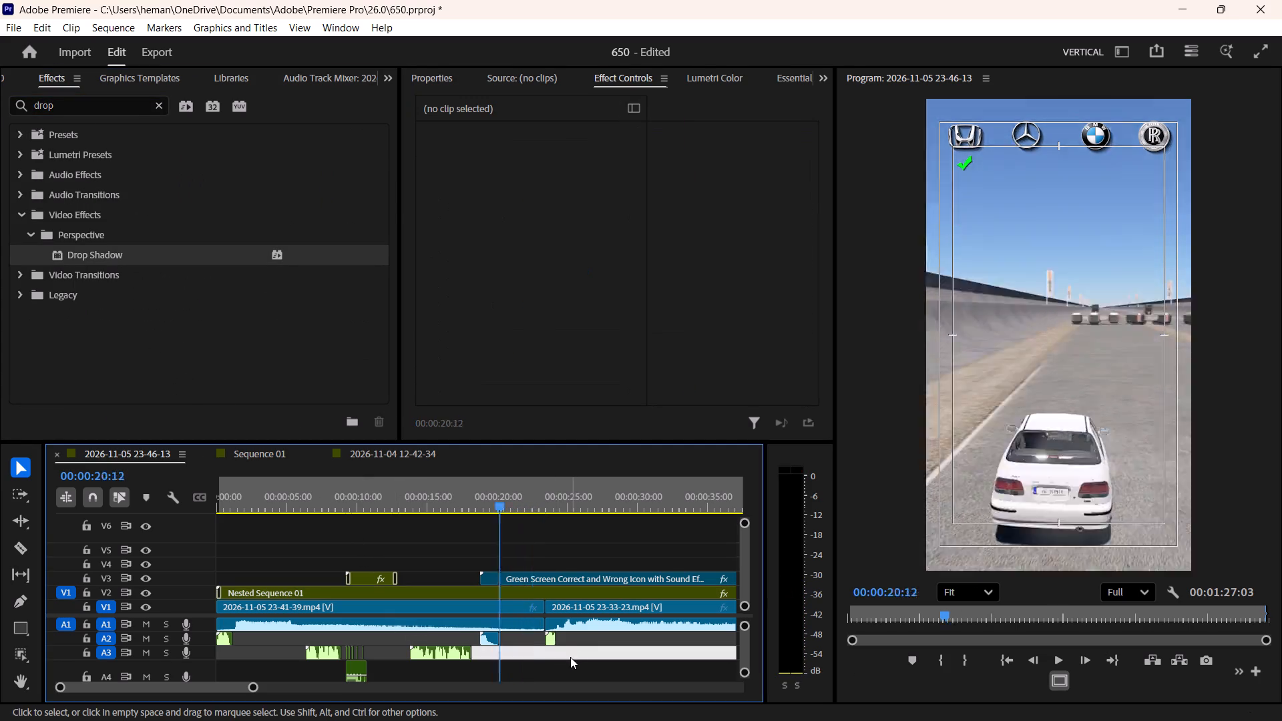
left_click(269, 455)
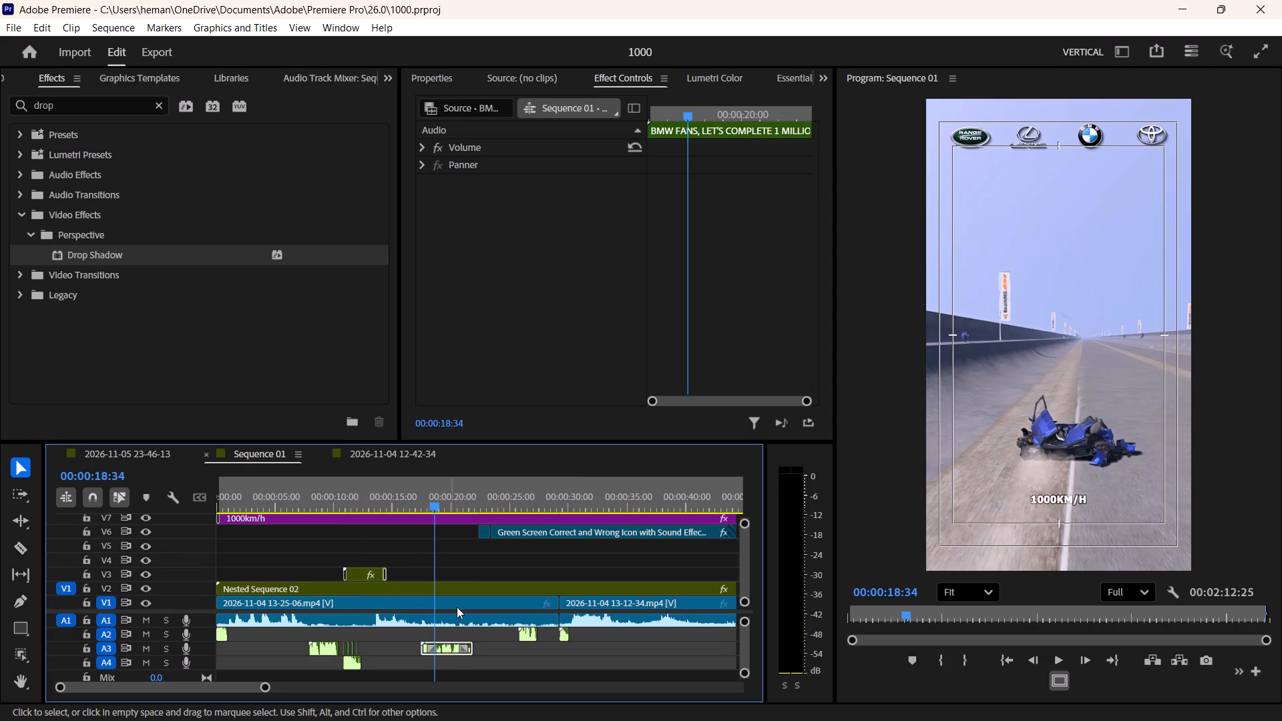
left_click_drag(461, 487, 520, 505)
key("space")
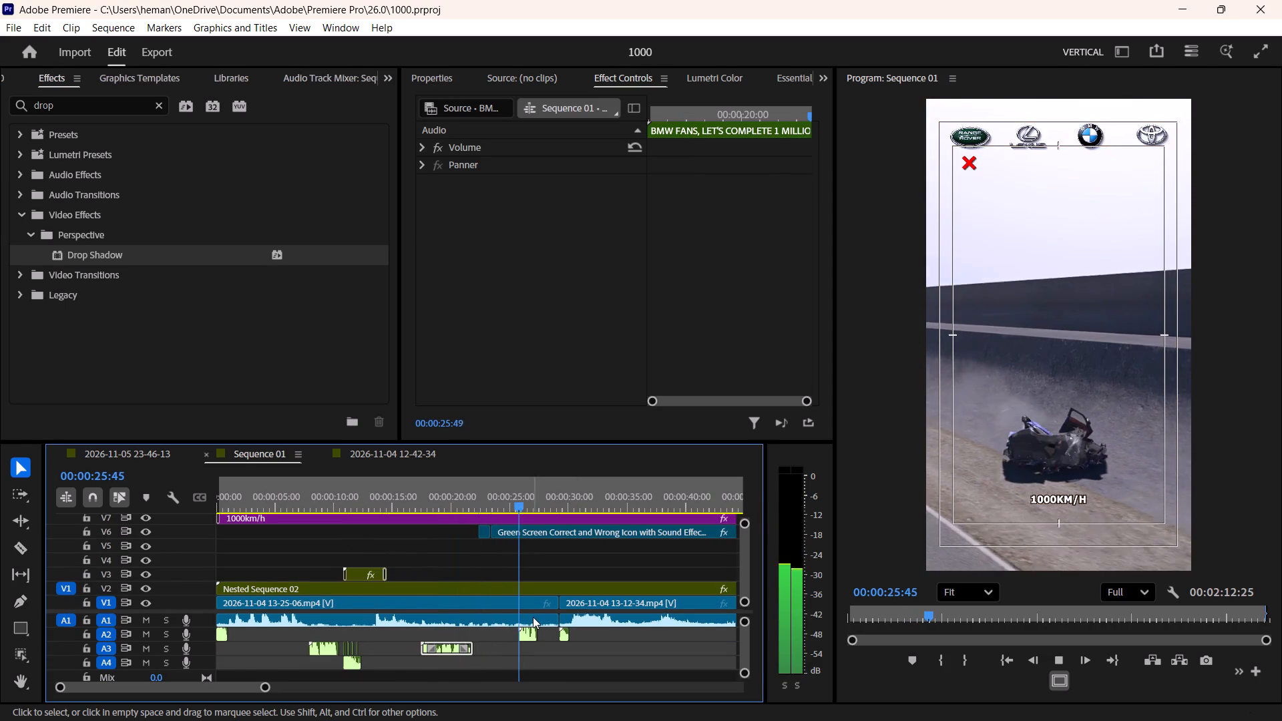
key("space")
left_click(529, 632)
key("ctrl+c")
key("ctrl+c")
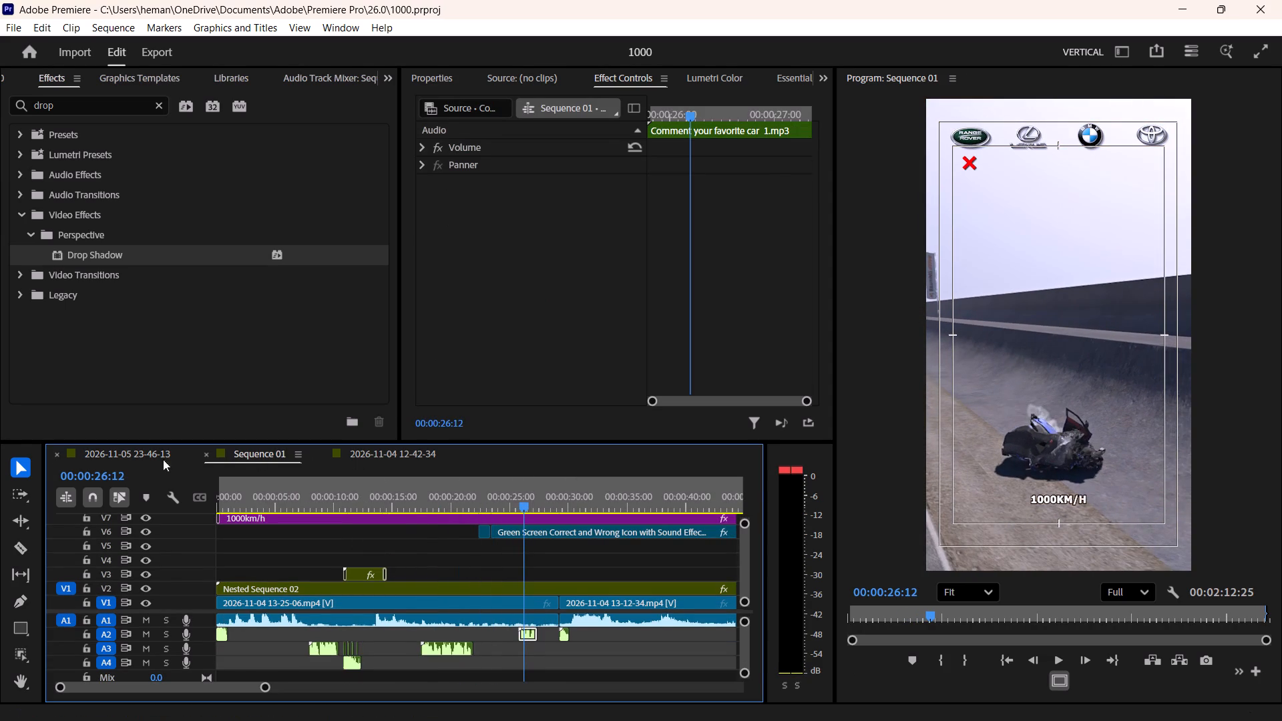
left_click(152, 458)
key("space")
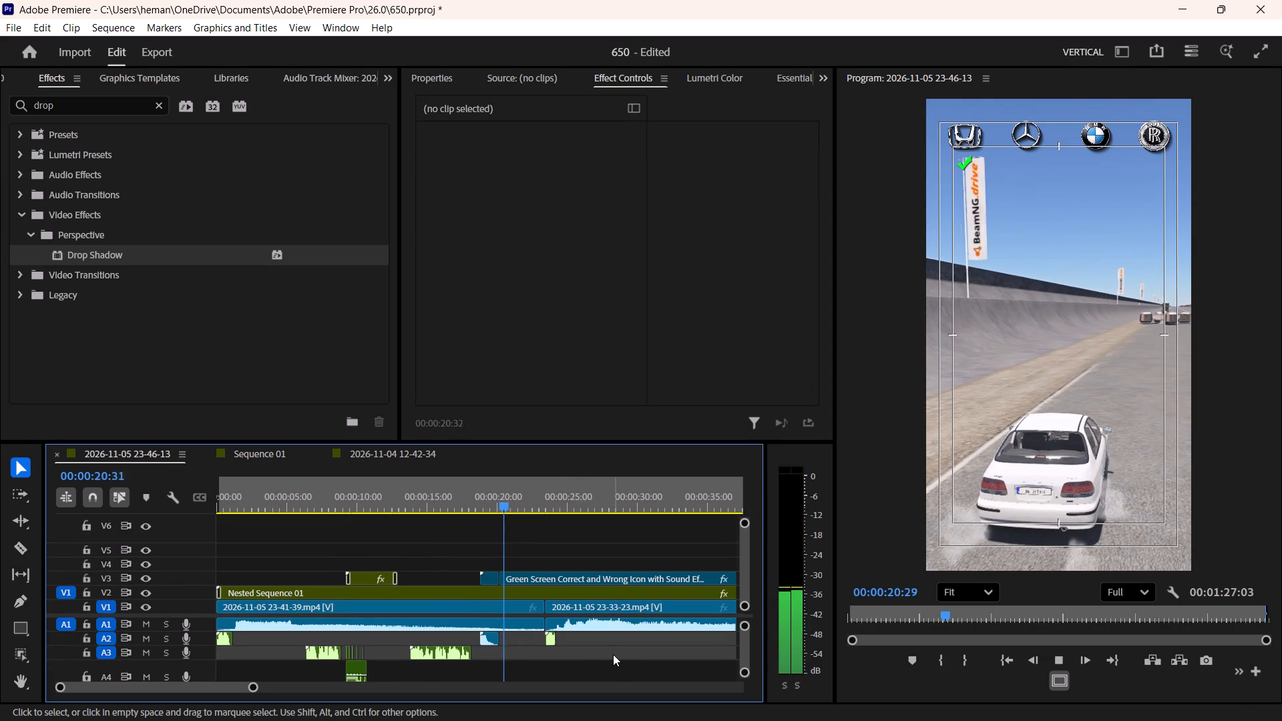
key("space")
key("ctrl+v")
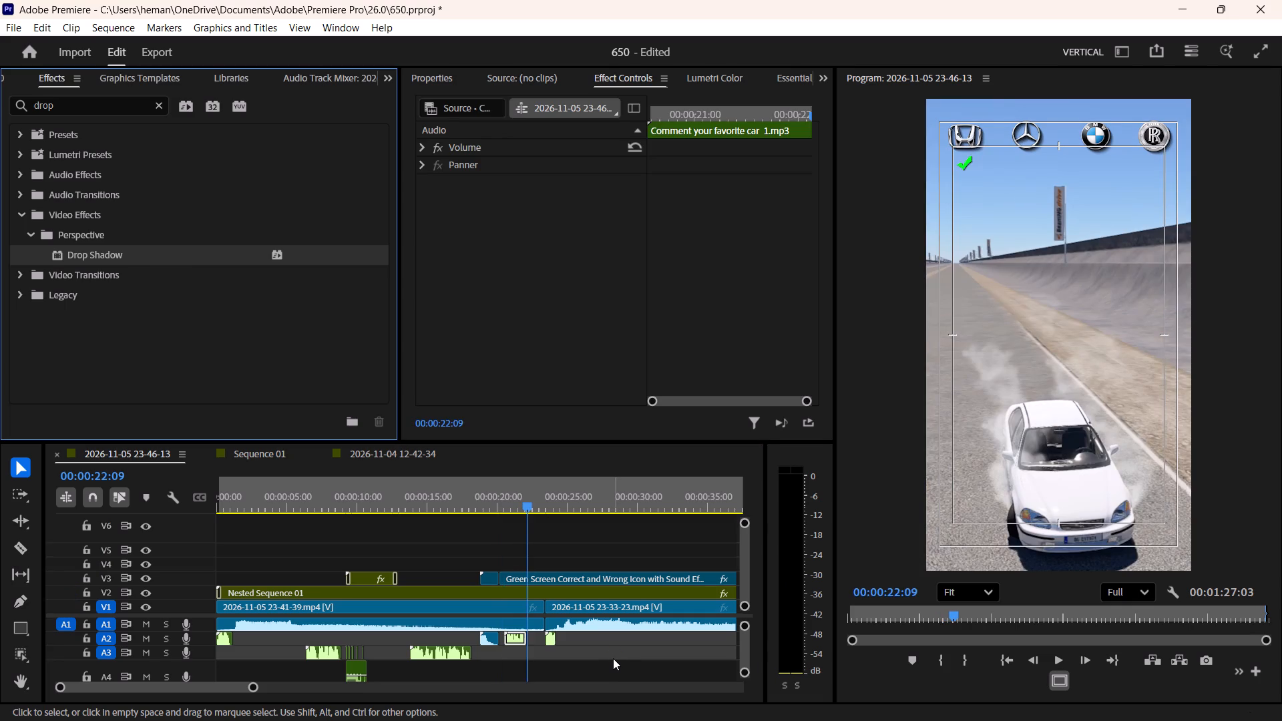
left_click(613, 659)
key("Up")
key("space")
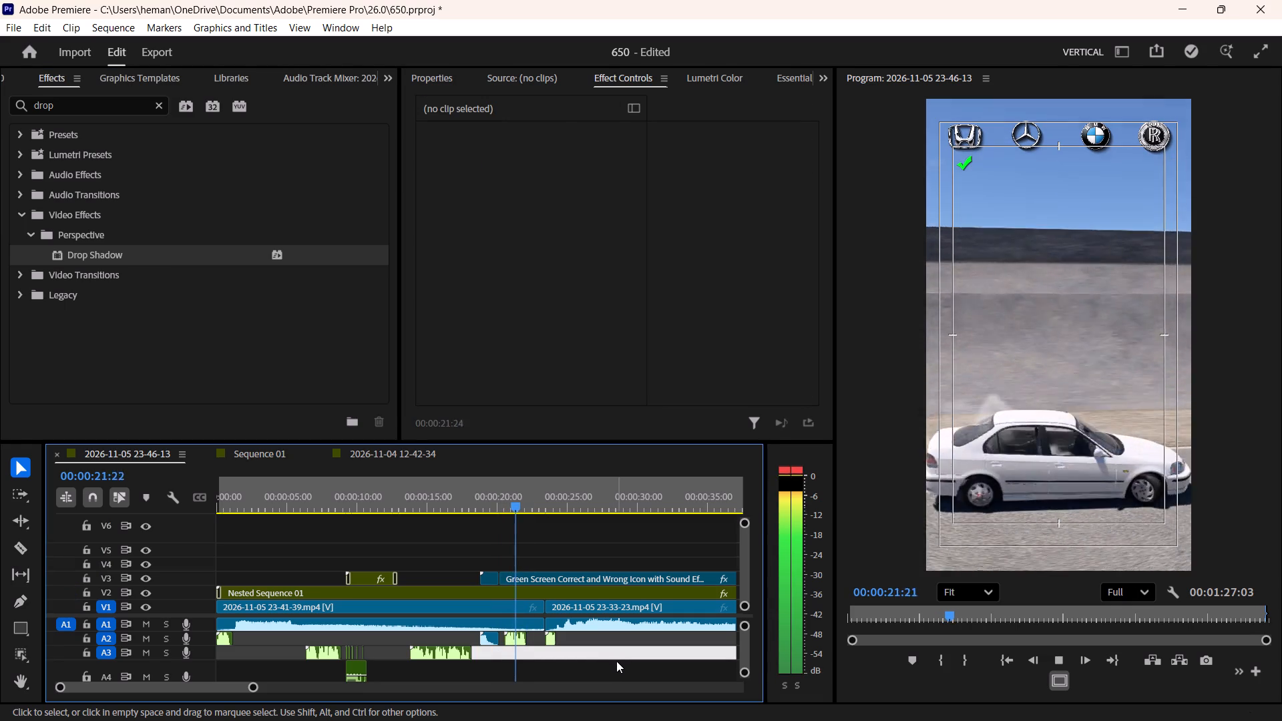
left_click(616, 661)
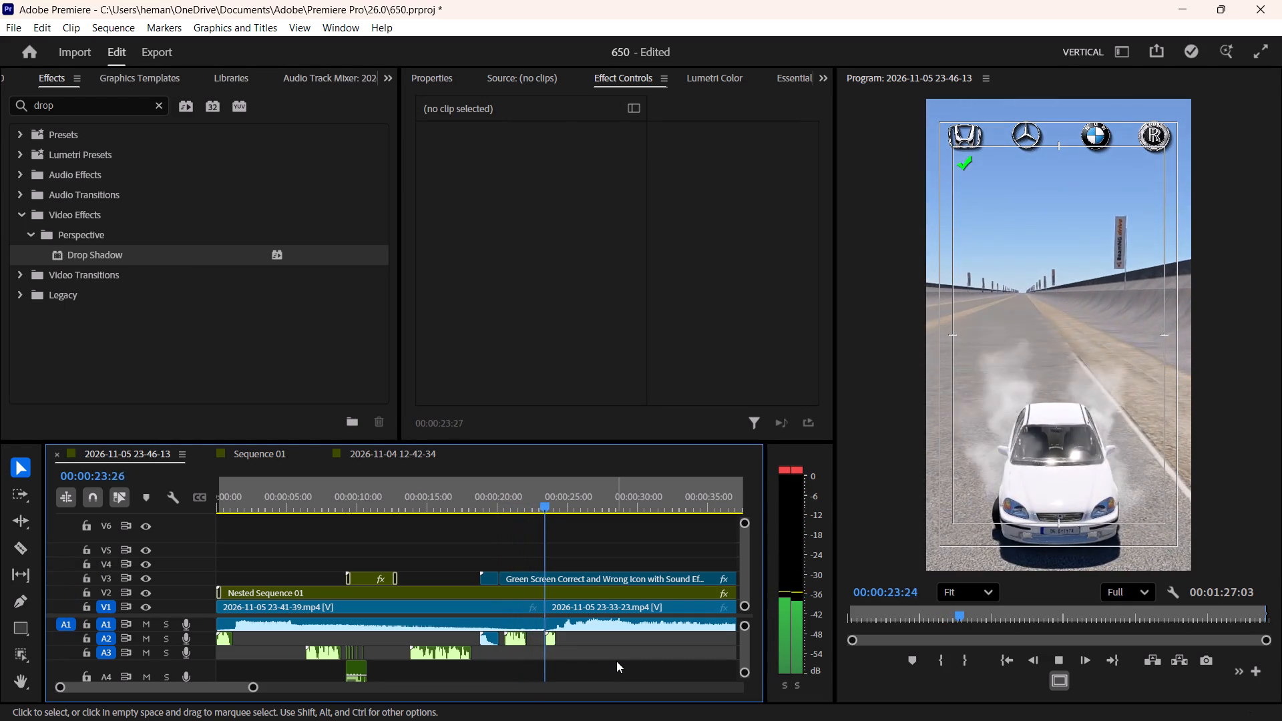
Copy the voice clip starting "Wait for the end and don't forget to" on A3, at about 00:00:07 in the 650 sequence.
key("minus")
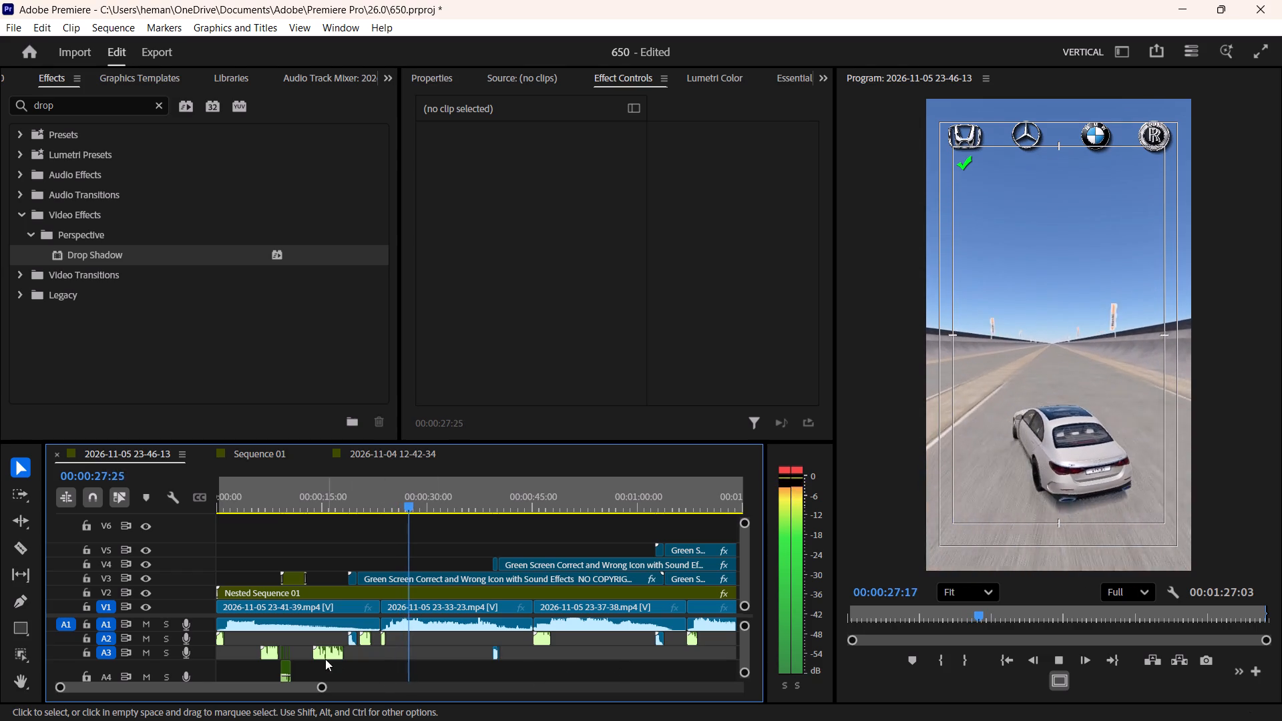
left_click(270, 648)
key("ctrl+c")
key("ctrl+c")
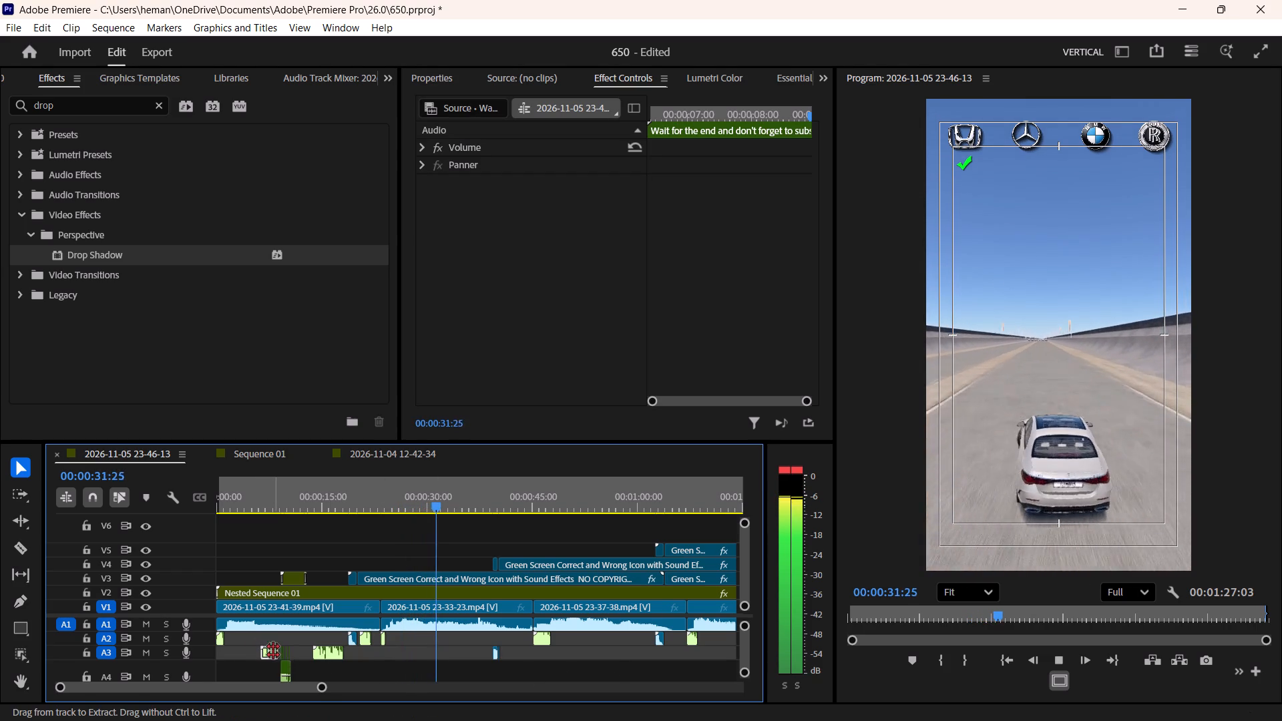
key("ctrl+c")
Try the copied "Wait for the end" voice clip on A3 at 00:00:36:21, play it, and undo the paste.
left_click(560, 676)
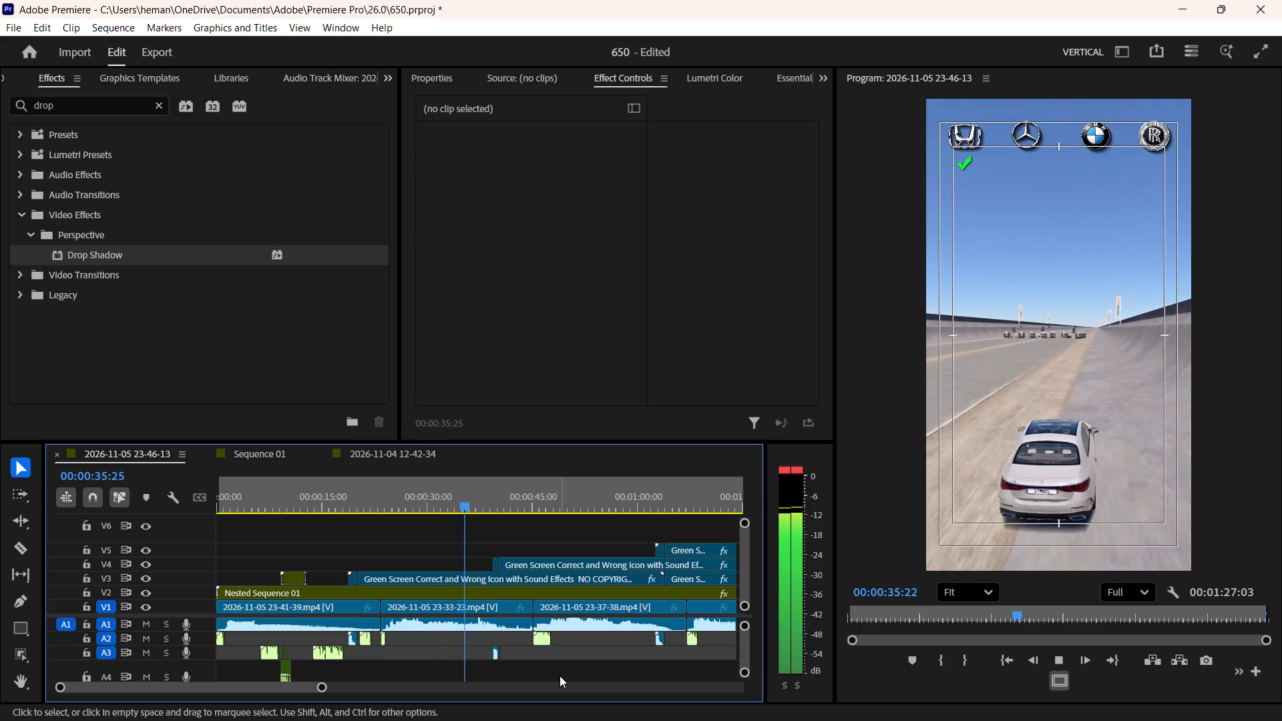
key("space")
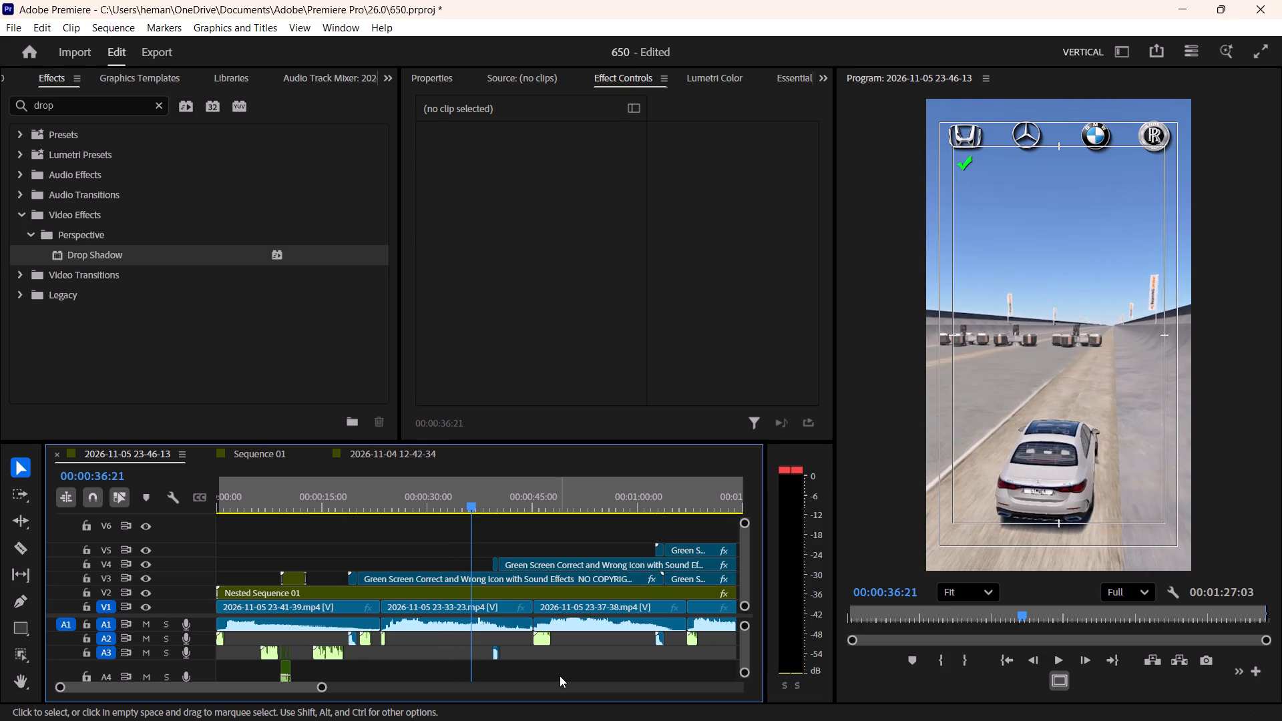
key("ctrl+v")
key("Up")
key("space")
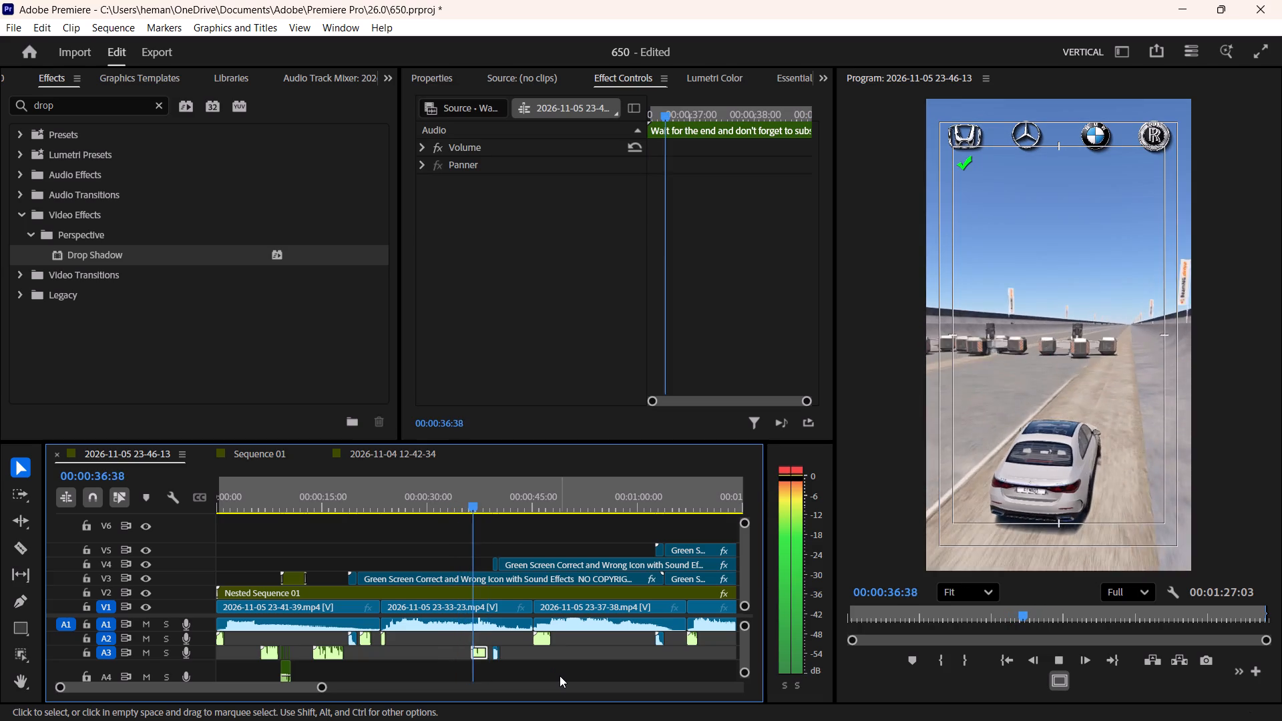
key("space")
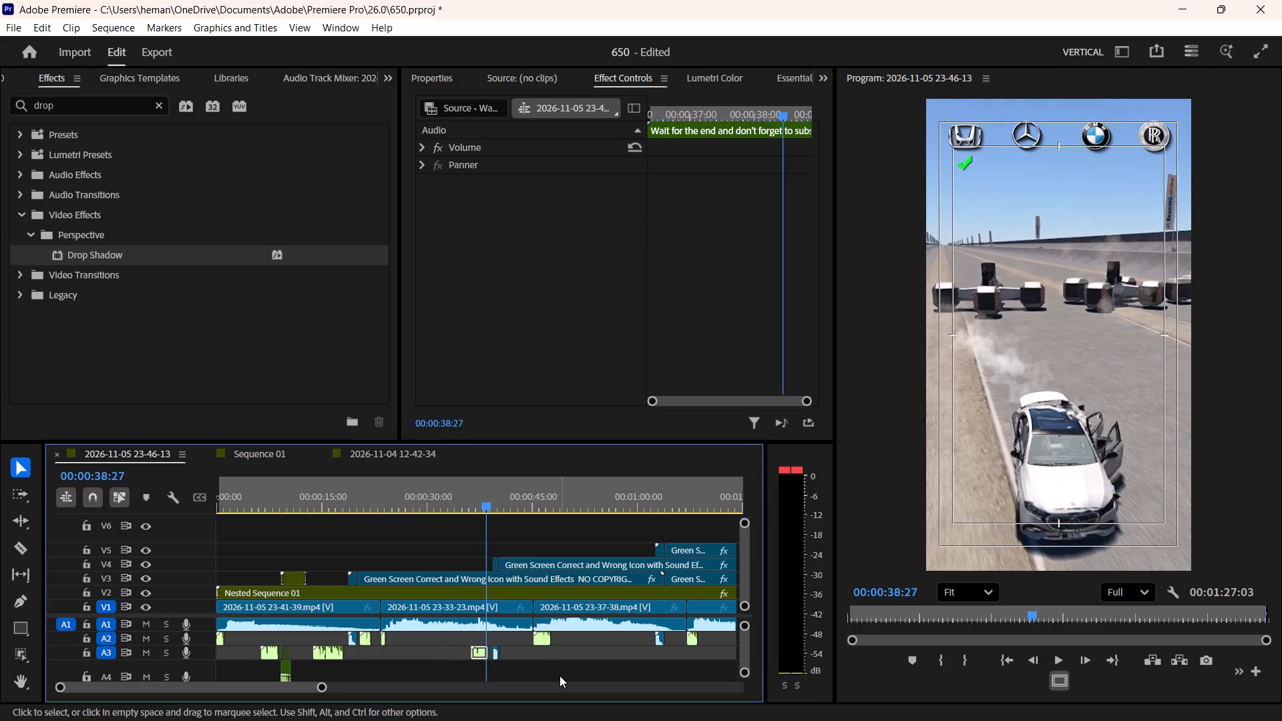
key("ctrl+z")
Paste the "Wait for the end" voice clip on A3 at about 00:00:42, after the Mercedes crash, and play it back.
key("space")
key("space")
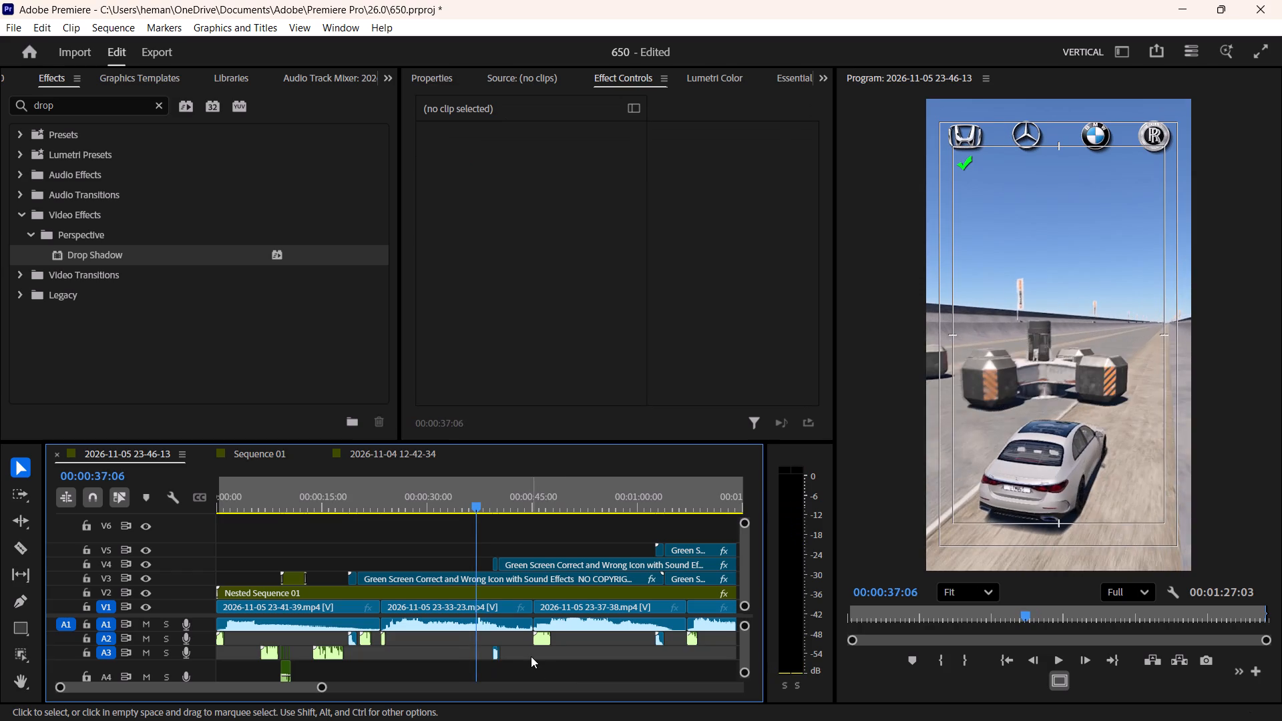
key("space")
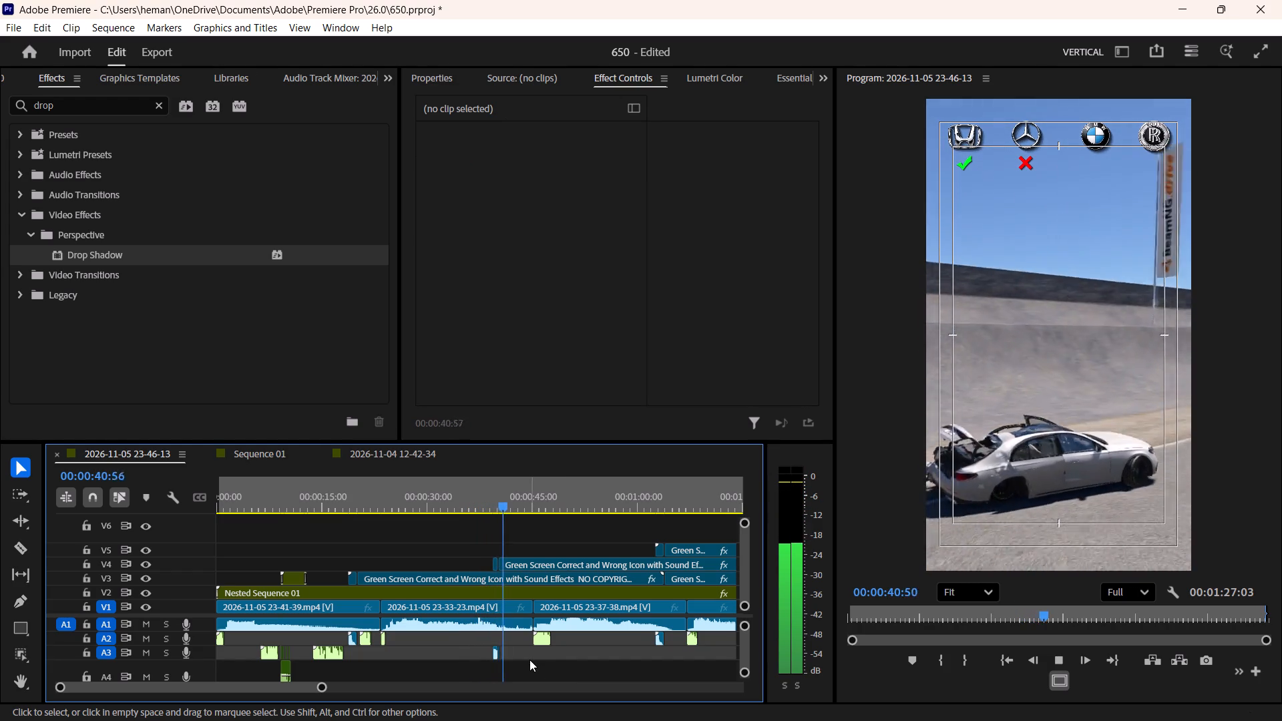
key("space")
key("ctrl+v")
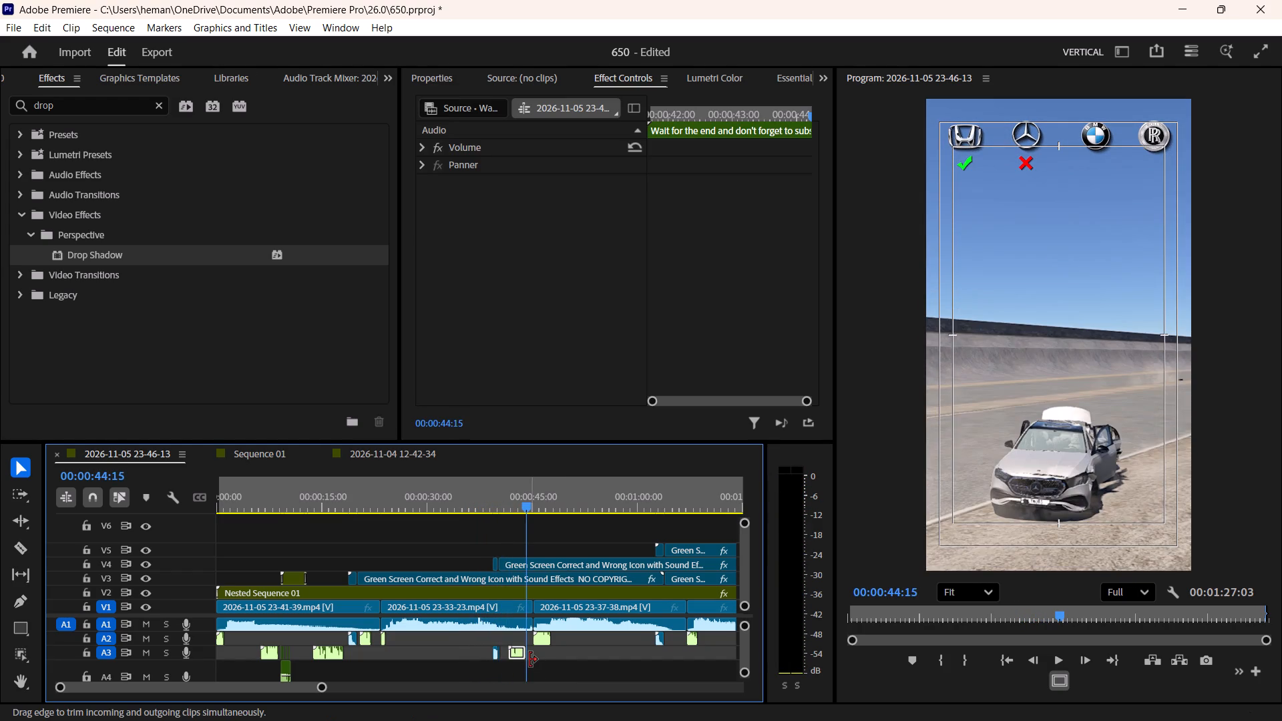
key("Up")
key("space")
left_click(607, 662)
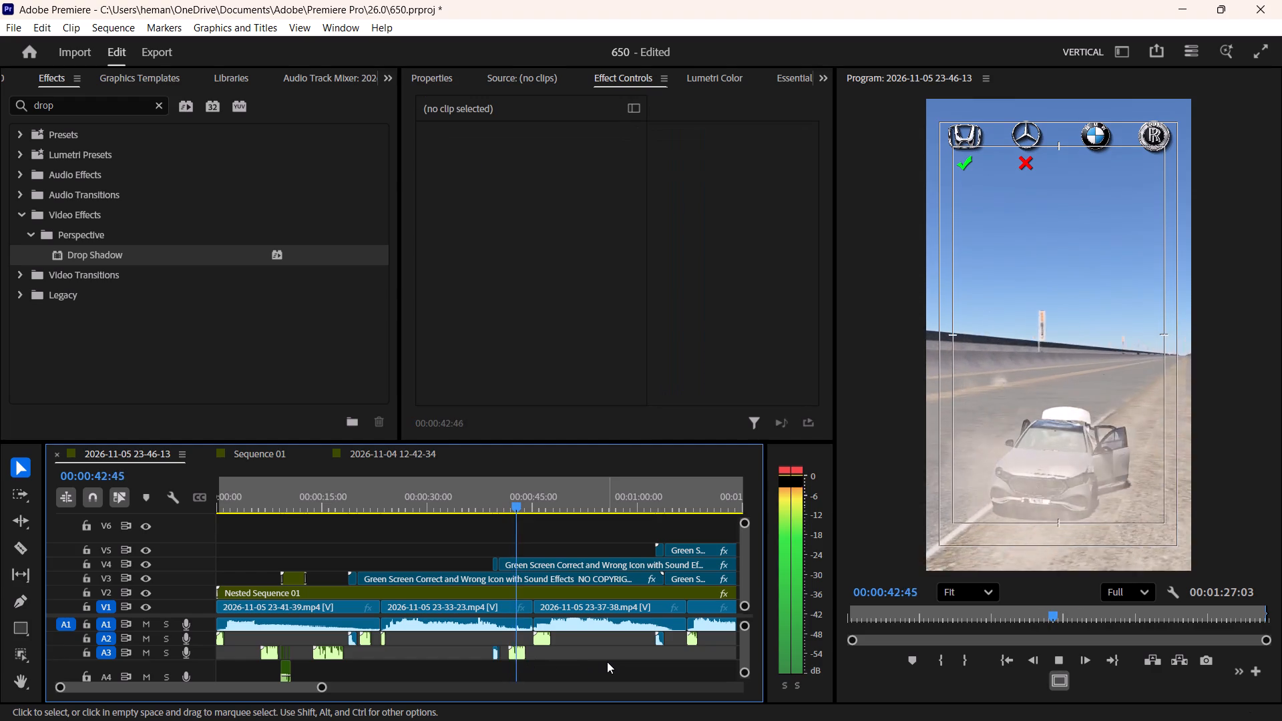
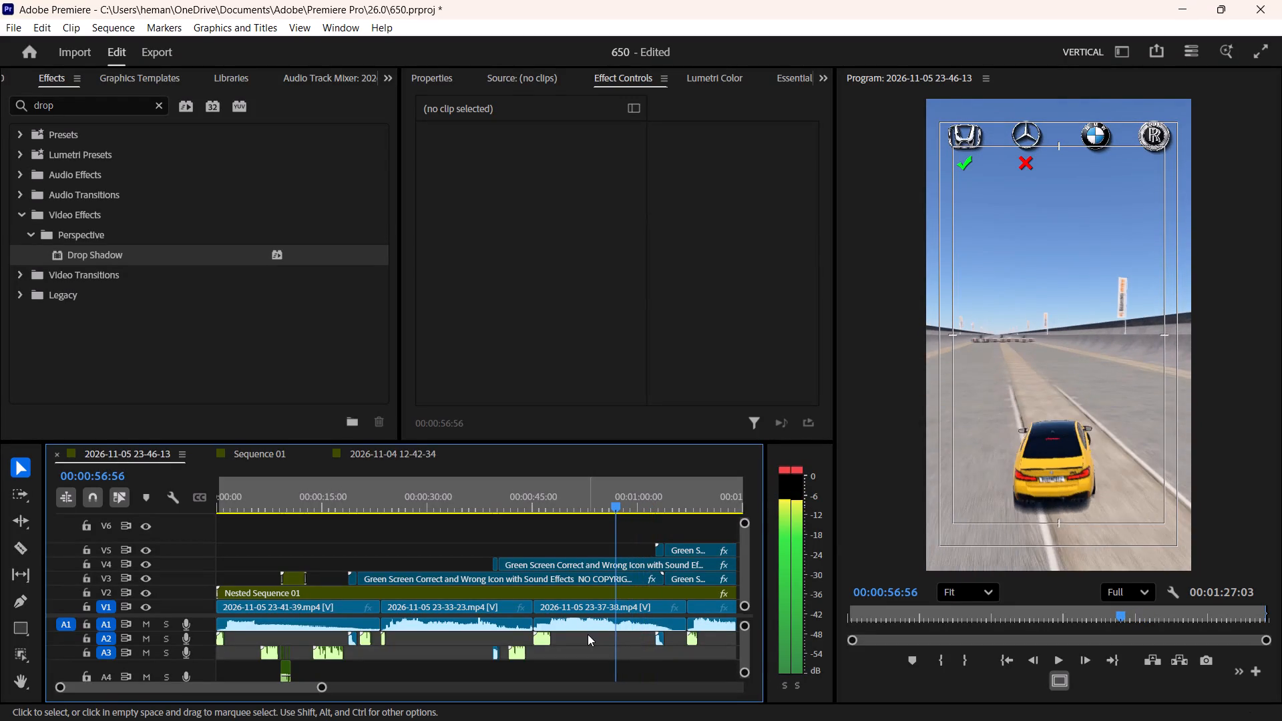
Load the "Meme sound effects no copyright Popular meme sound effect 2026" video from the don folder into the source monitor.
key("space")
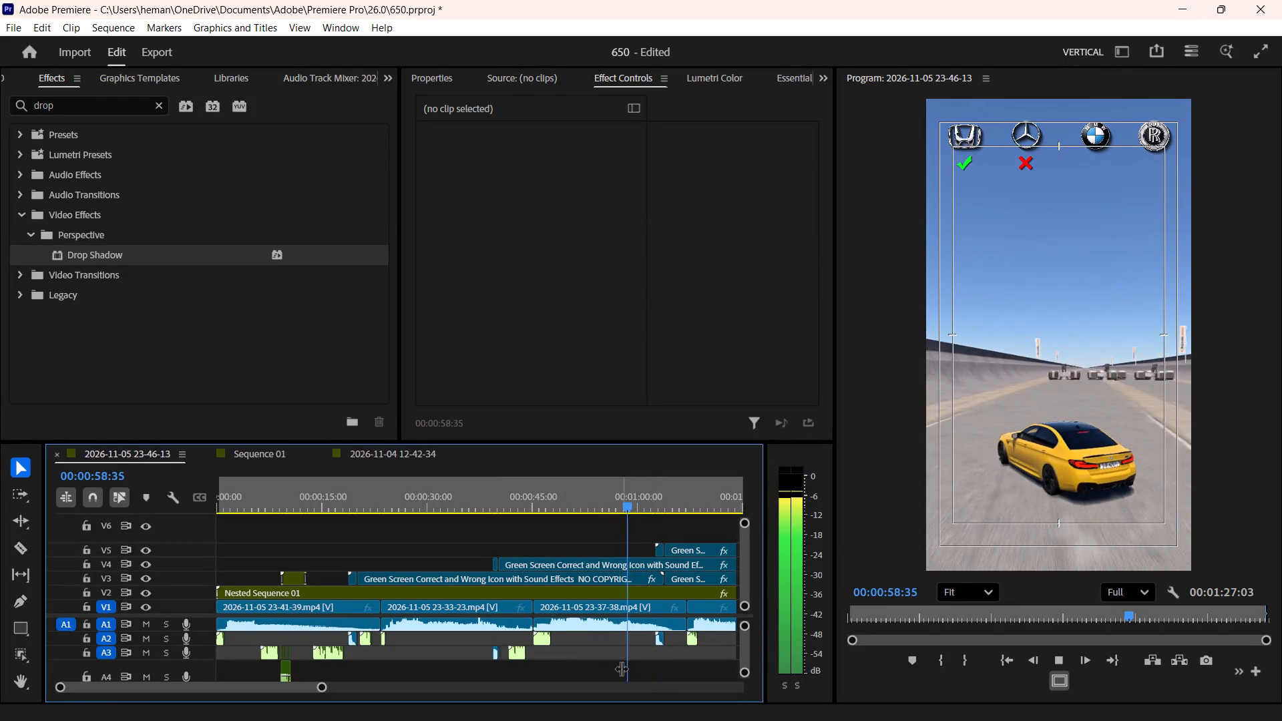
key("space")
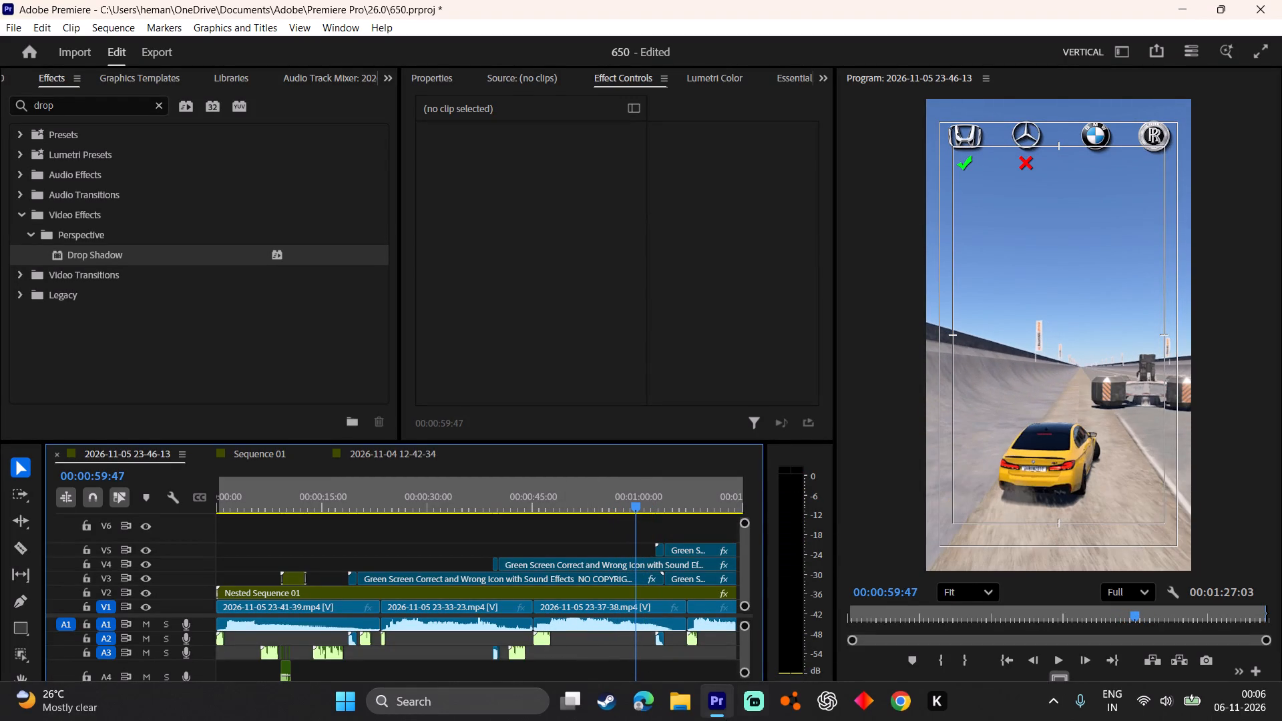
left_click(662, 708)
left_click(68, 202)
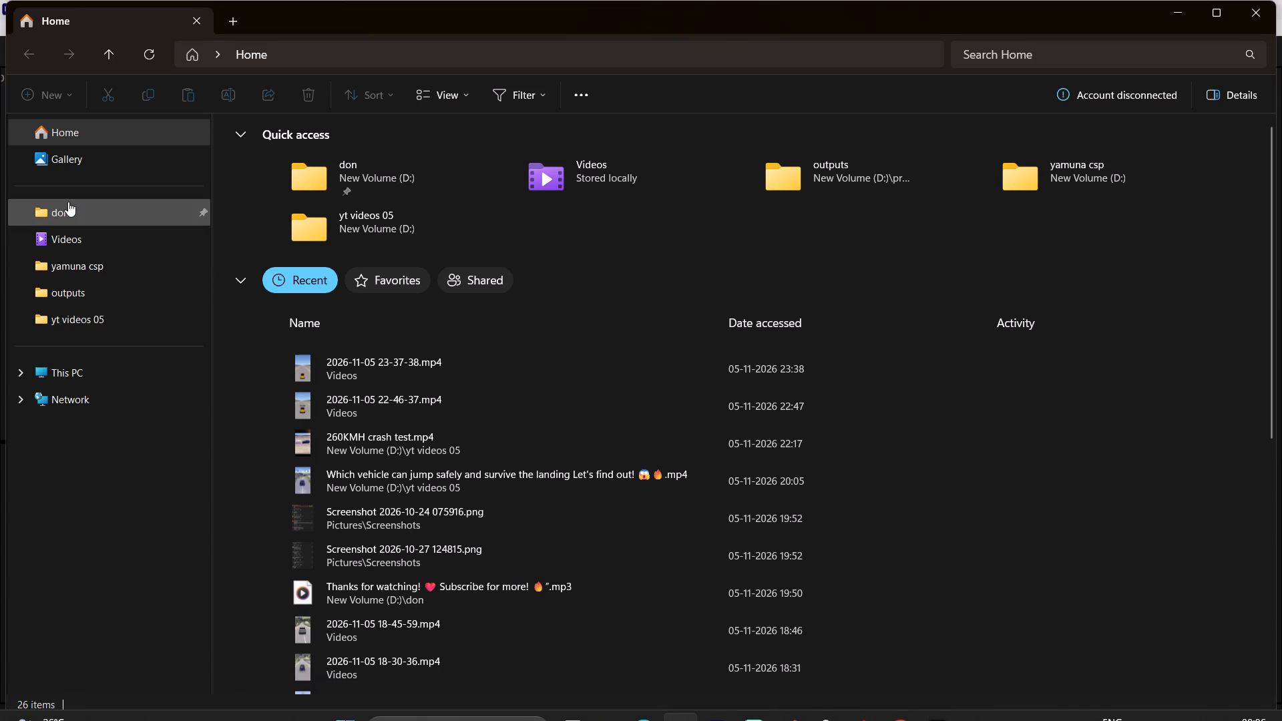
scroll(576, 449, "down", 4)
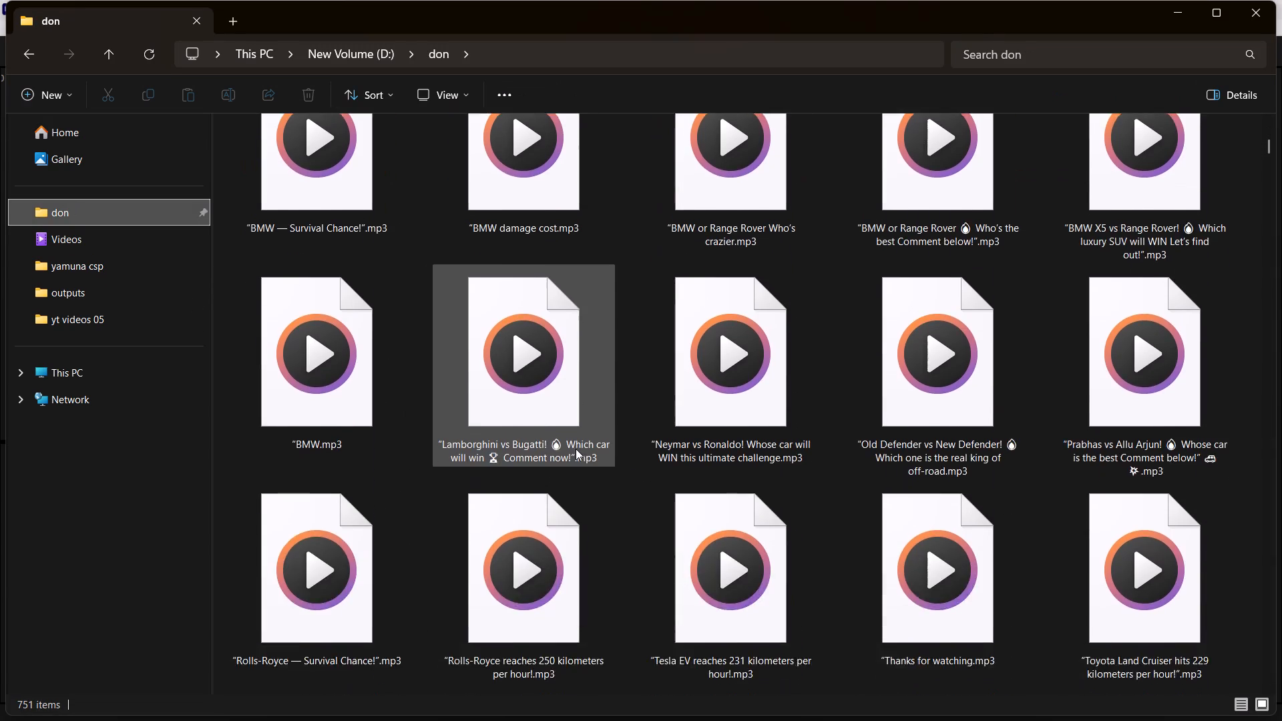
scroll(576, 449, "down", 11)
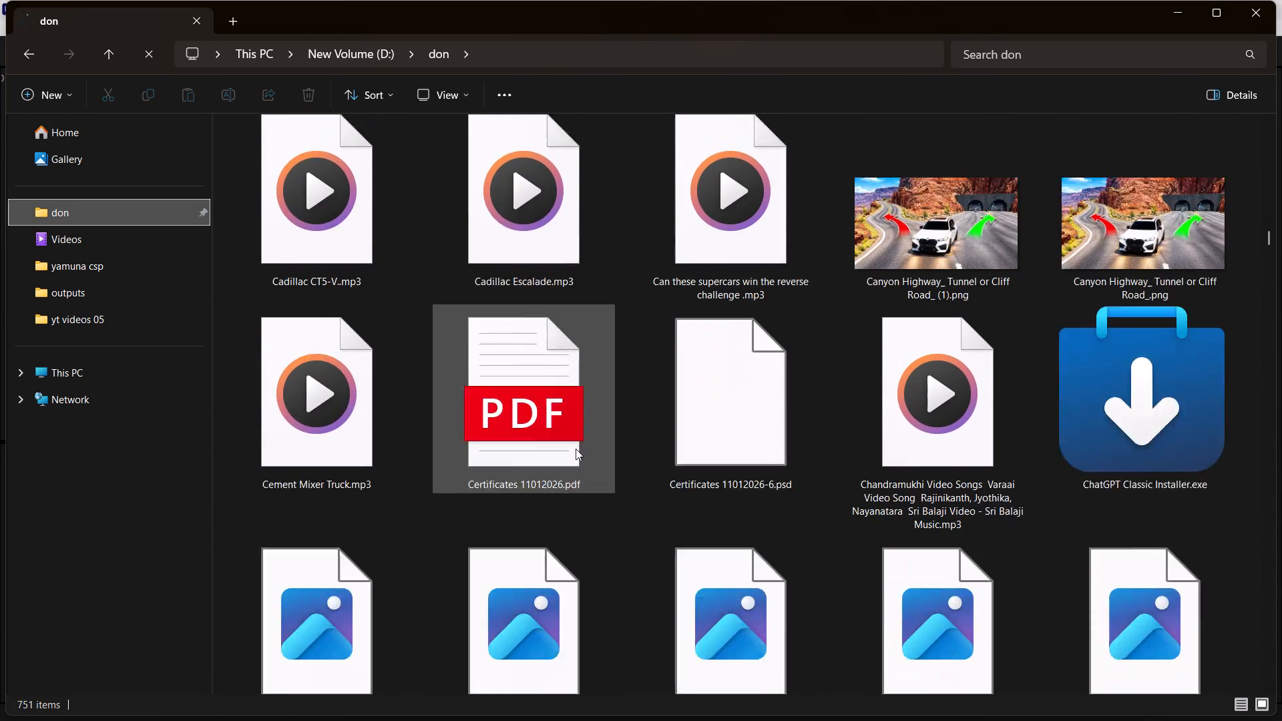
scroll(576, 449, "down", 11)
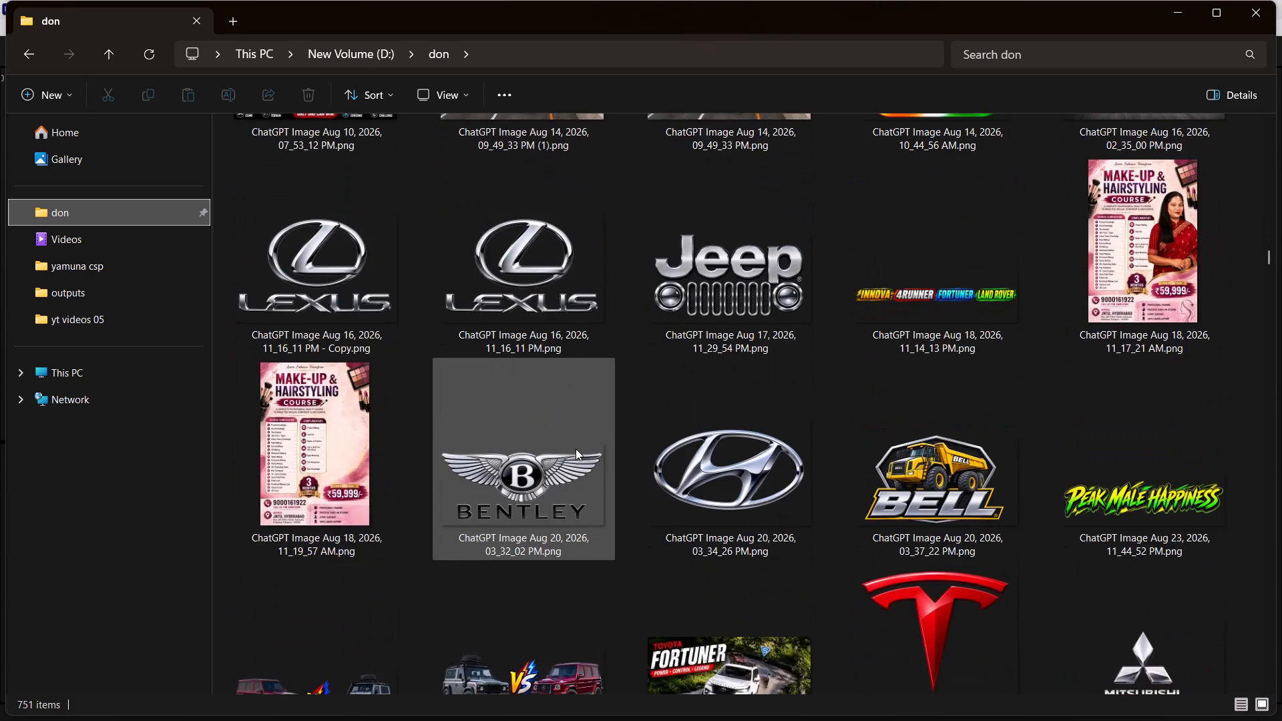
scroll(576, 449, "down", 11)
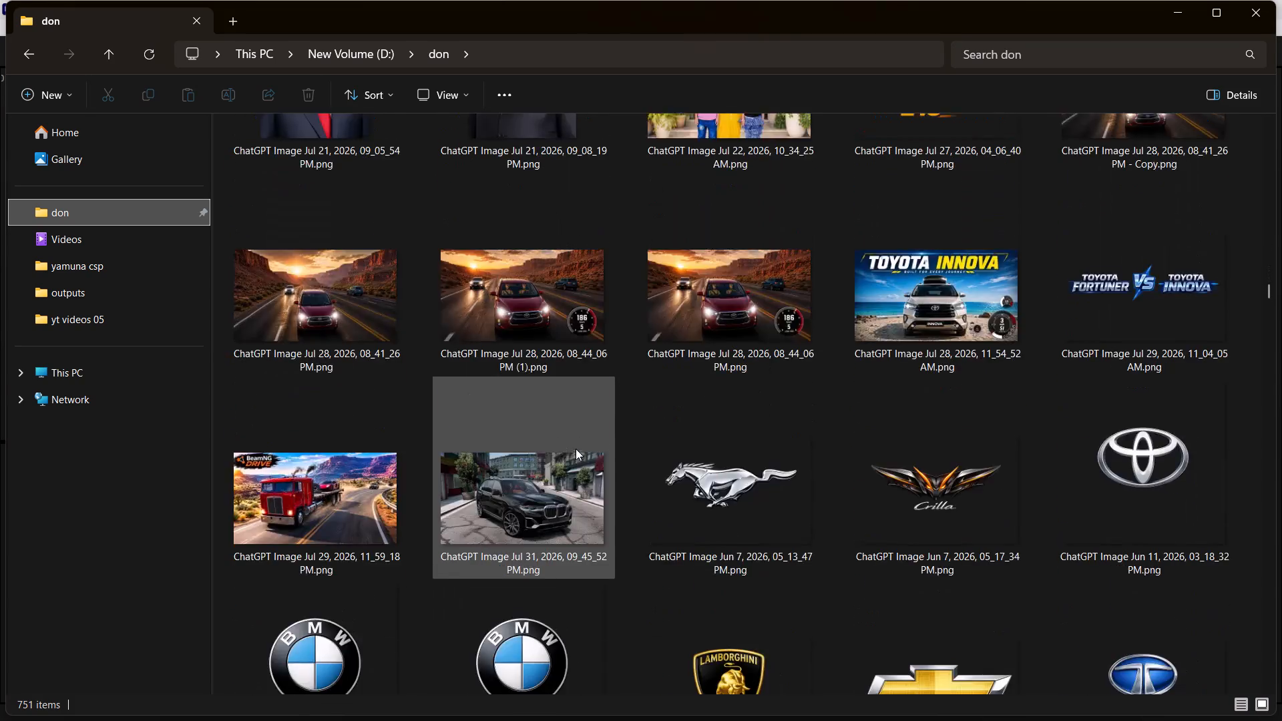
scroll(576, 449, "down", 10)
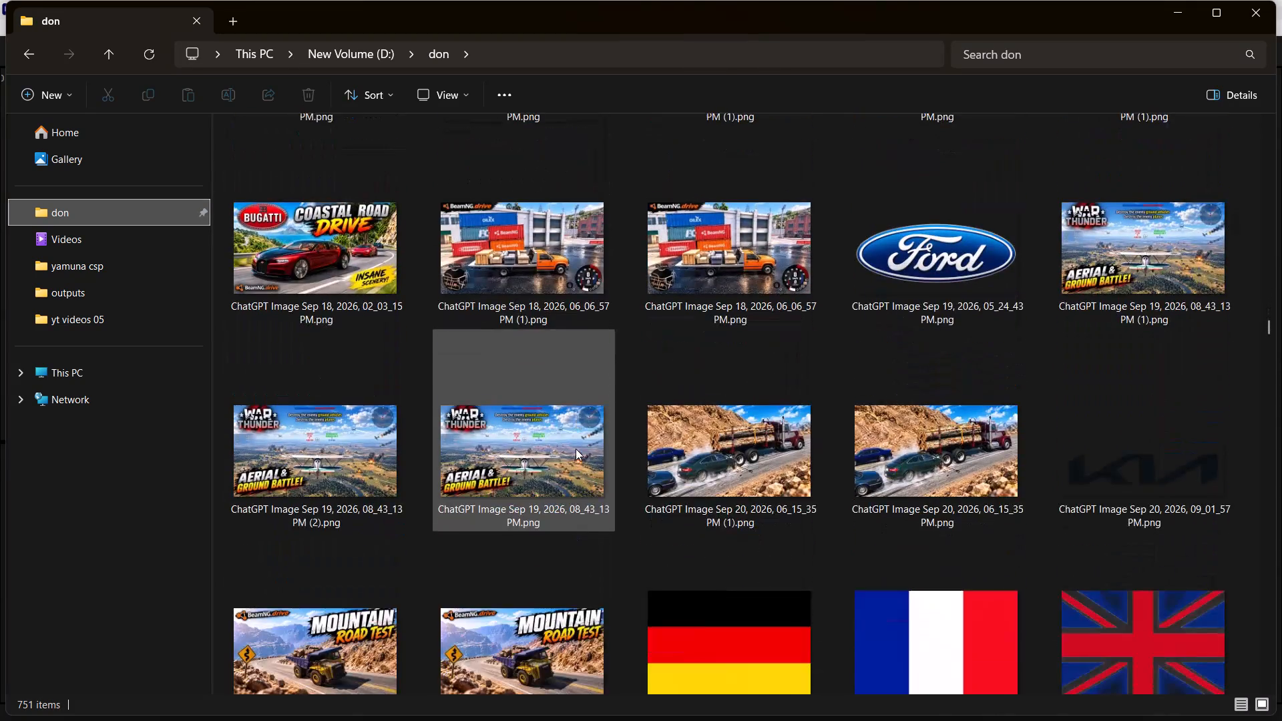
scroll(576, 449, "down", 10)
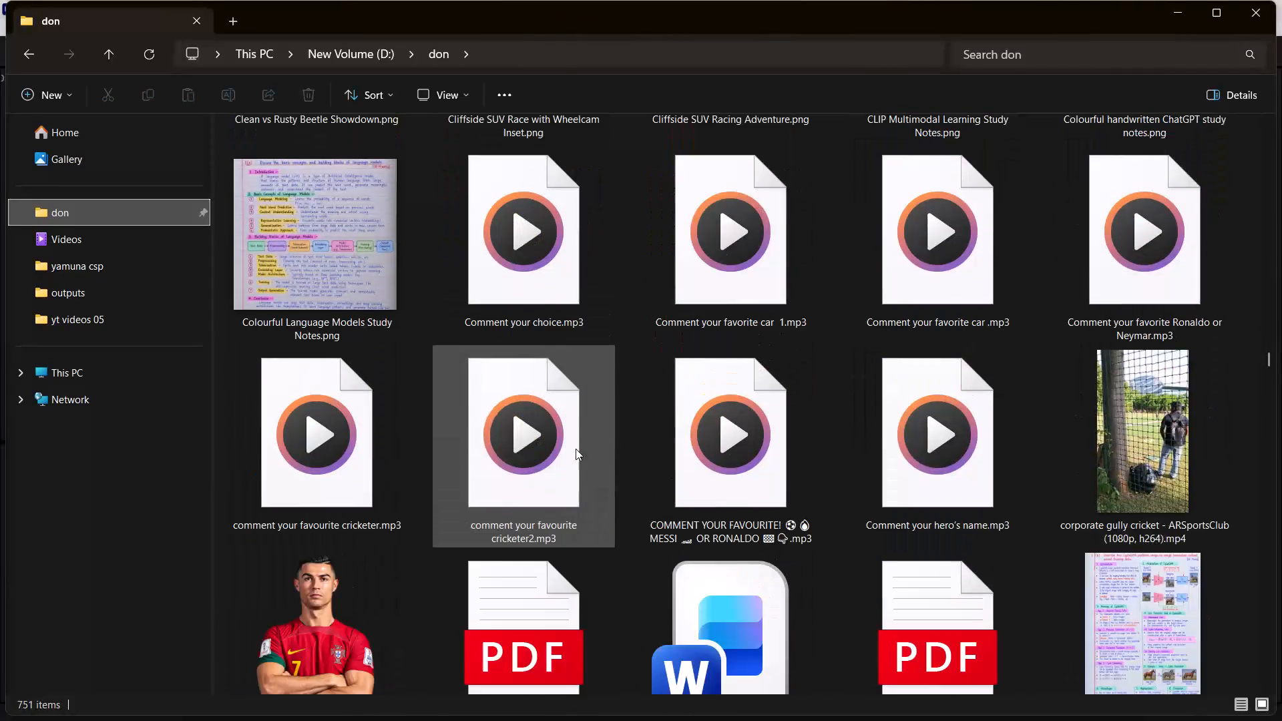
scroll(576, 449, "down", 10)
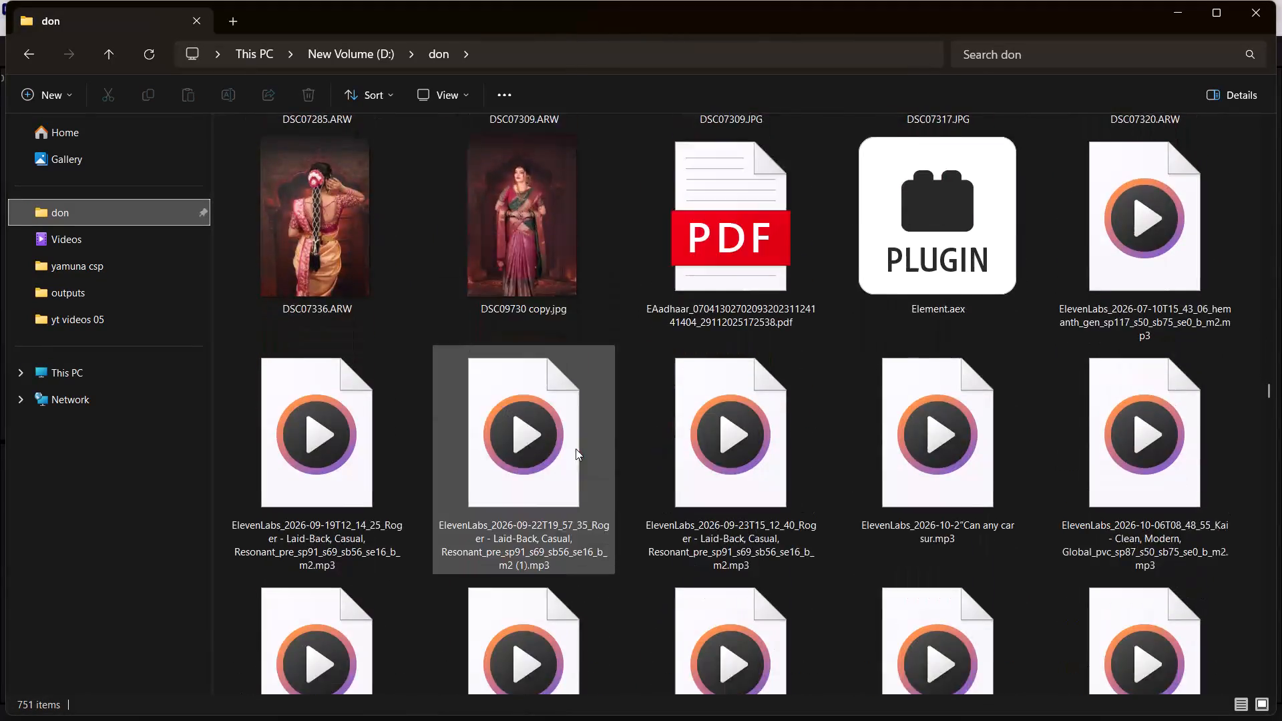
scroll(576, 449, "down", 10)
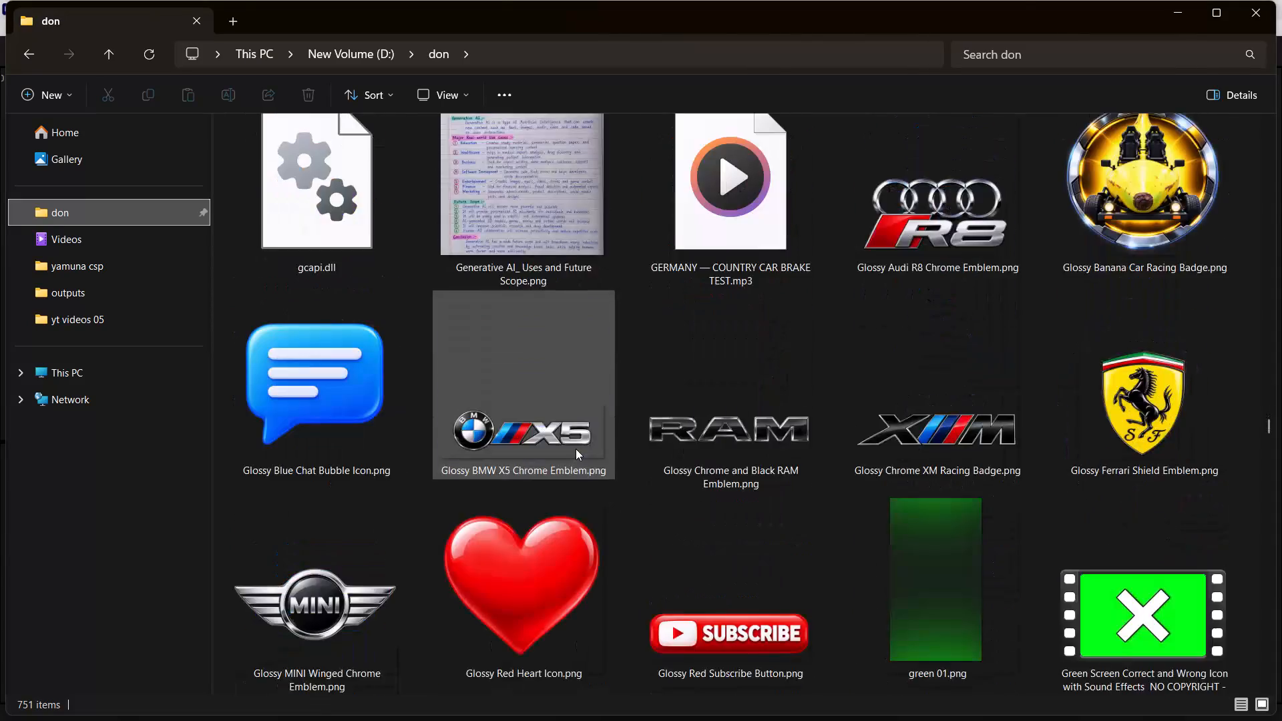
scroll(576, 449, "down", 10)
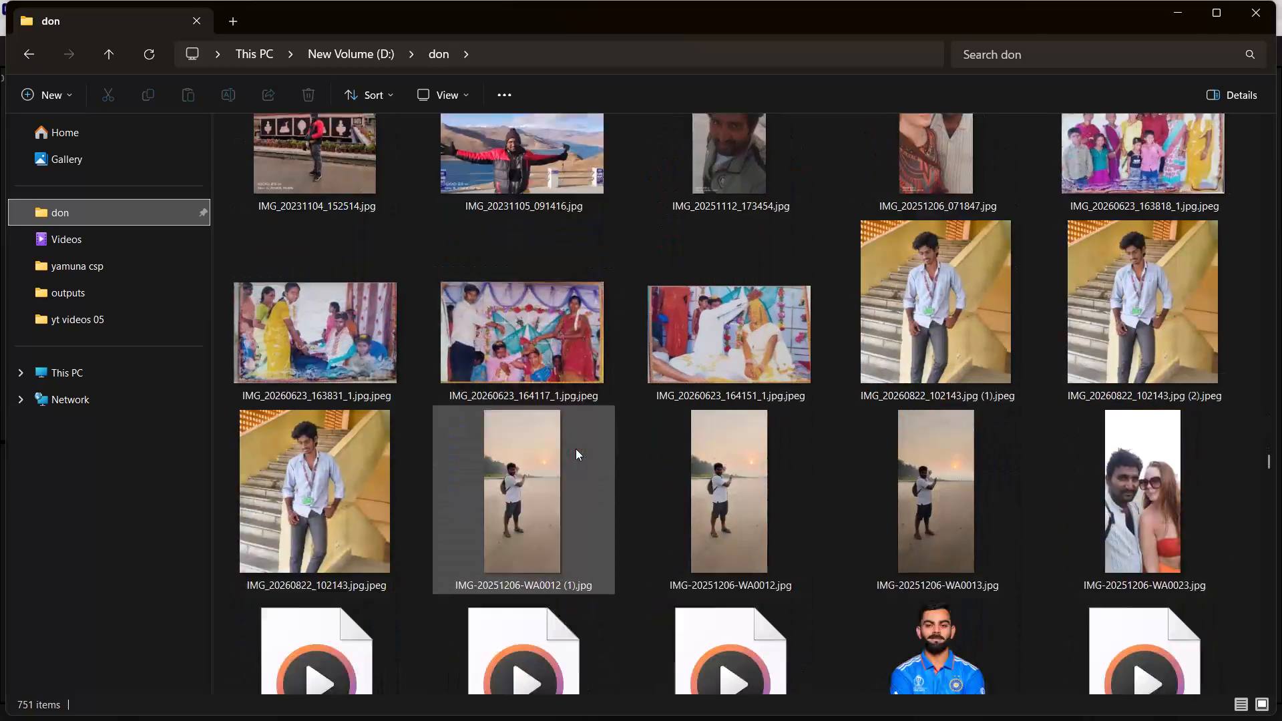
scroll(576, 449, "down", 10)
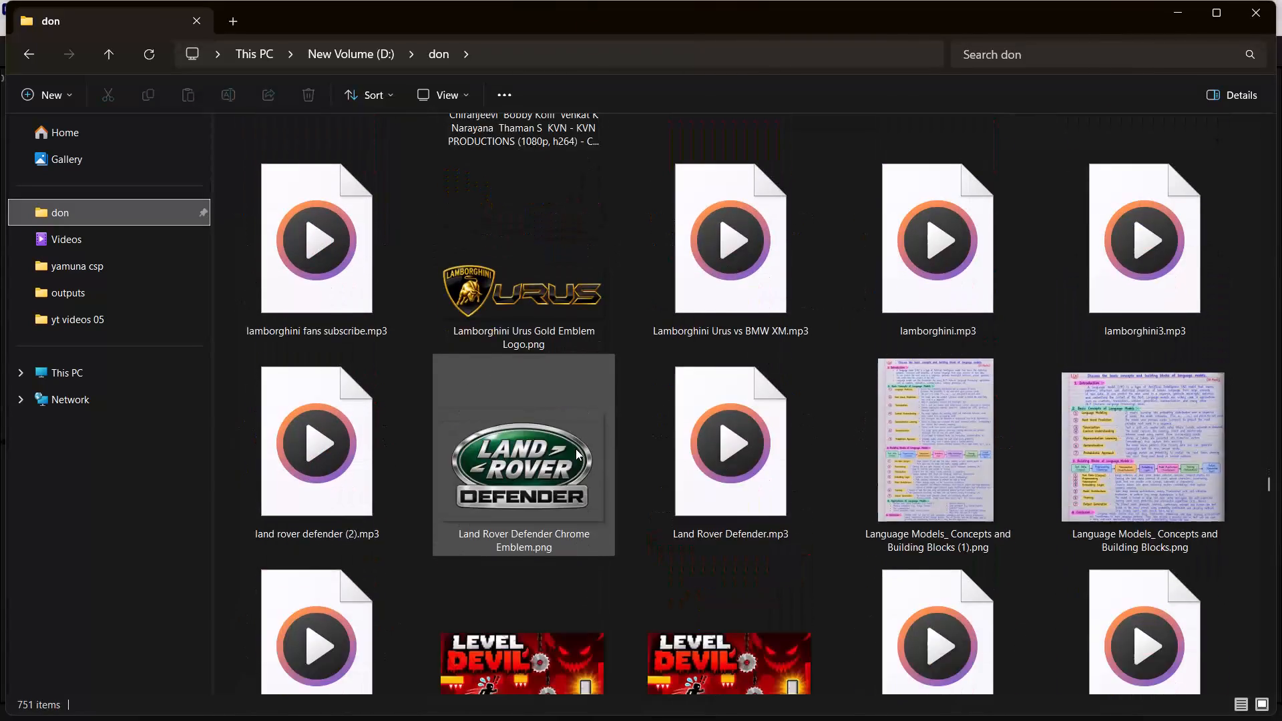
scroll(576, 449, "down", 9)
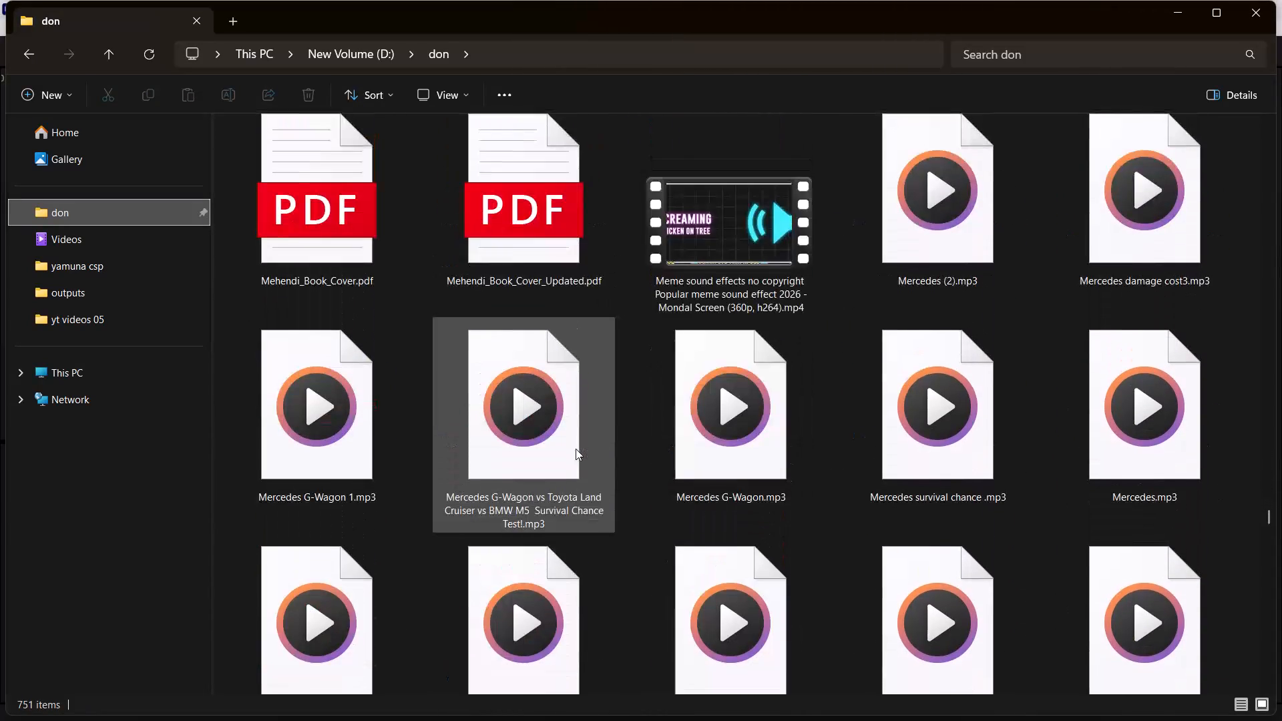
left_click_drag(701, 234, 742, 708)
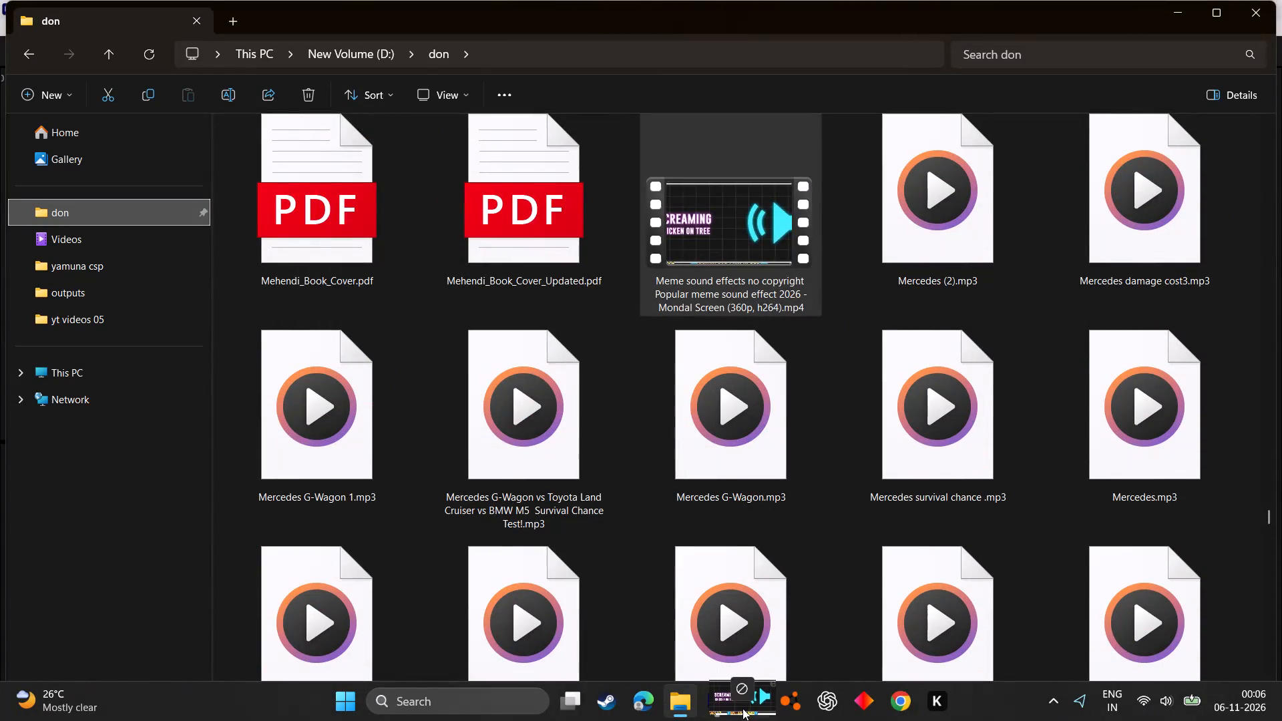
left_click_drag(742, 708, 557, 196)
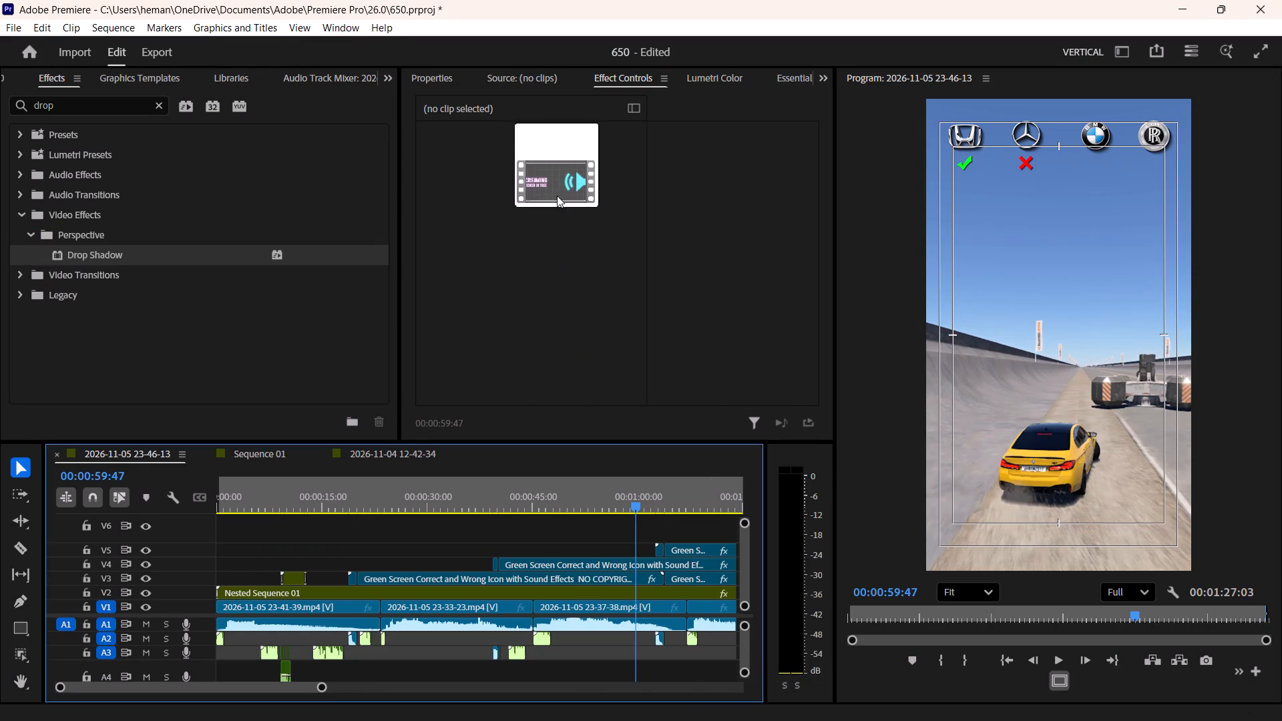
left_click_drag(557, 196, 557, 195)
Mark the source Out point at 00:00:02:00, place only the FAHHH sound's audio on A3 at 00:00:59:47, and play it.
key("shift+at")
key("space")
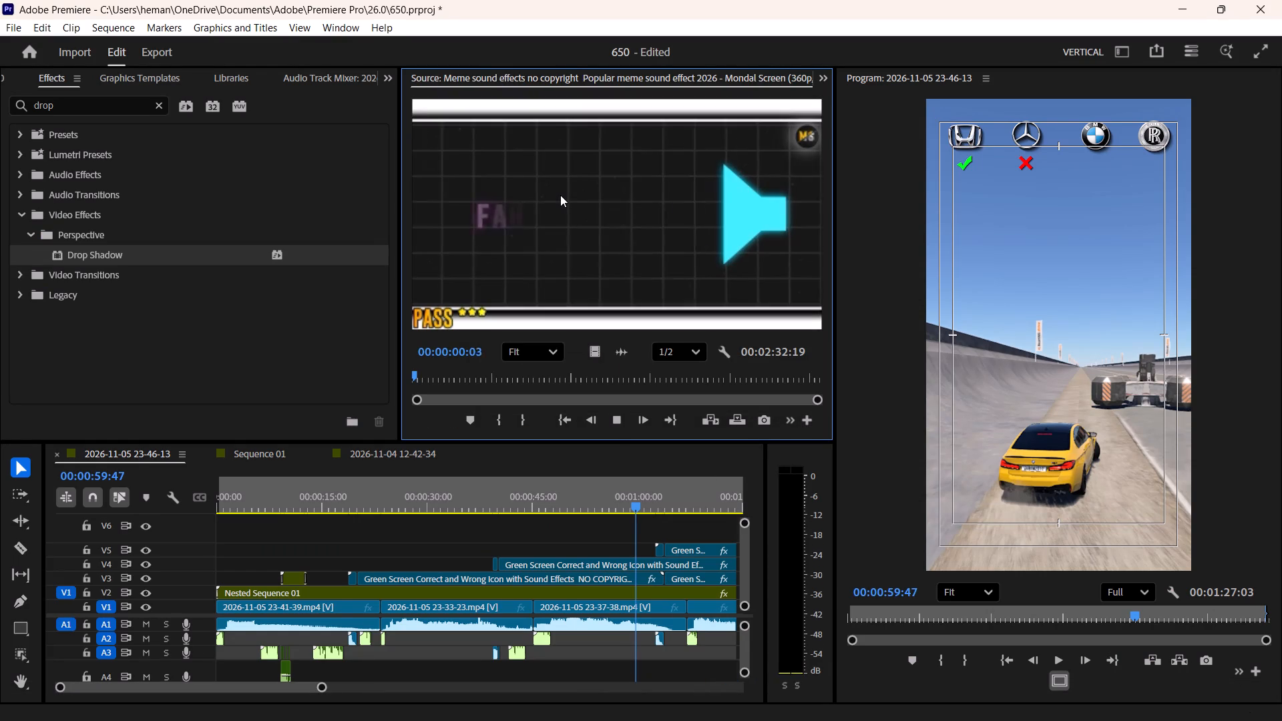
key("space")
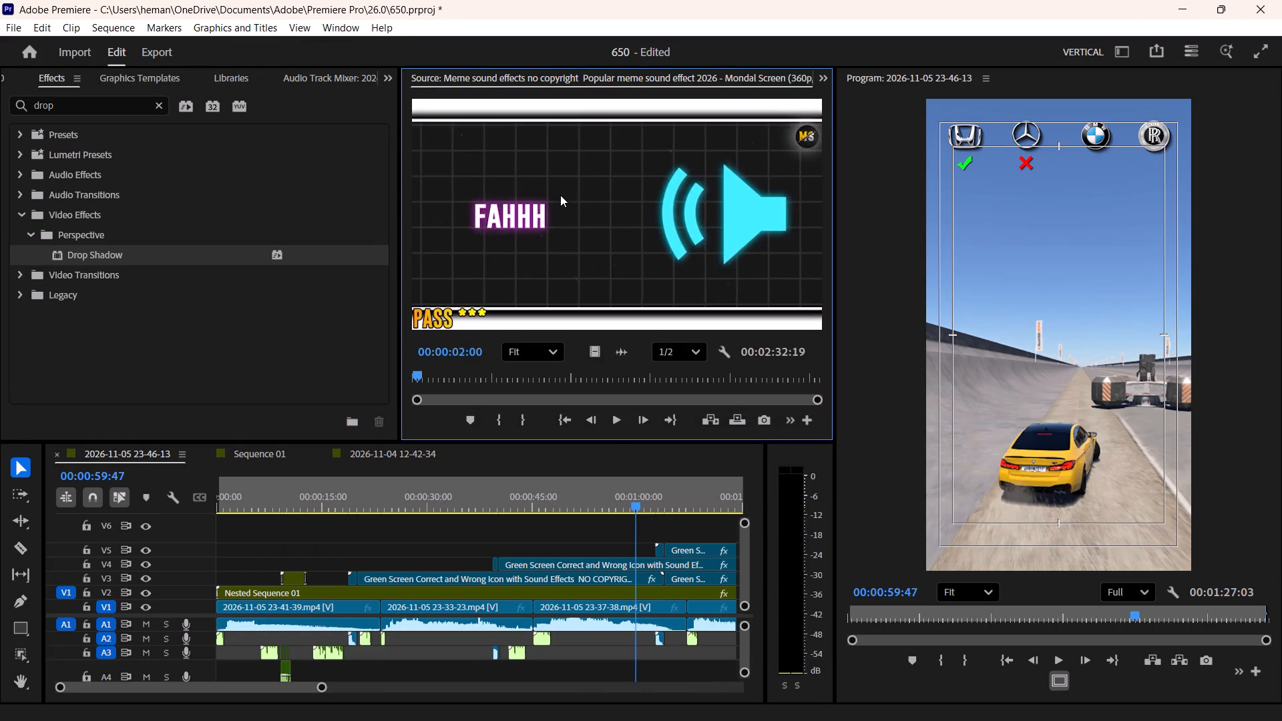
key("o")
left_click_drag(622, 352, 653, 605)
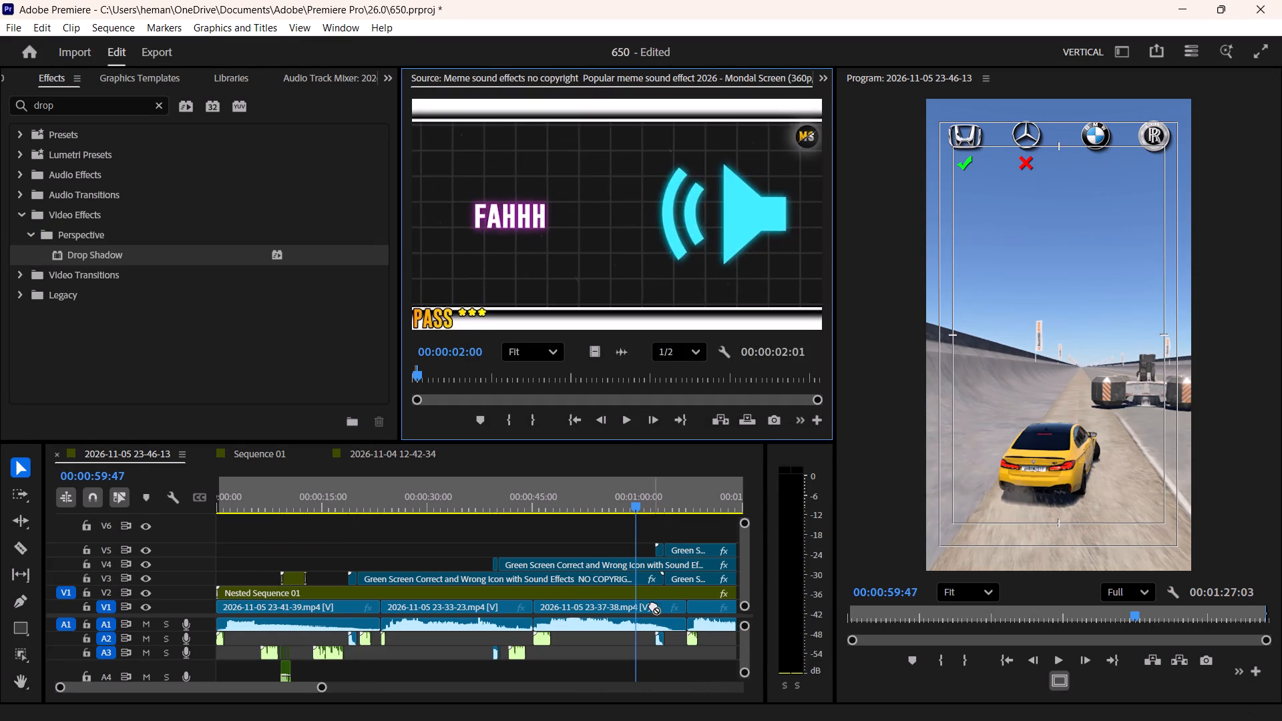
left_click_drag(653, 605, 634, 658)
key("space")
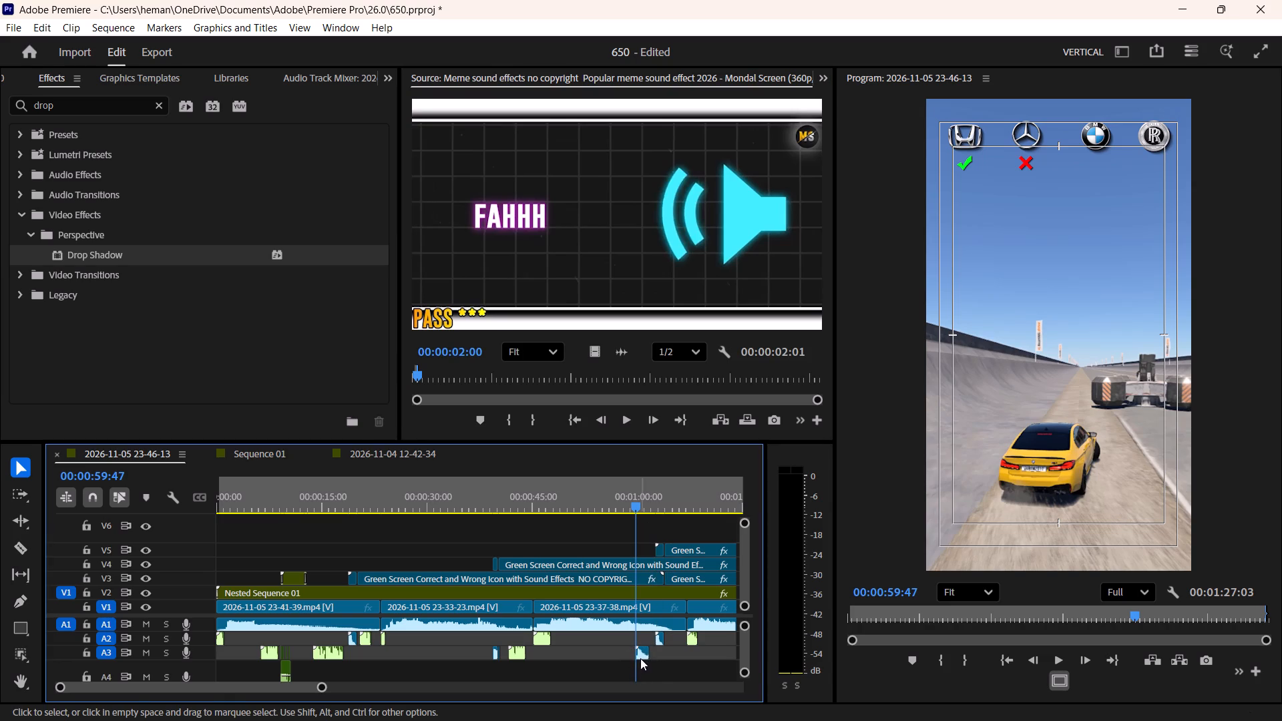
key("space")
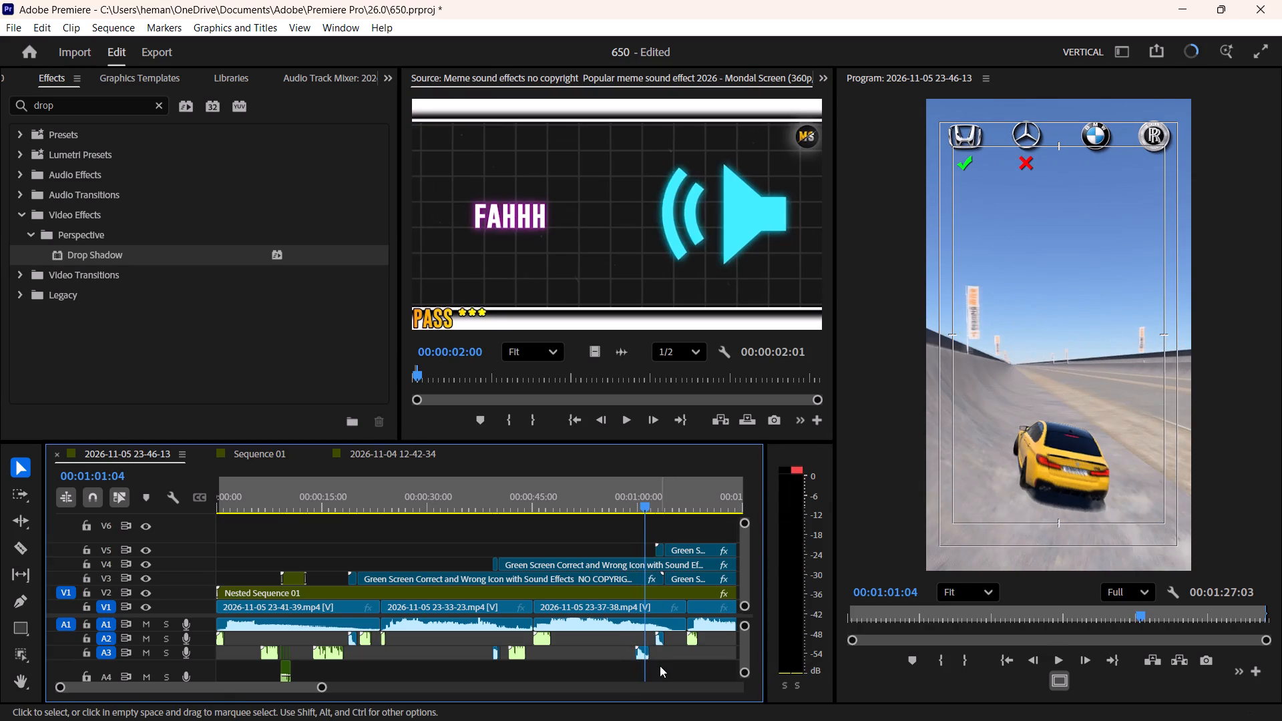
key("space")
key("space")
Move the FAHHH sound clip on A3 earlier to start at 00:00:59:21 and play it back.
key("Up")
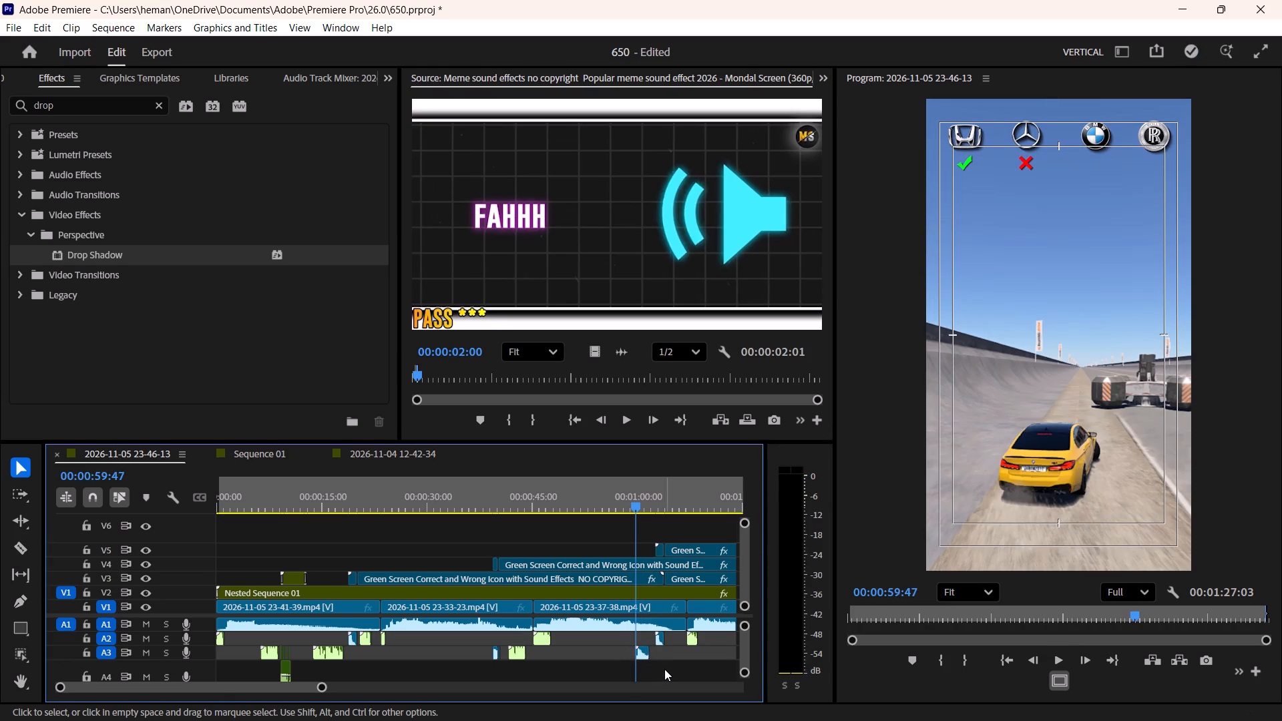
key("Left")
key("Left")
key("Left")
key("Left")
key("Left")
key("Left")
key("Left")
key("Left")
key("Left")
key("Left")
key("Left")
key("Left")
key("Left")
key("Left")
key("Left")
key("Left")
key("Left")
key("Left")
key("Left")
key("Left")
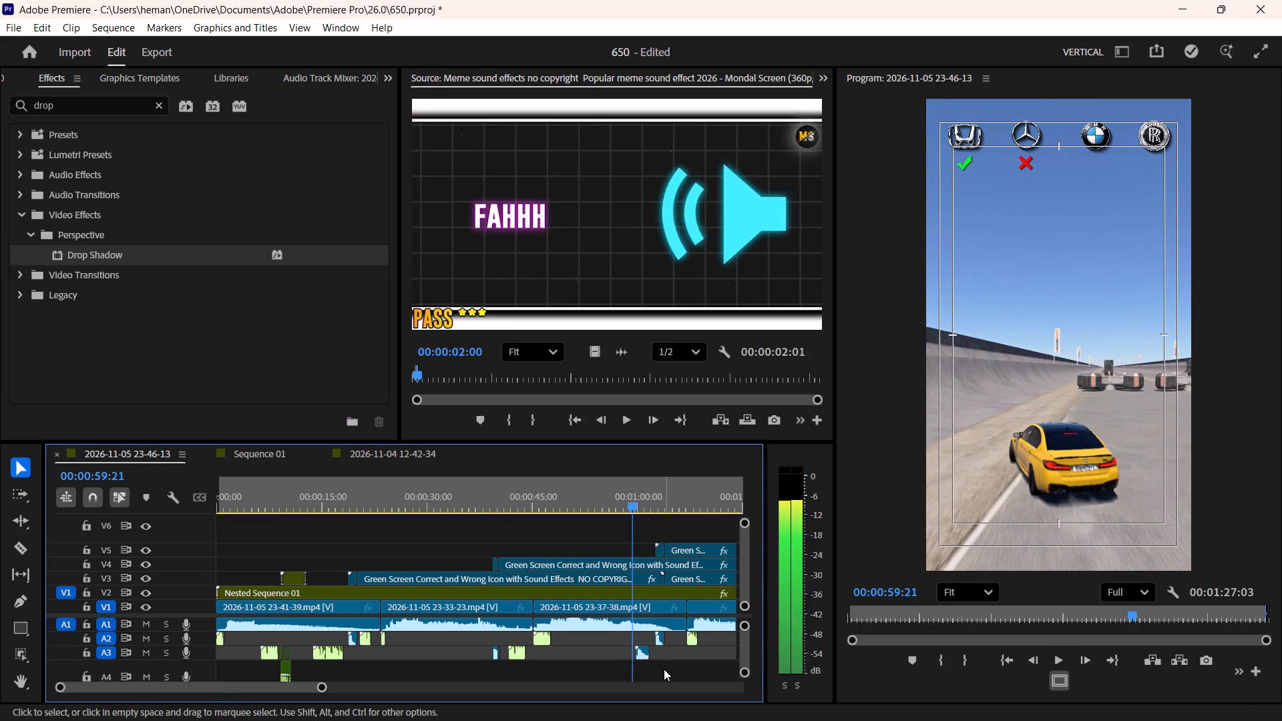
type("==")
left_click_drag(523, 653, 517, 653)
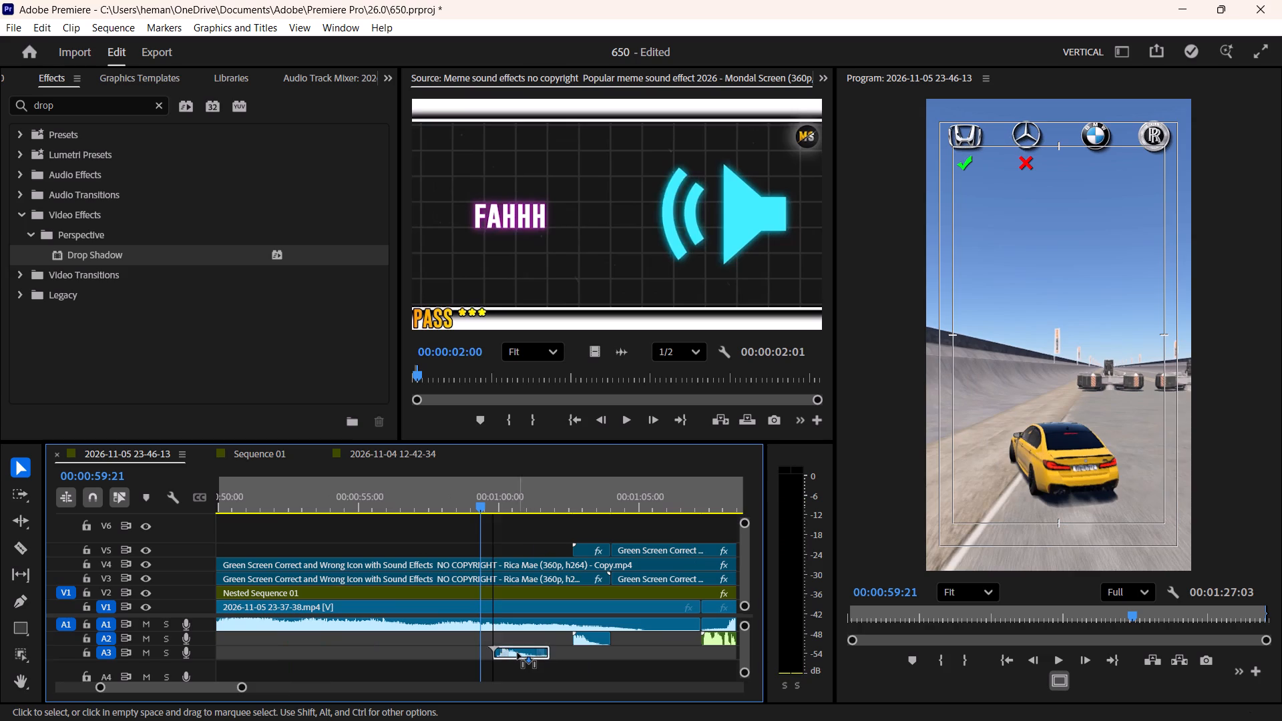
left_click_drag(517, 653, 515, 653)
key("space")
left_click(557, 668)
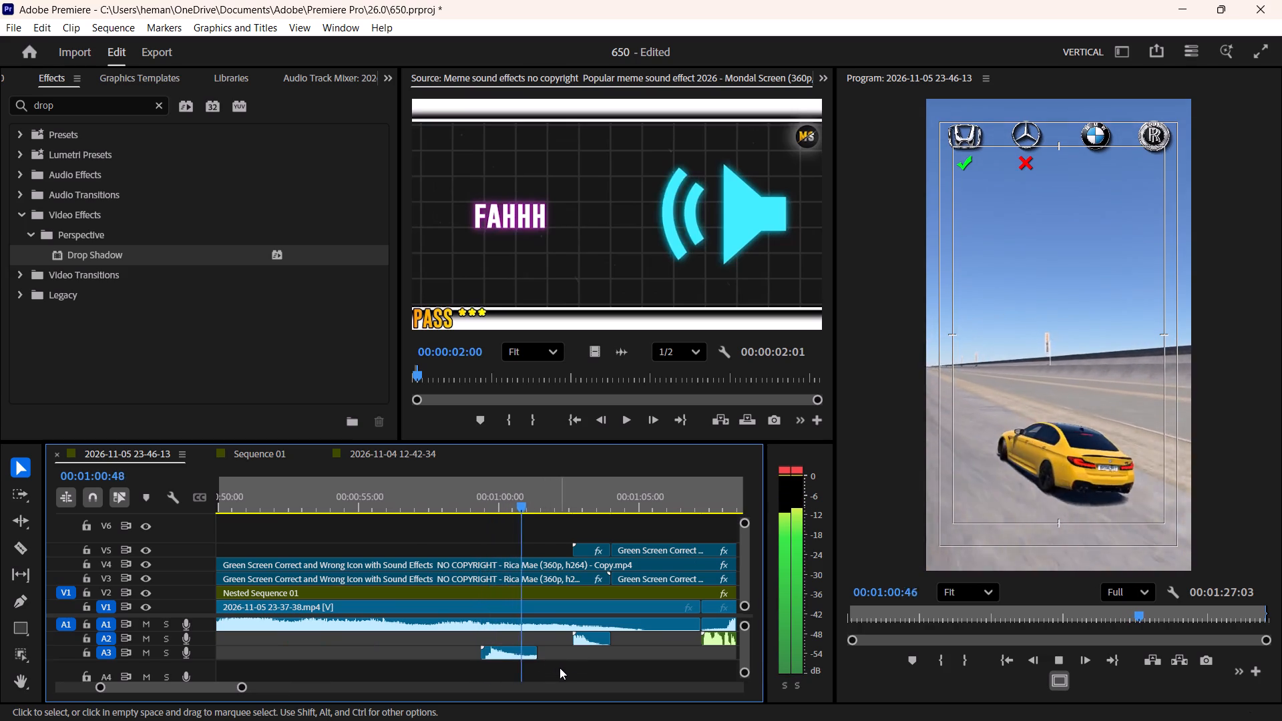
key("space")
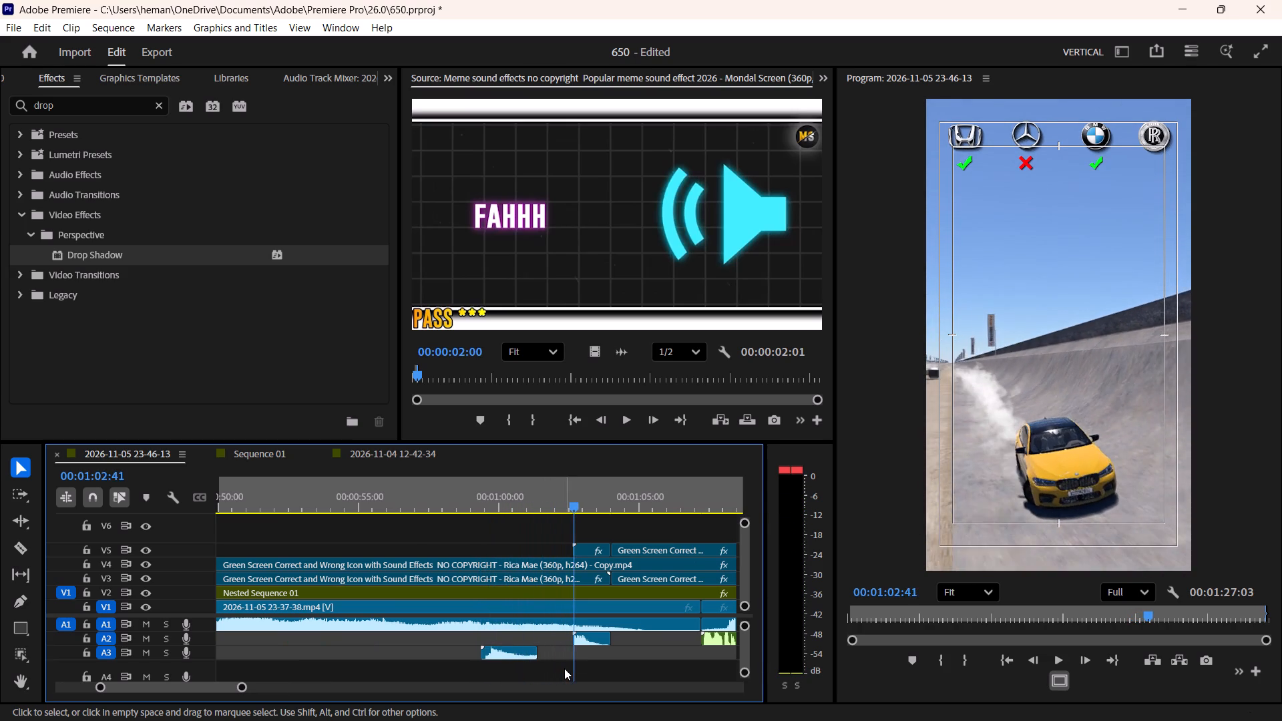
Copy the voice clip starting at about 00:00:14 on A3 and paste it on A3 at 00:01:03:59.
key("space")
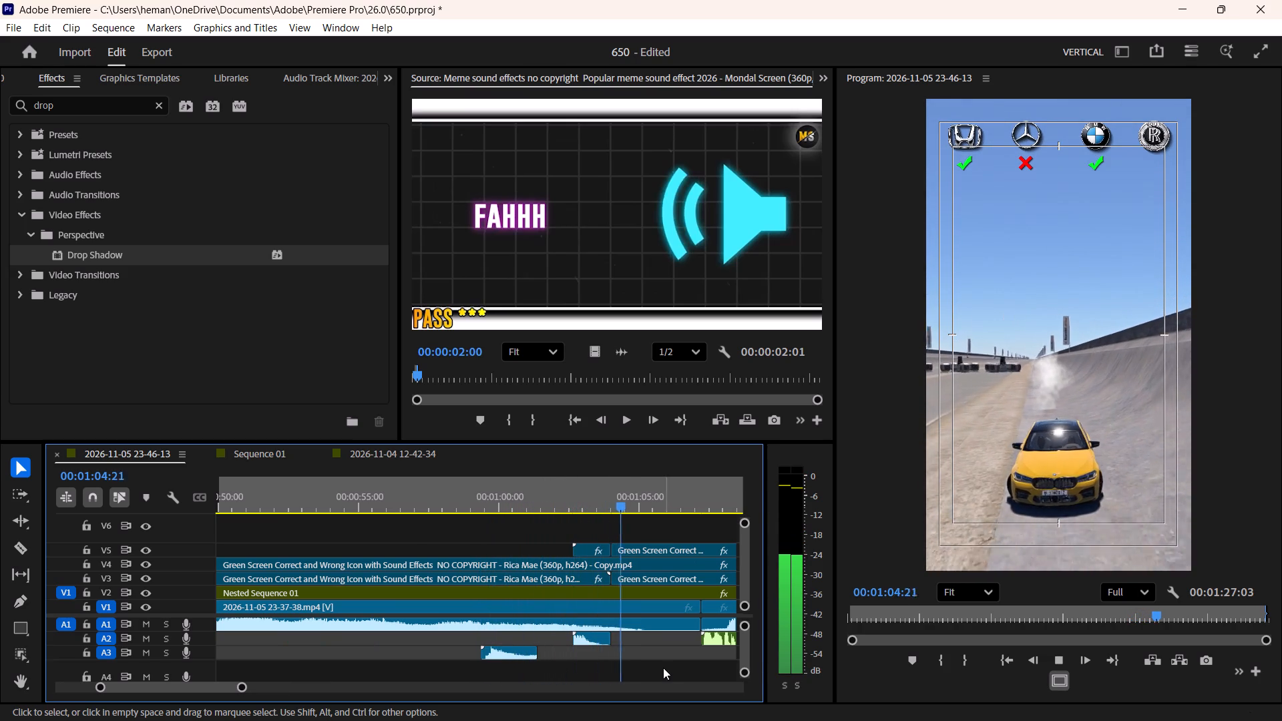
key("space")
key("Up")
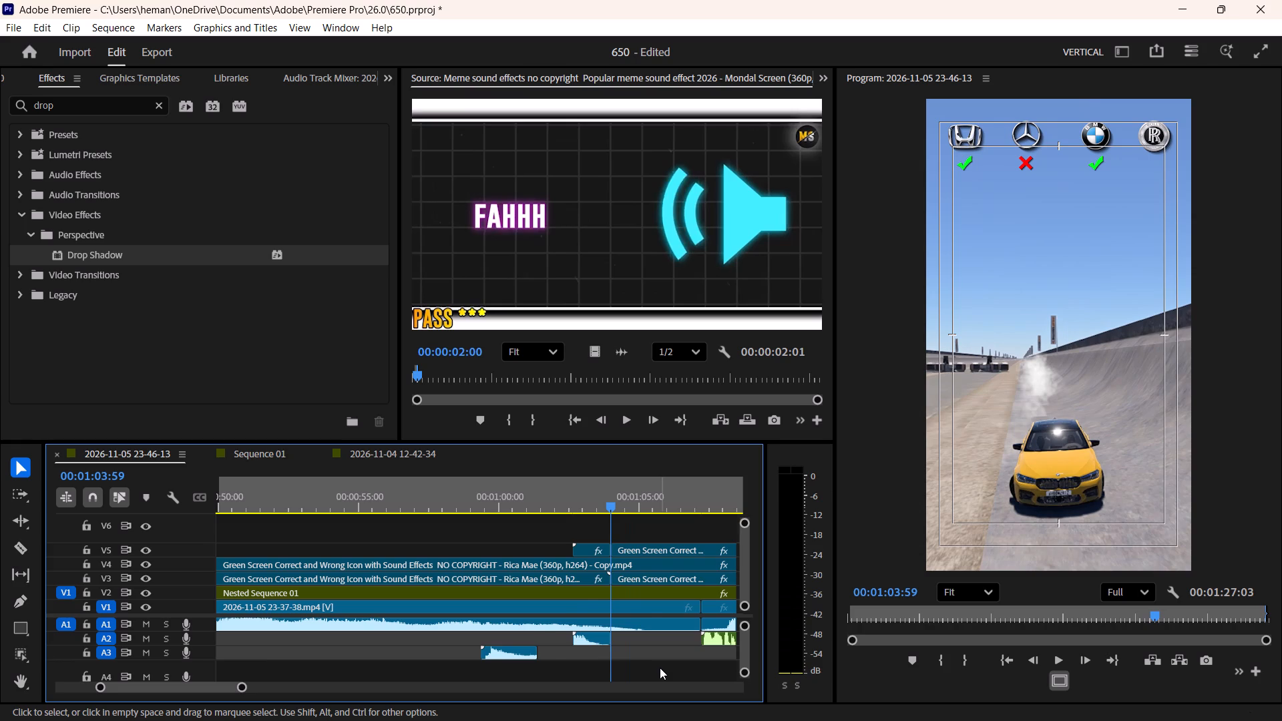
key("minus")
key("minus")
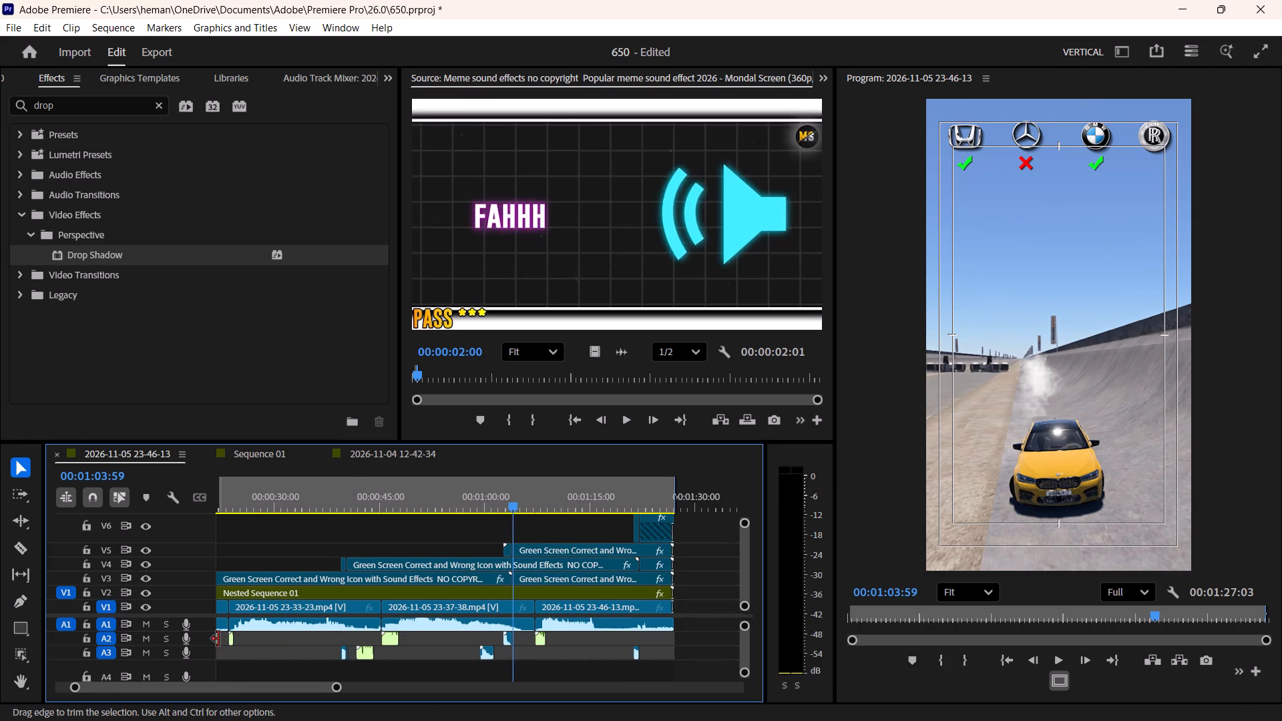
key("minus")
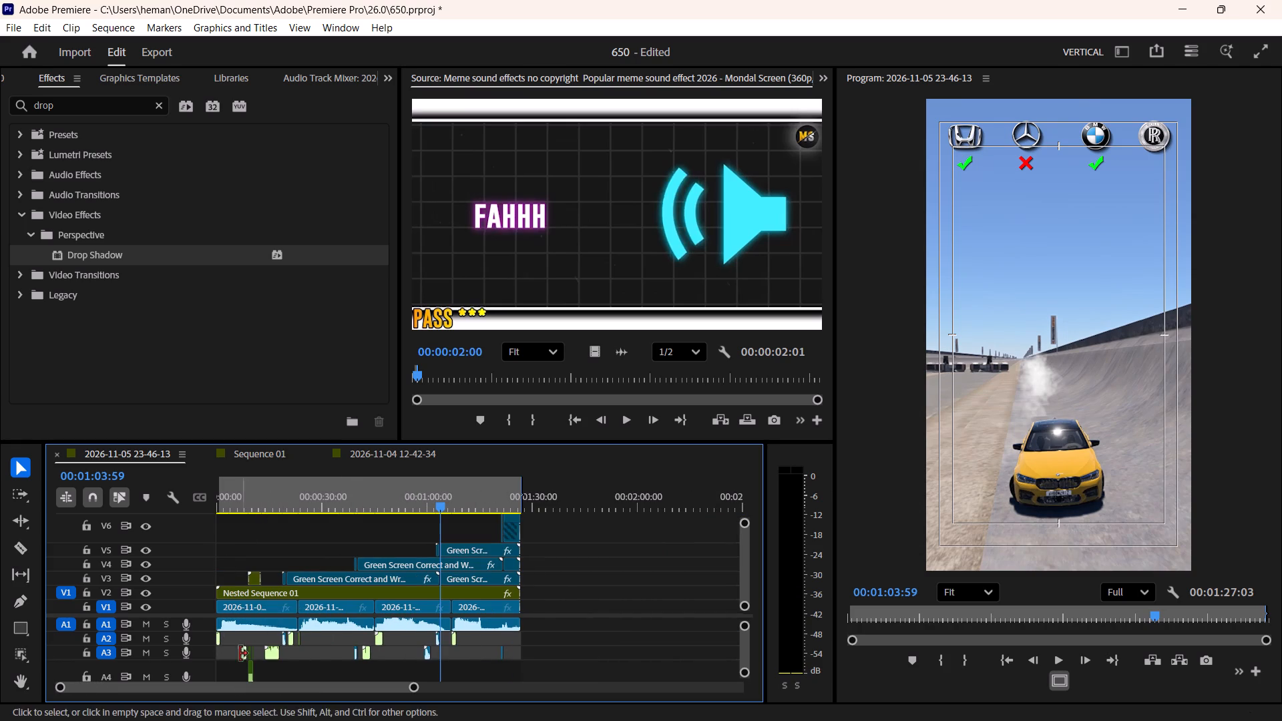
left_click(241, 650)
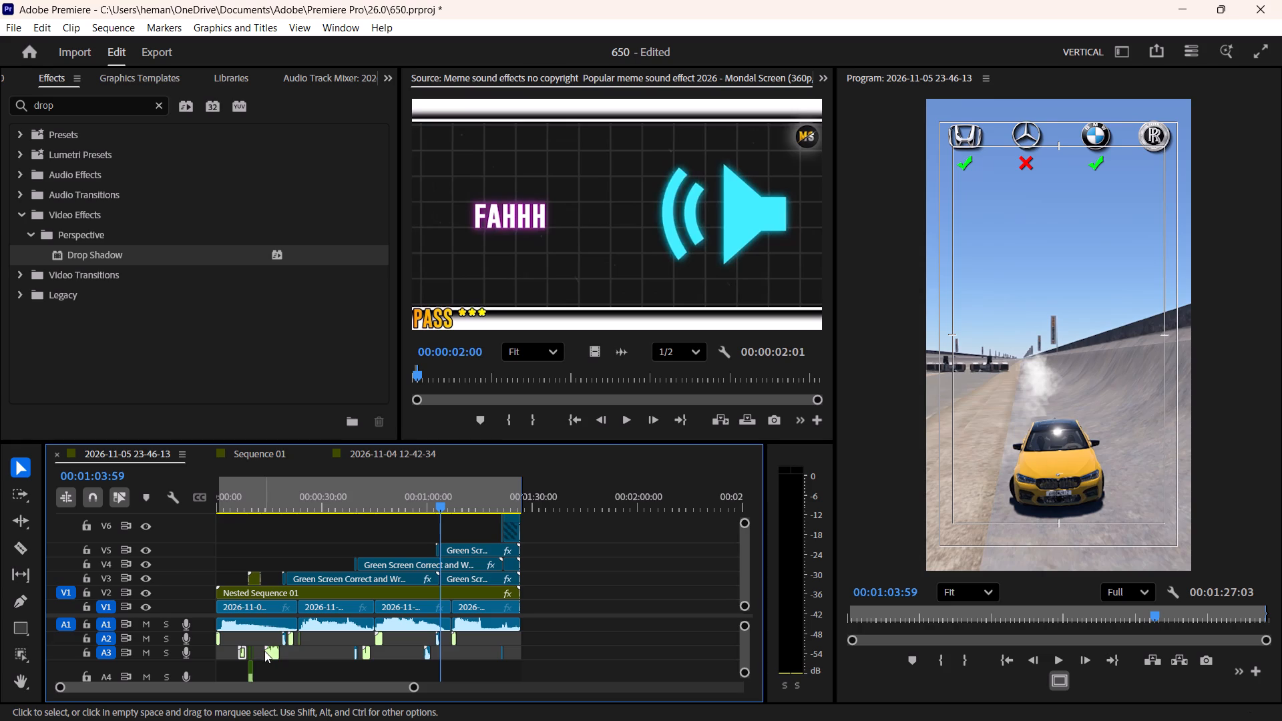
left_click(271, 652)
key("ctrl+c")
key("ctrl+c")
key("ctrl+c")
left_click(654, 654)
type("===")
key("ctrl+v")
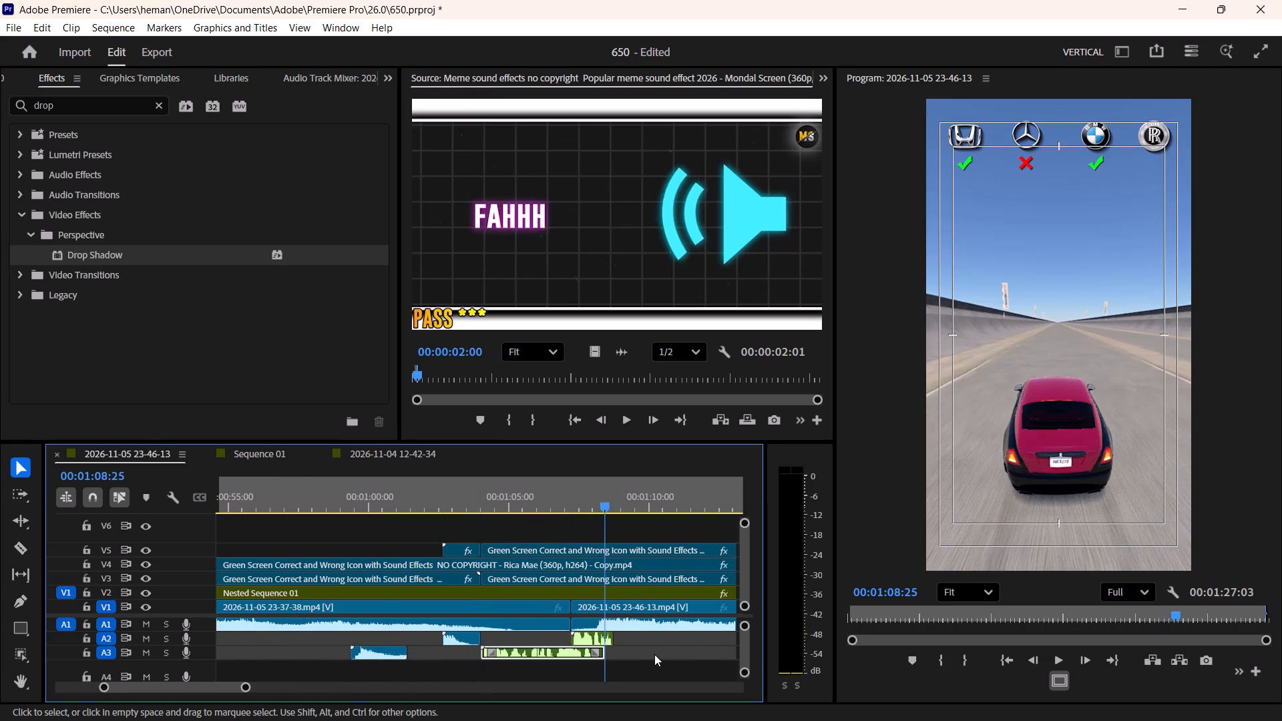
Move the pasted voice clip on A3 earlier to start at 00:01:02:47 and play it back.
left_click_drag(527, 656, 503, 656)
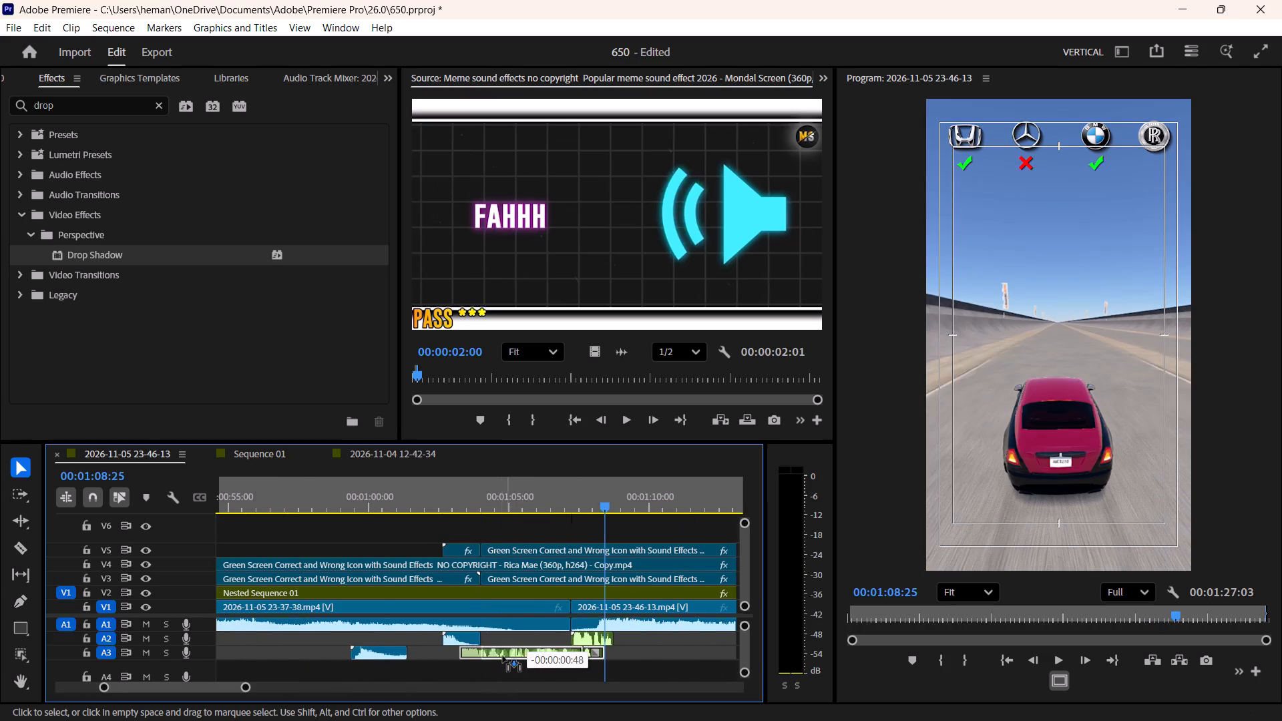
left_click_drag(503, 656, 500, 658)
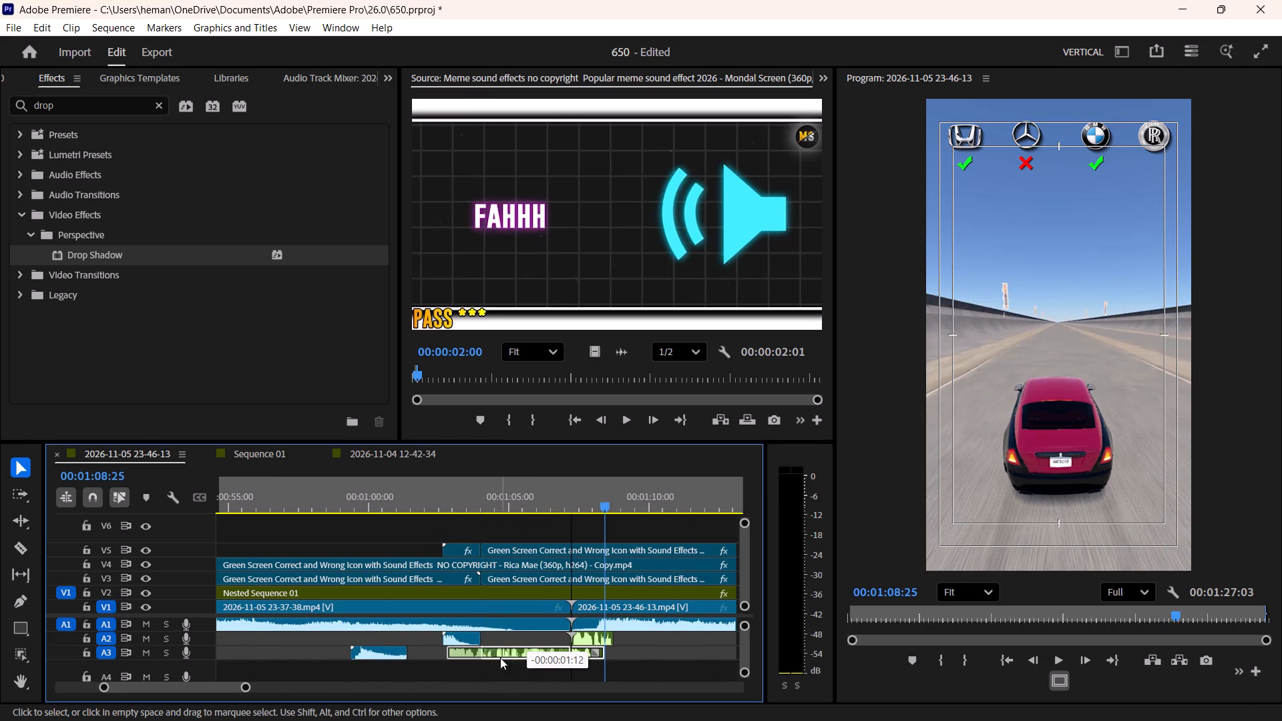
key("Up")
key("Up")
key("Up")
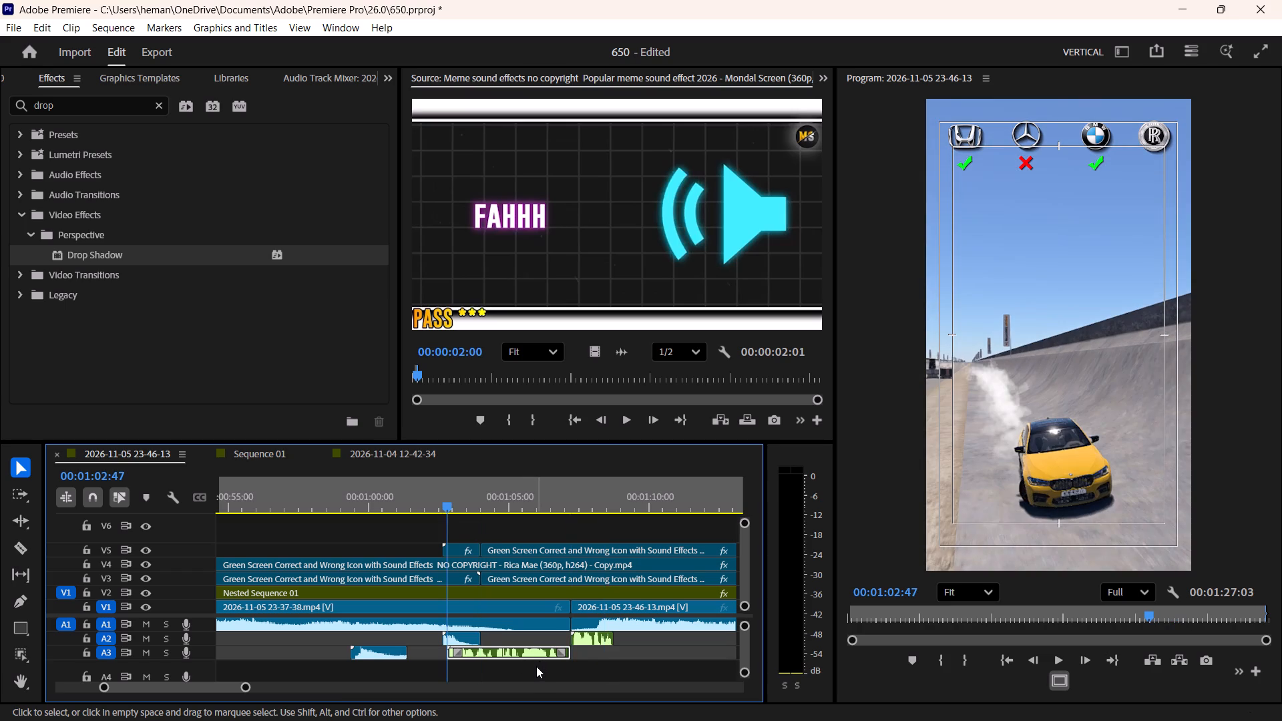
key("space")
key("space")
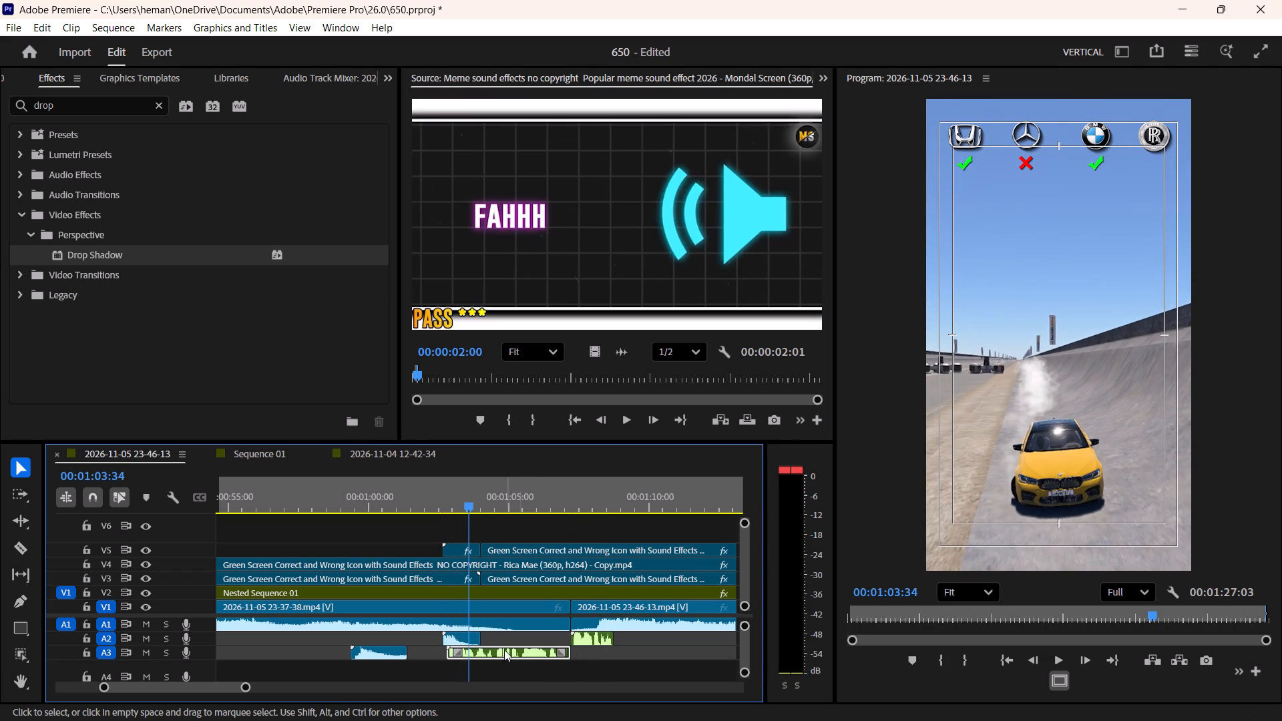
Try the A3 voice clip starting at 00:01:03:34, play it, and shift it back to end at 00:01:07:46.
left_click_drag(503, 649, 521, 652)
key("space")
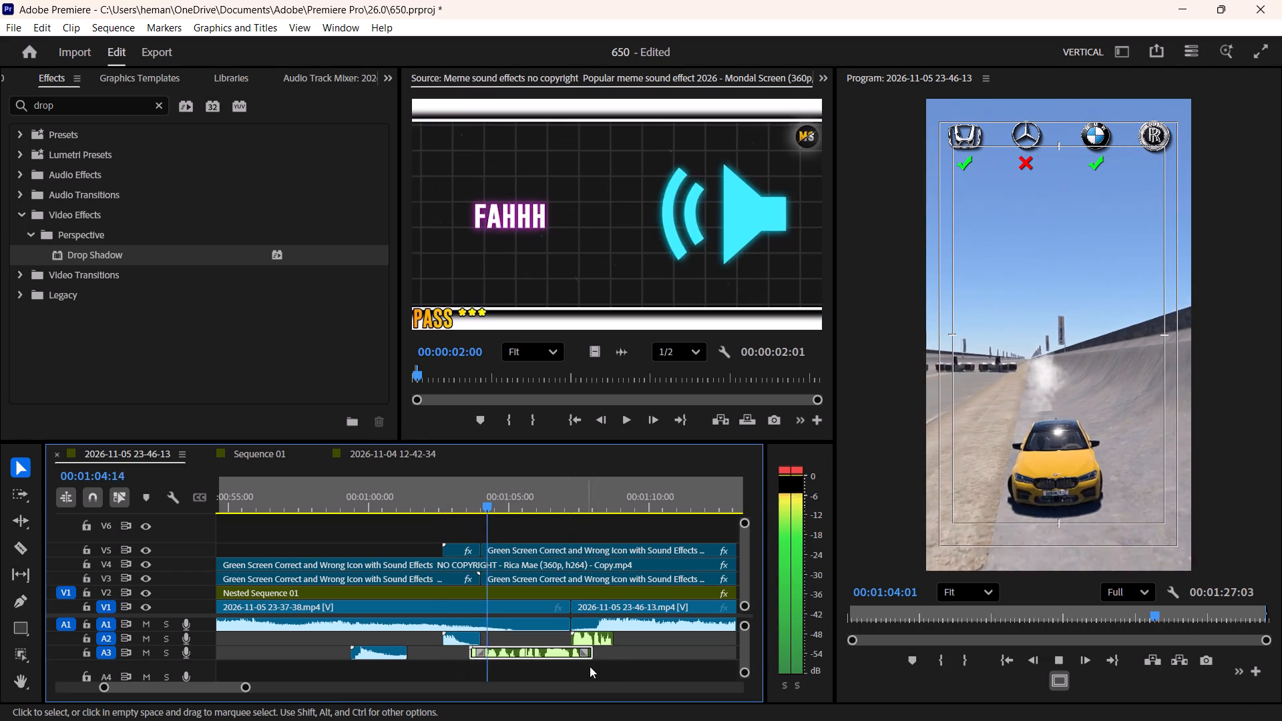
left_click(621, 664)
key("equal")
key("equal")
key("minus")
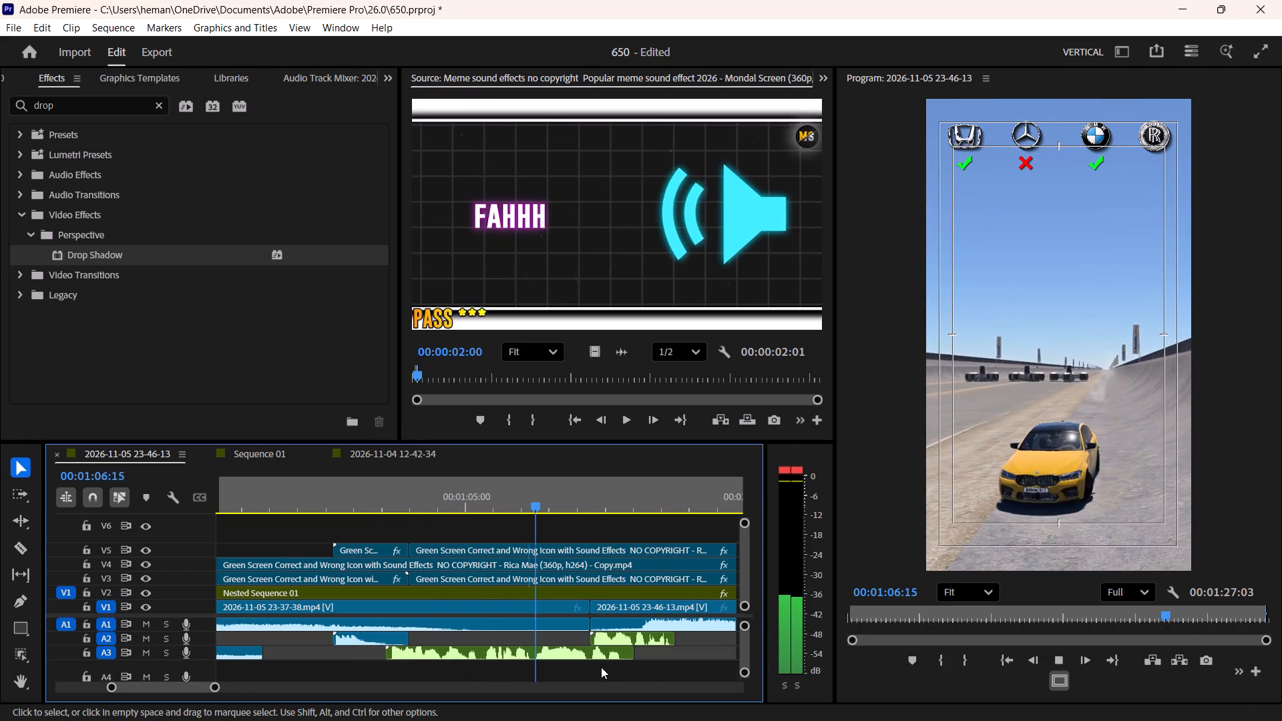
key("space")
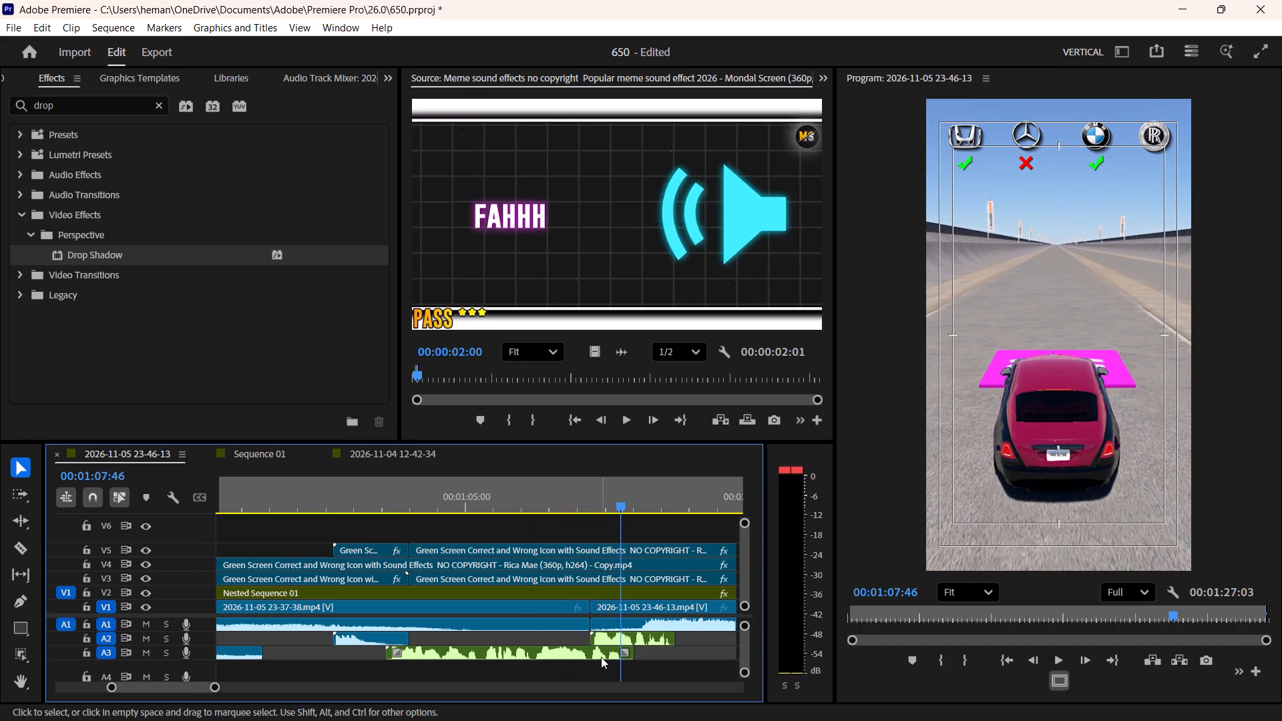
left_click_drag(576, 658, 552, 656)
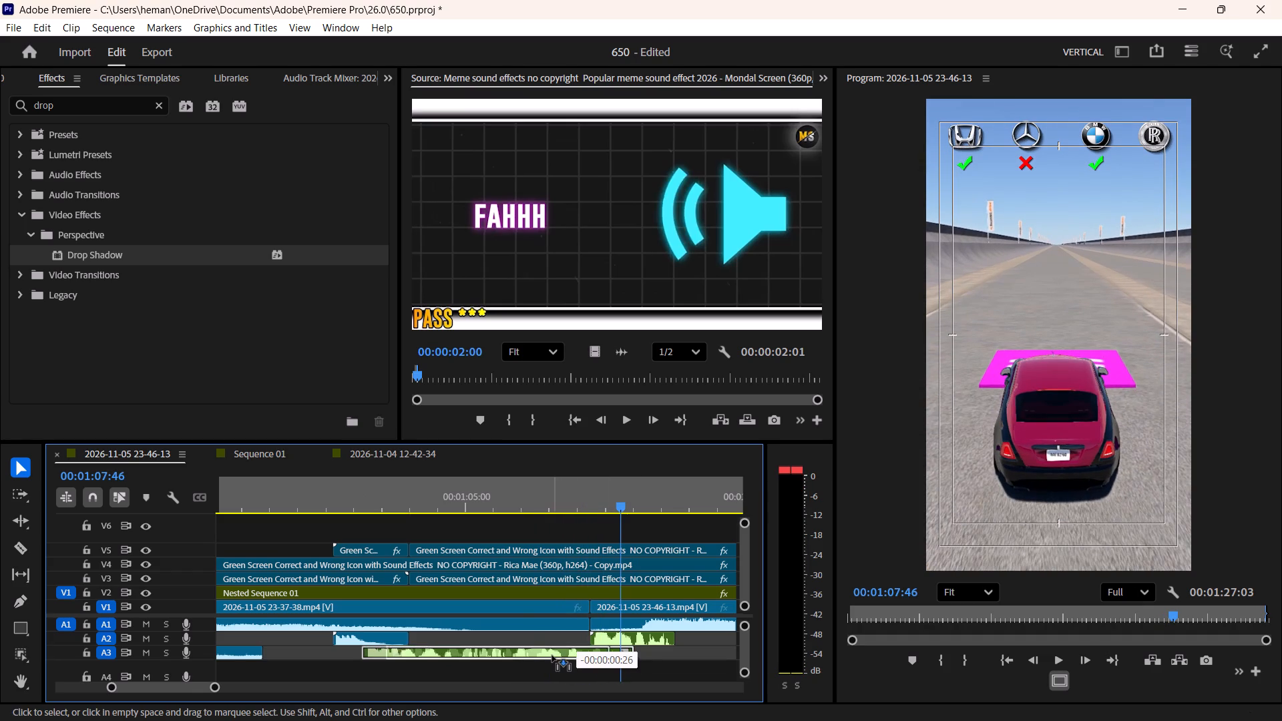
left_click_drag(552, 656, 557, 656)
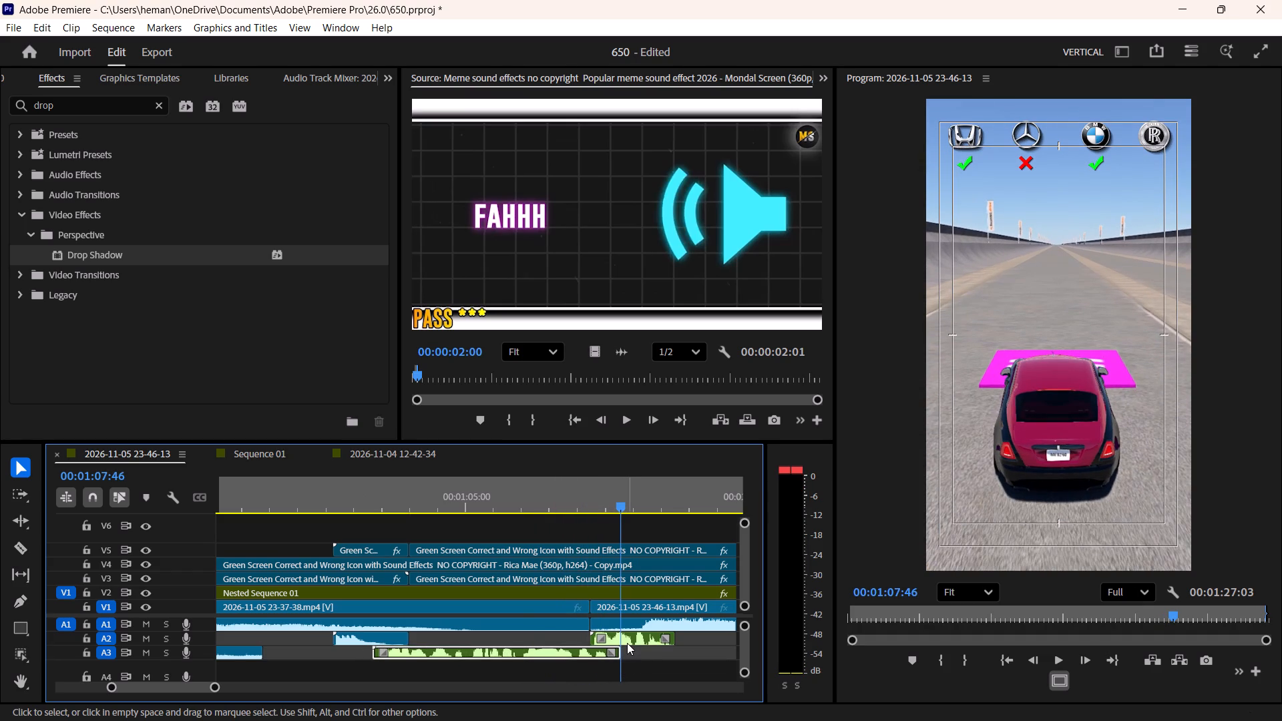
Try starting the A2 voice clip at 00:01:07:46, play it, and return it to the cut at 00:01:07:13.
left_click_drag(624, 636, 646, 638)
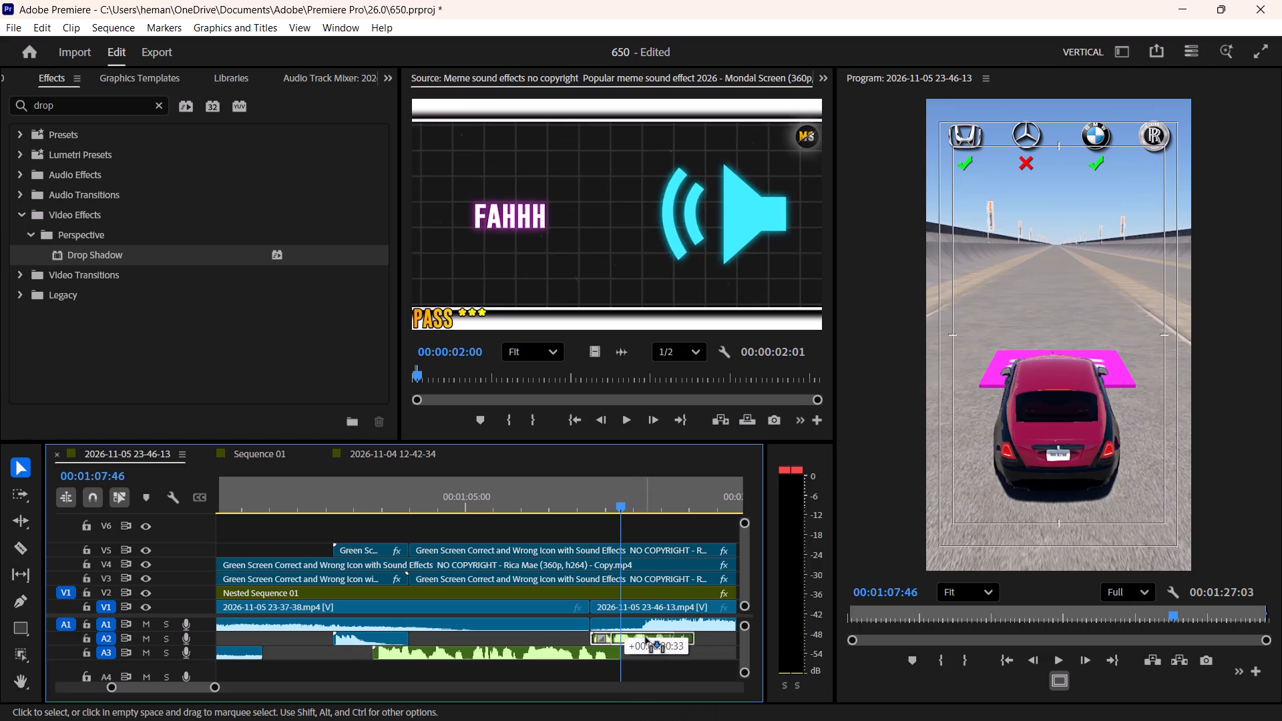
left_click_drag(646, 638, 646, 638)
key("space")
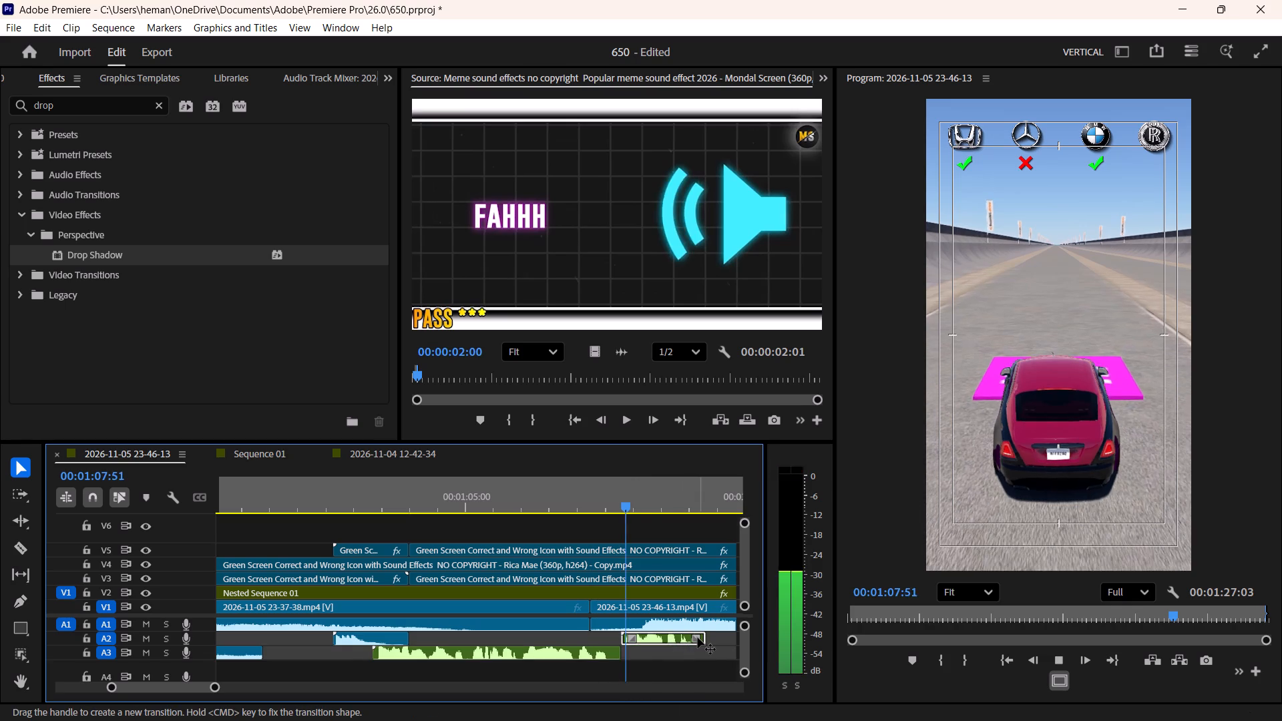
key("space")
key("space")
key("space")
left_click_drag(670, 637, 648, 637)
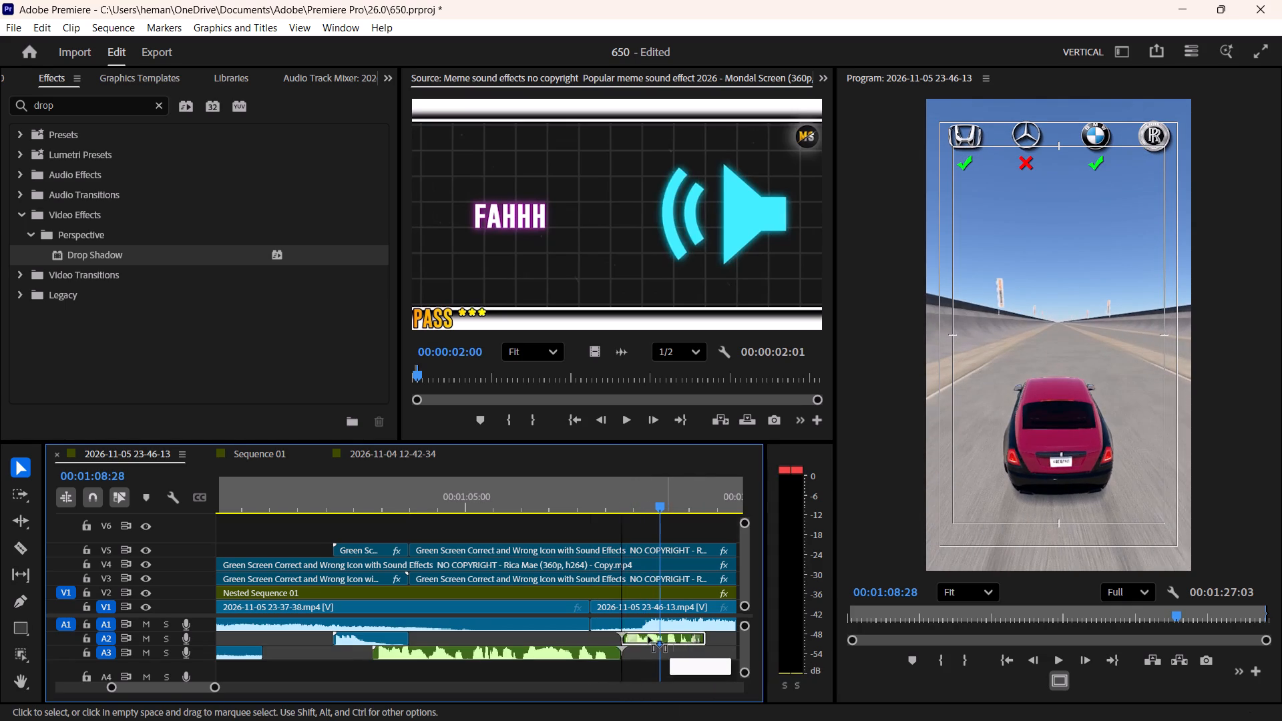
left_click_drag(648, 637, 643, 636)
Move the voice clip on A3 earlier so it ends at the cut at 00:01:07:13.
left_click_drag(527, 655, 509, 655)
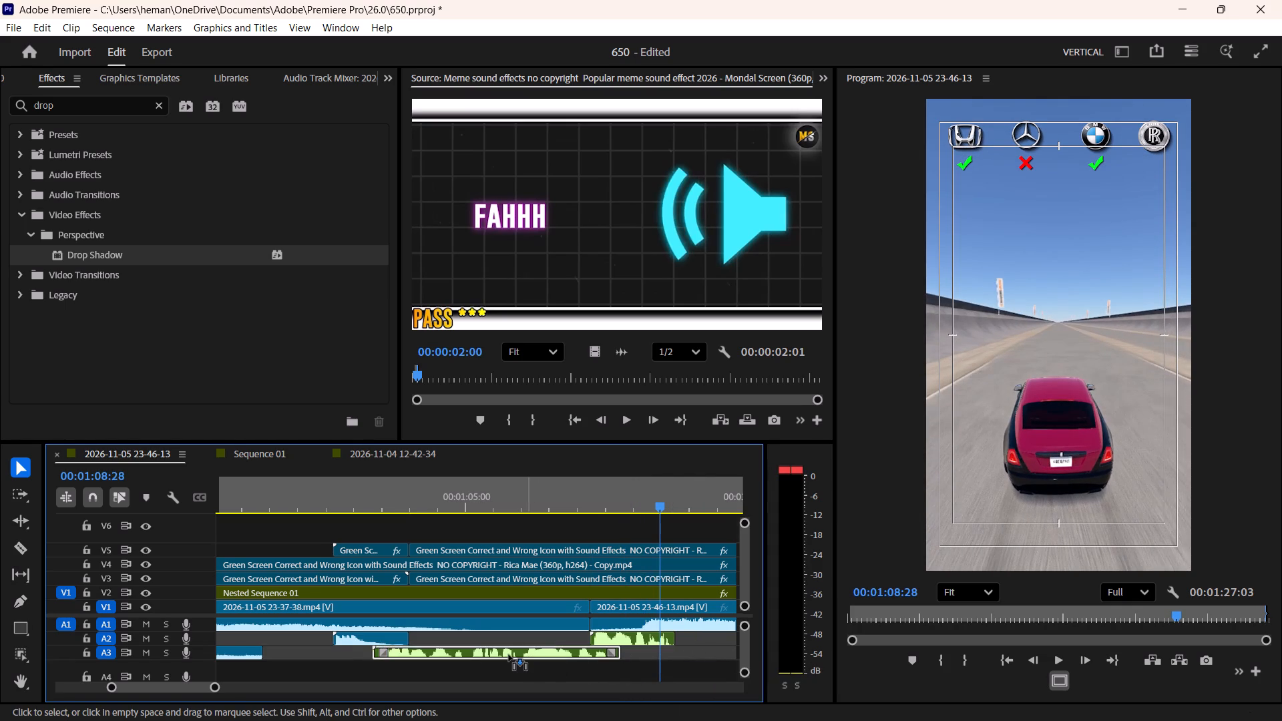
left_click_drag(509, 655, 507, 655)
Move the first Green Screen Correct and Wrong Icon clip on V5, with its linked A2 audio, about 22 frames earlier.
key("Up")
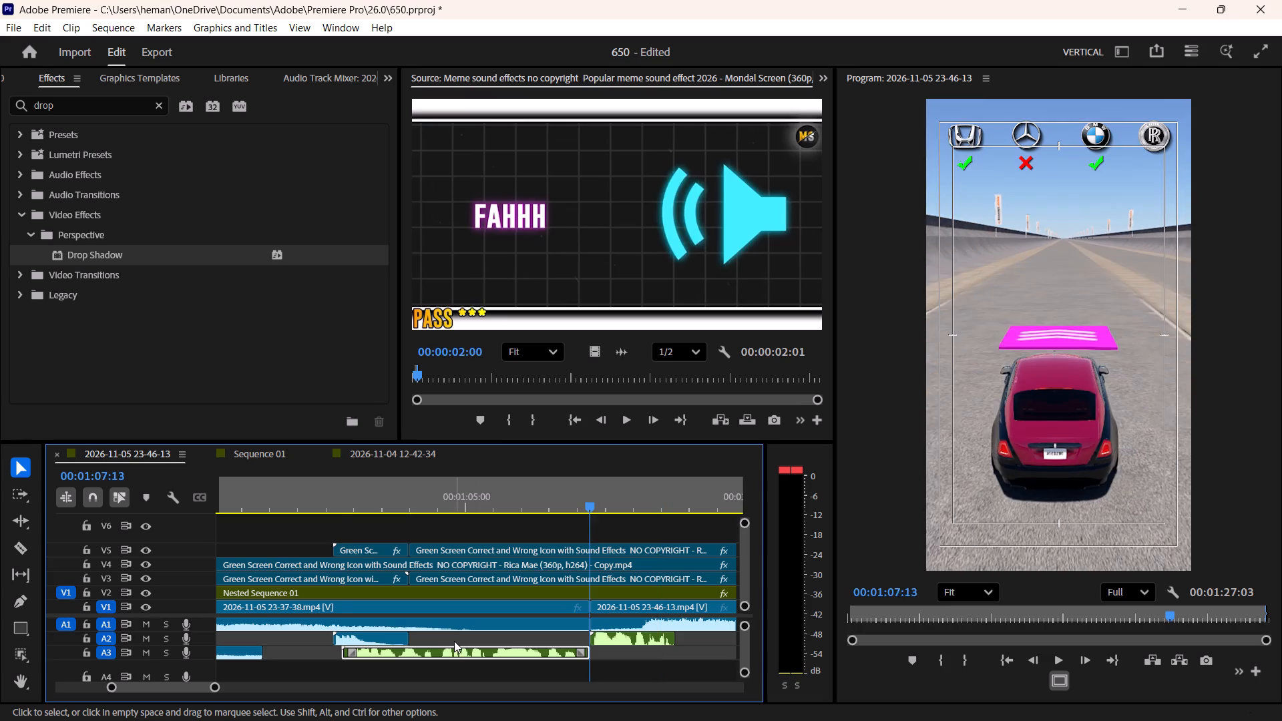
key("Up")
key("Up")
key("equal")
key("equal")
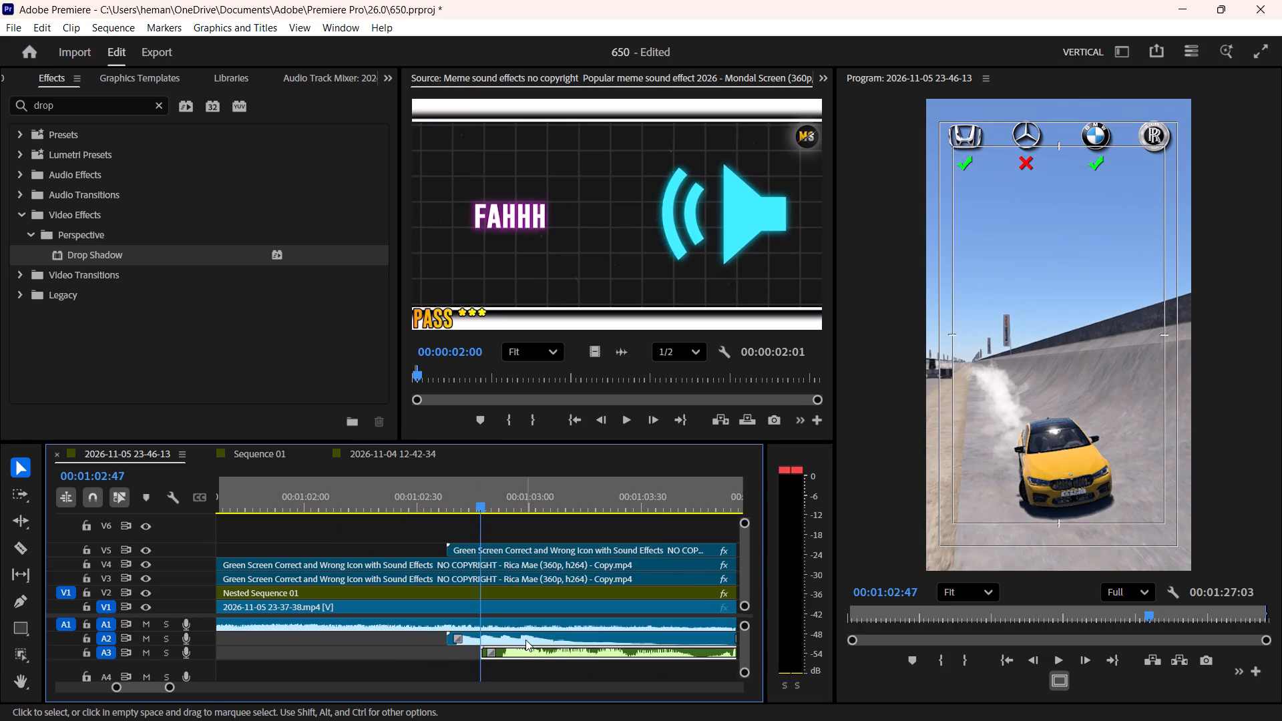
left_click(507, 546)
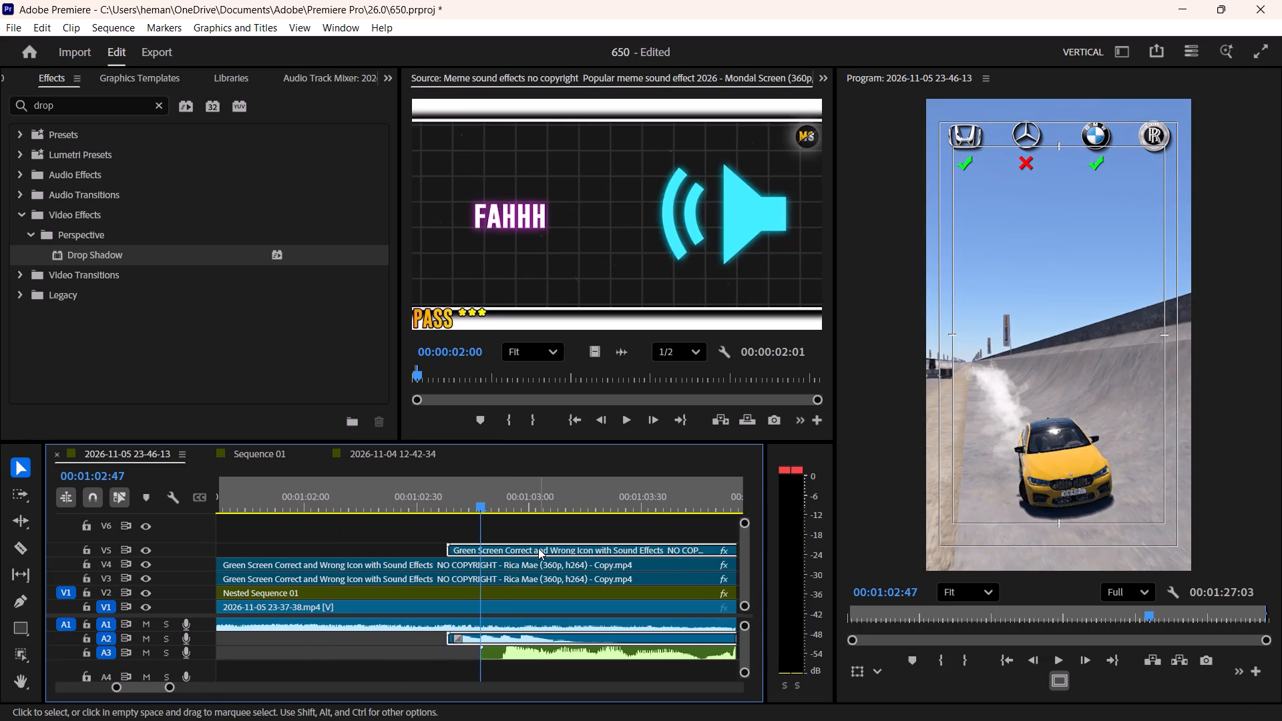
left_click_drag(538, 546, 455, 548)
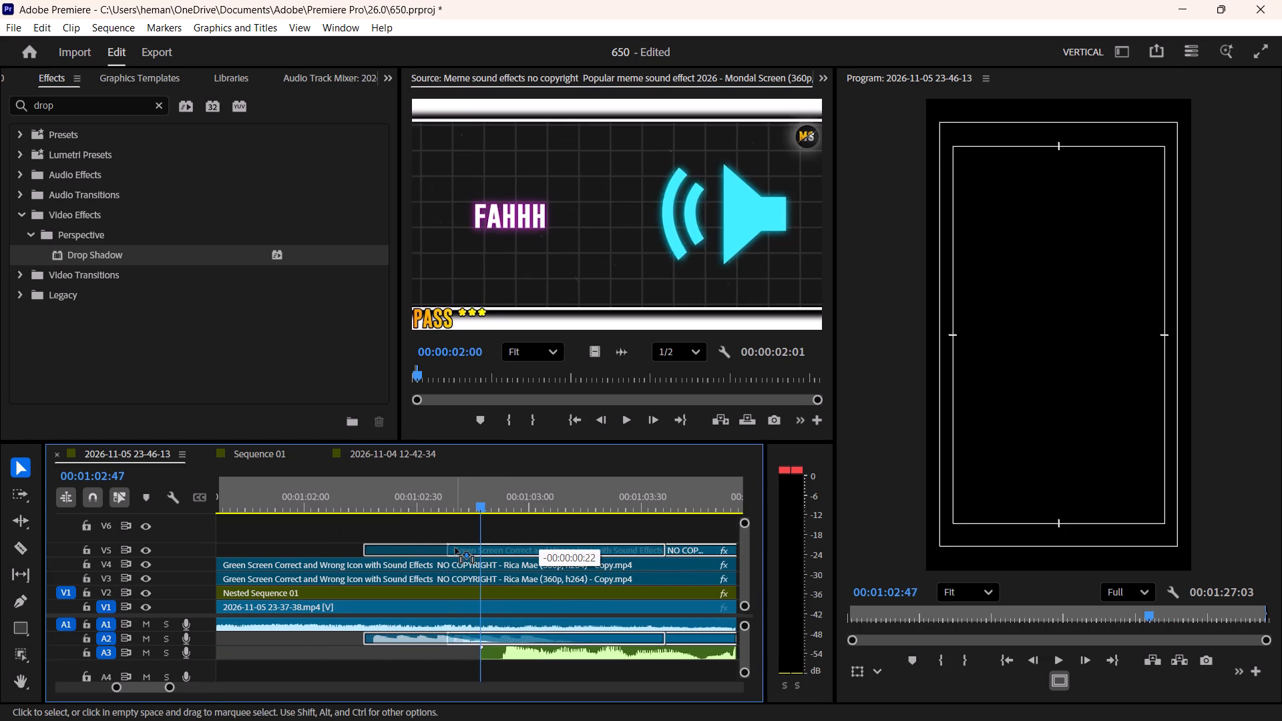
key("minus")
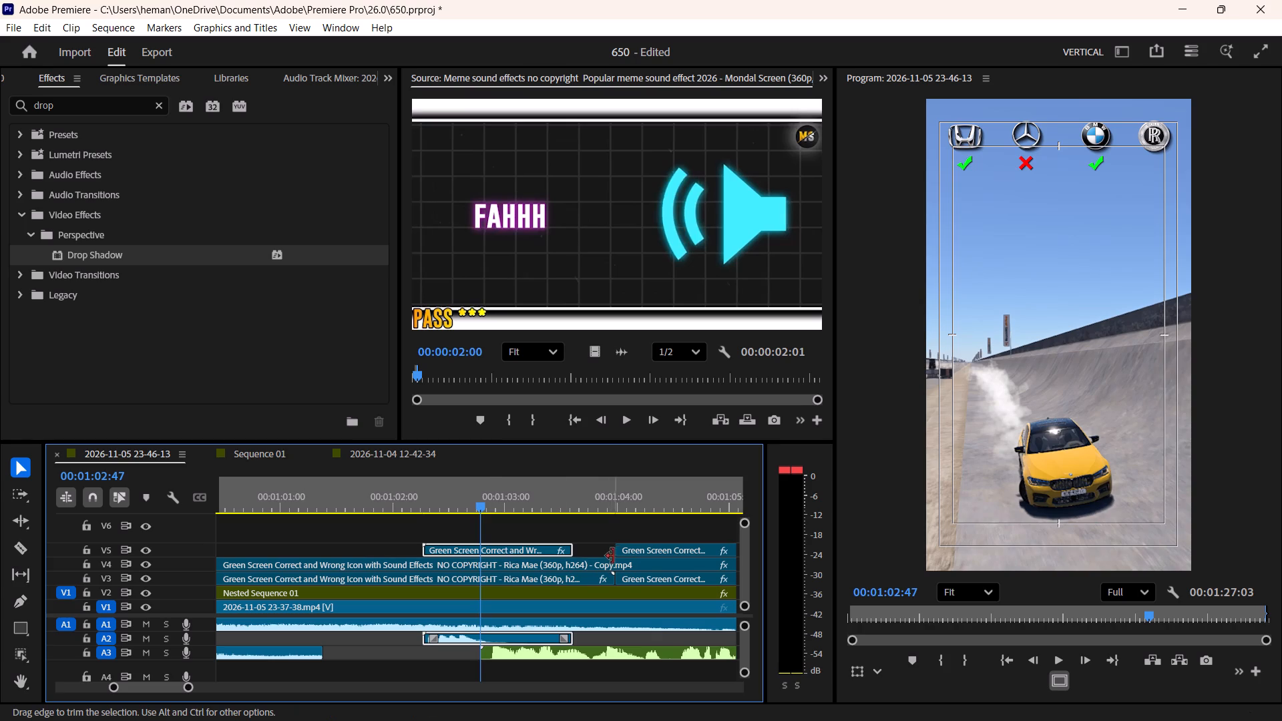
Extend the start of the second green-screen icon clip on V5 back to meet the end of the moved clip.
left_click(625, 549)
left_click_drag(616, 549, 584, 545)
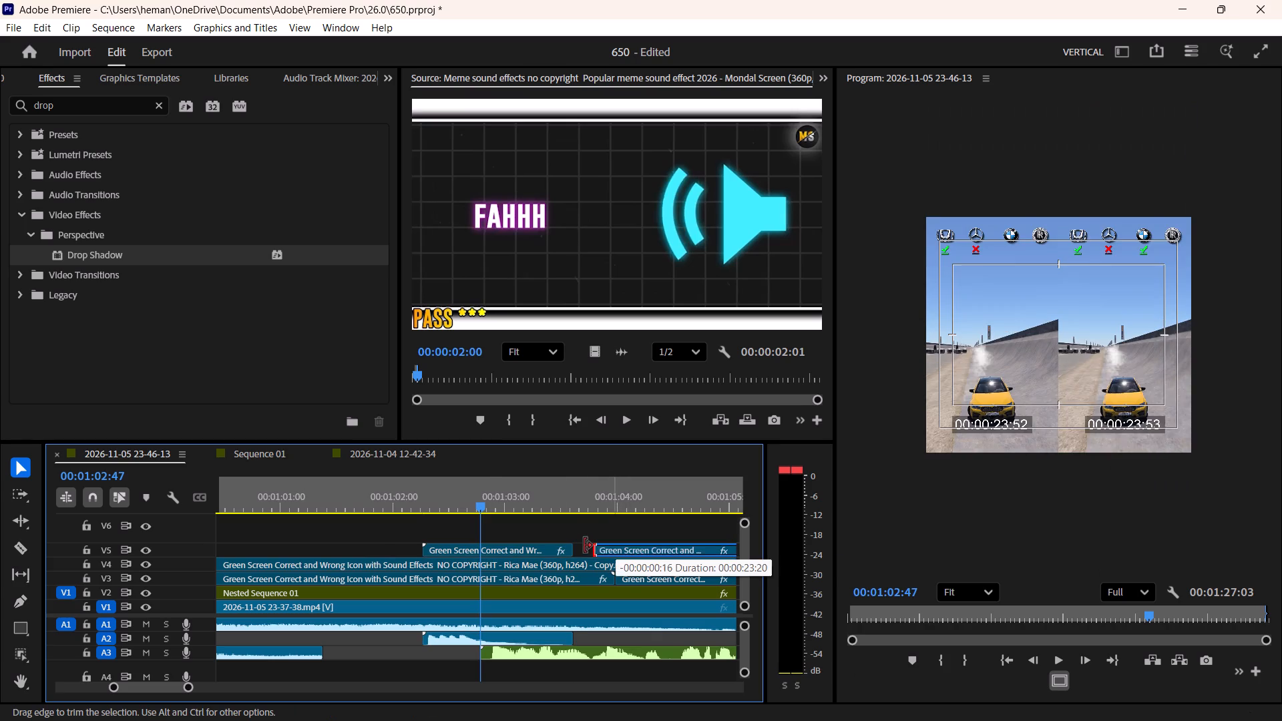
left_click_drag(584, 545, 574, 545)
Play the sequence from 00:01:01:54 to check the timing of the shifted icon and voice clips.
left_click_drag(437, 492, 384, 496)
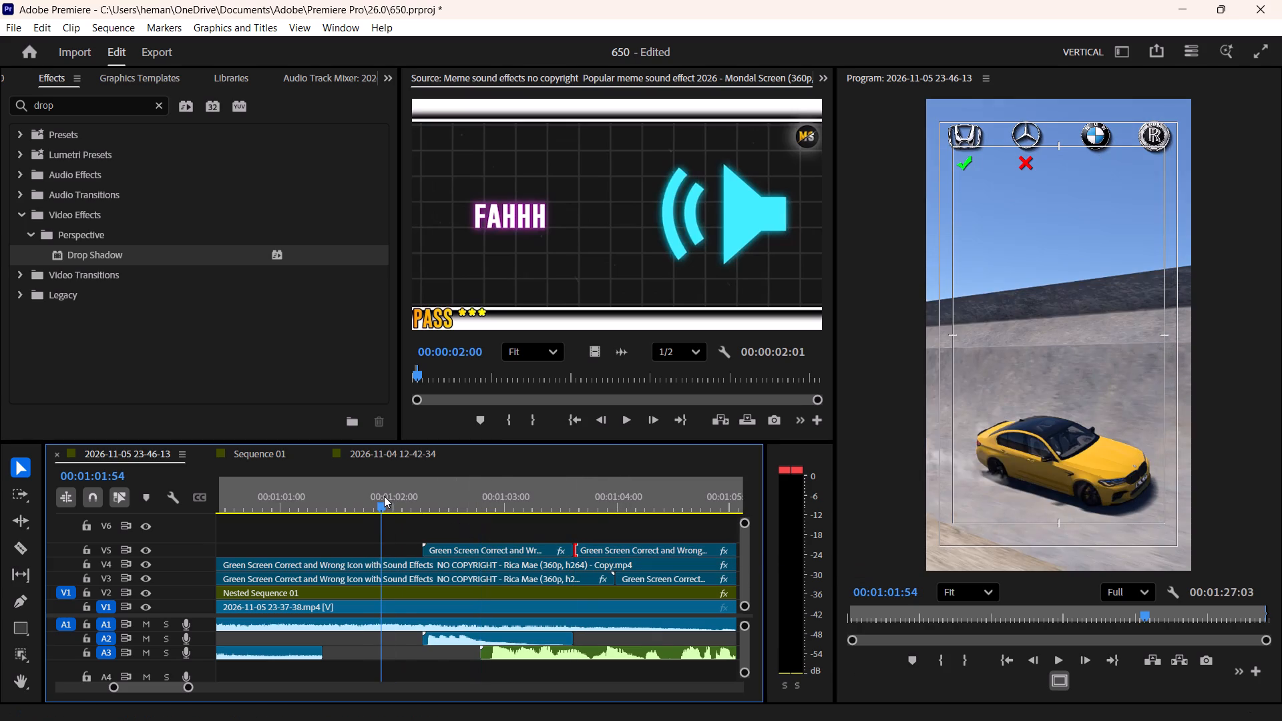
left_click_drag(384, 496, 385, 497)
left_click(473, 525)
key("minus")
key("minus")
key("minus")
key("space")
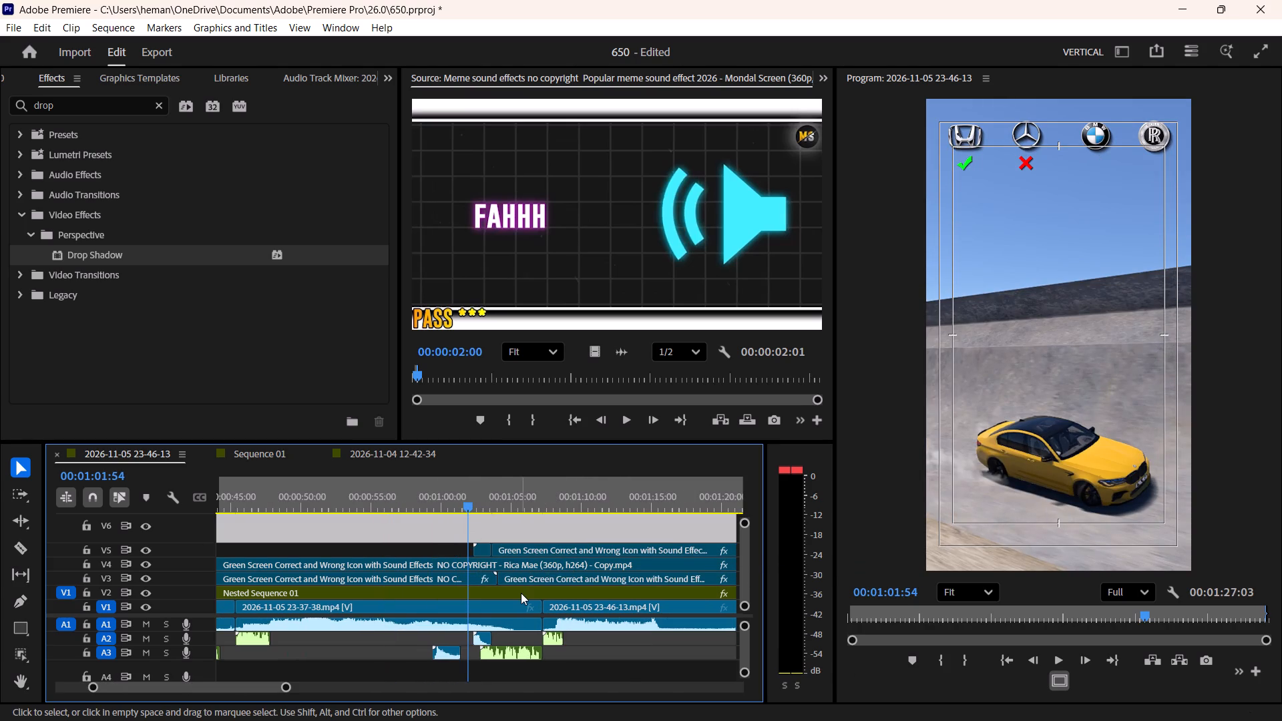
left_click(613, 667)
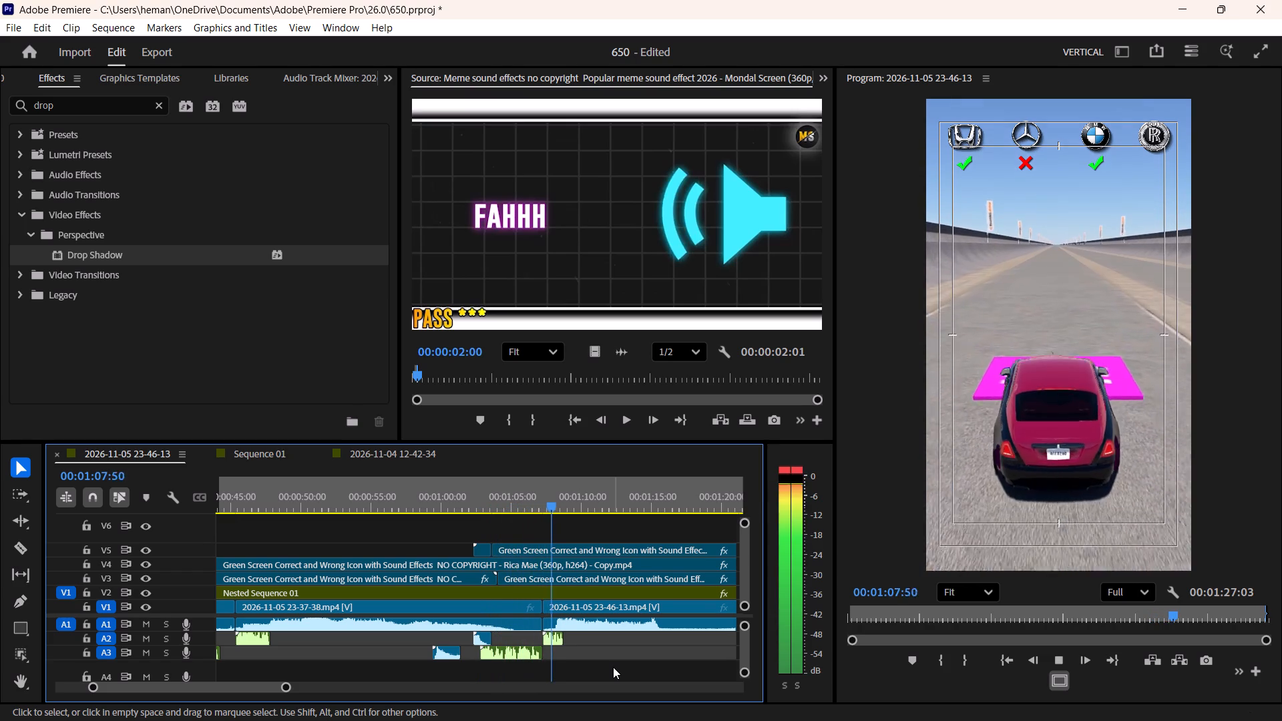
type("--")
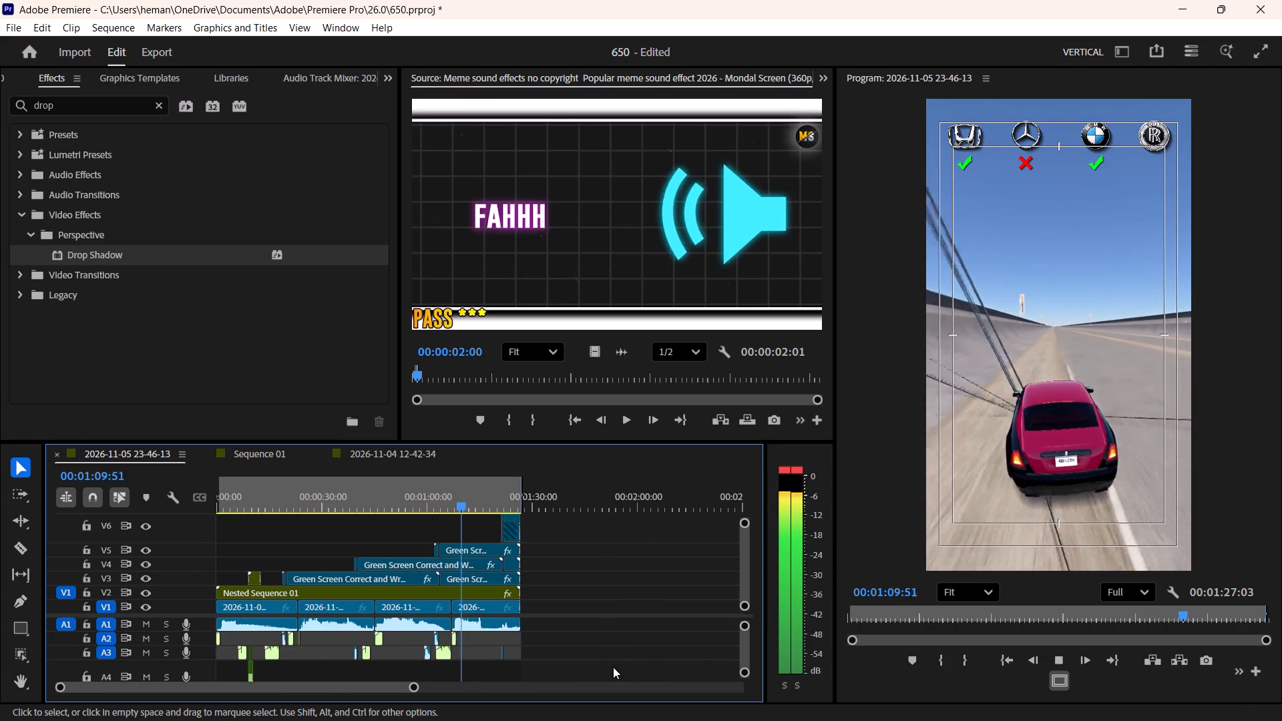
key("space")
Copy the Adjustment Layer and 1000km/h title from Sequence 01 of the 1000 project onto V8 and V7 at 00:00:00:00.
left_click_drag(744, 530, 742, 525)
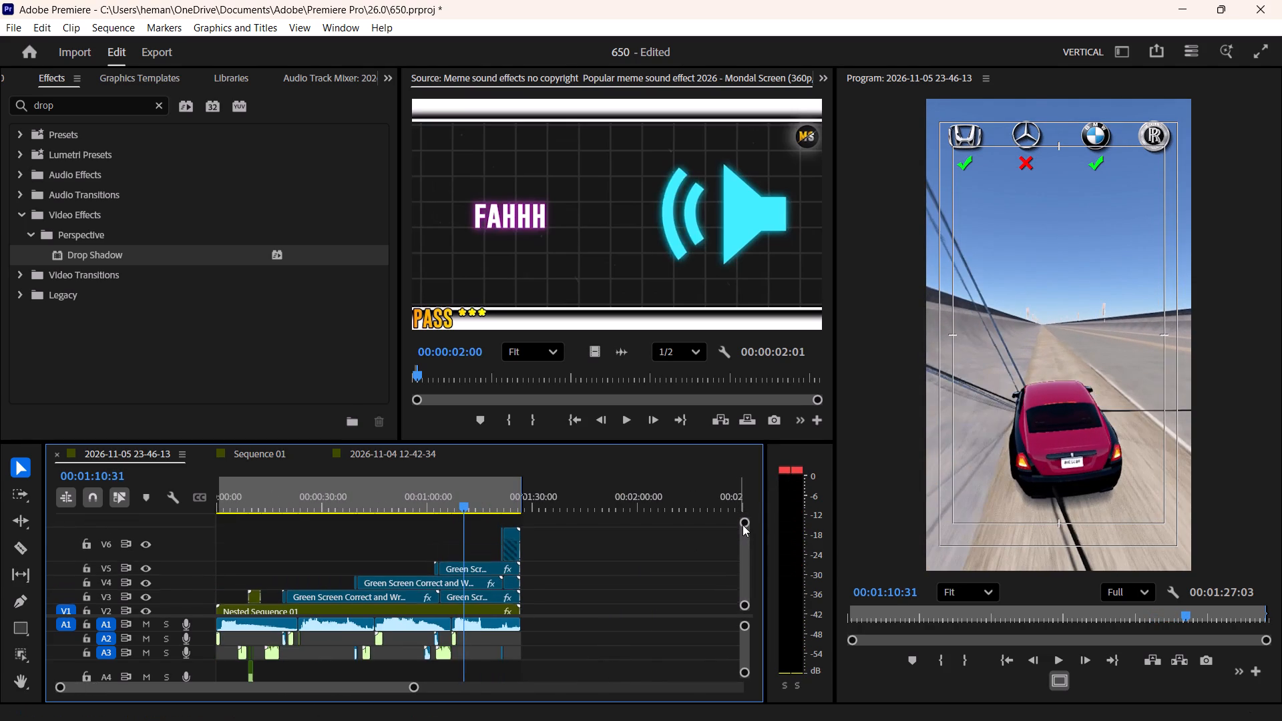
left_click_drag(742, 525, 729, 481)
left_click_drag(432, 493, 76, 522)
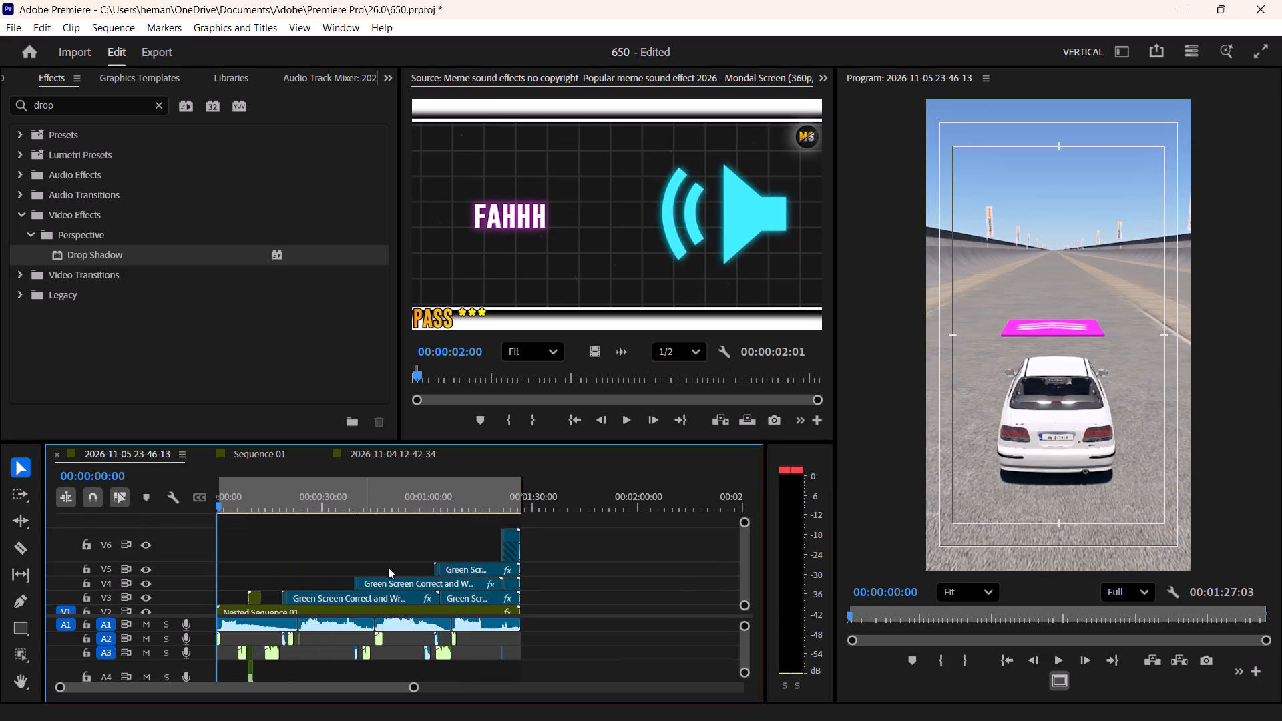
left_click(670, 581)
left_click(256, 457)
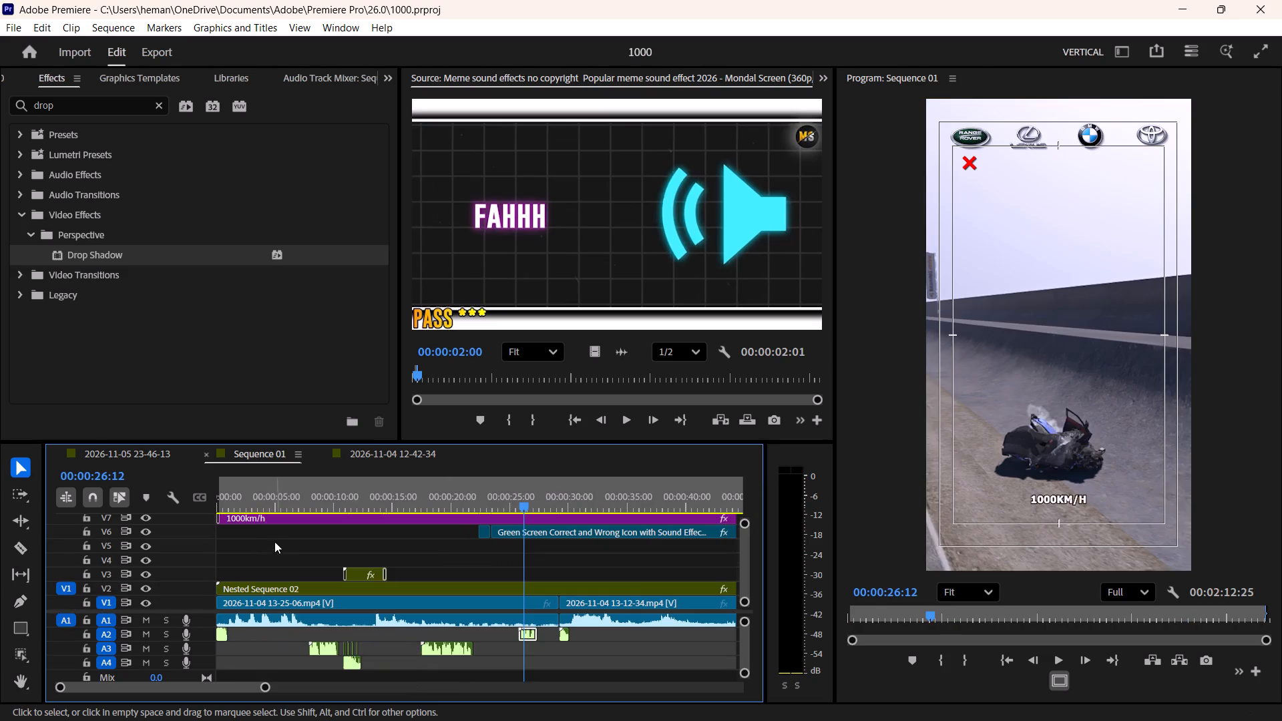
key("grave")
left_click_drag(306, 298, 262, 367)
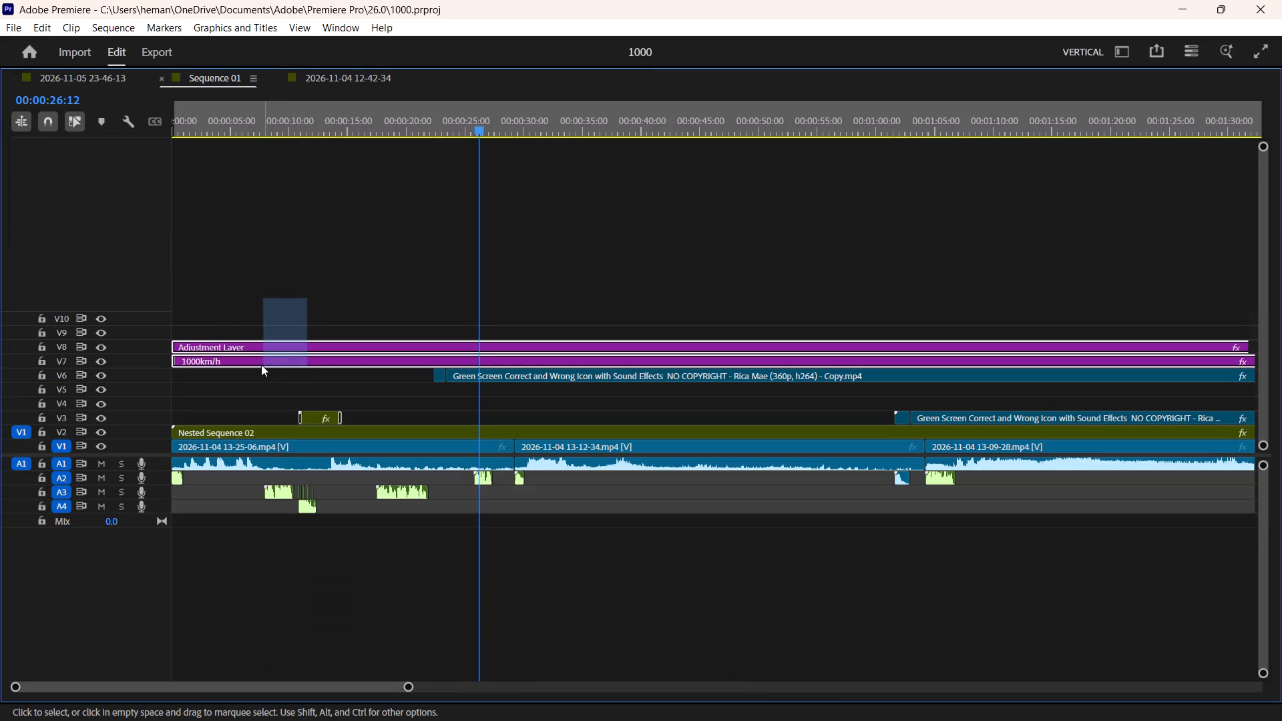
left_click_drag(261, 364, 79, 75)
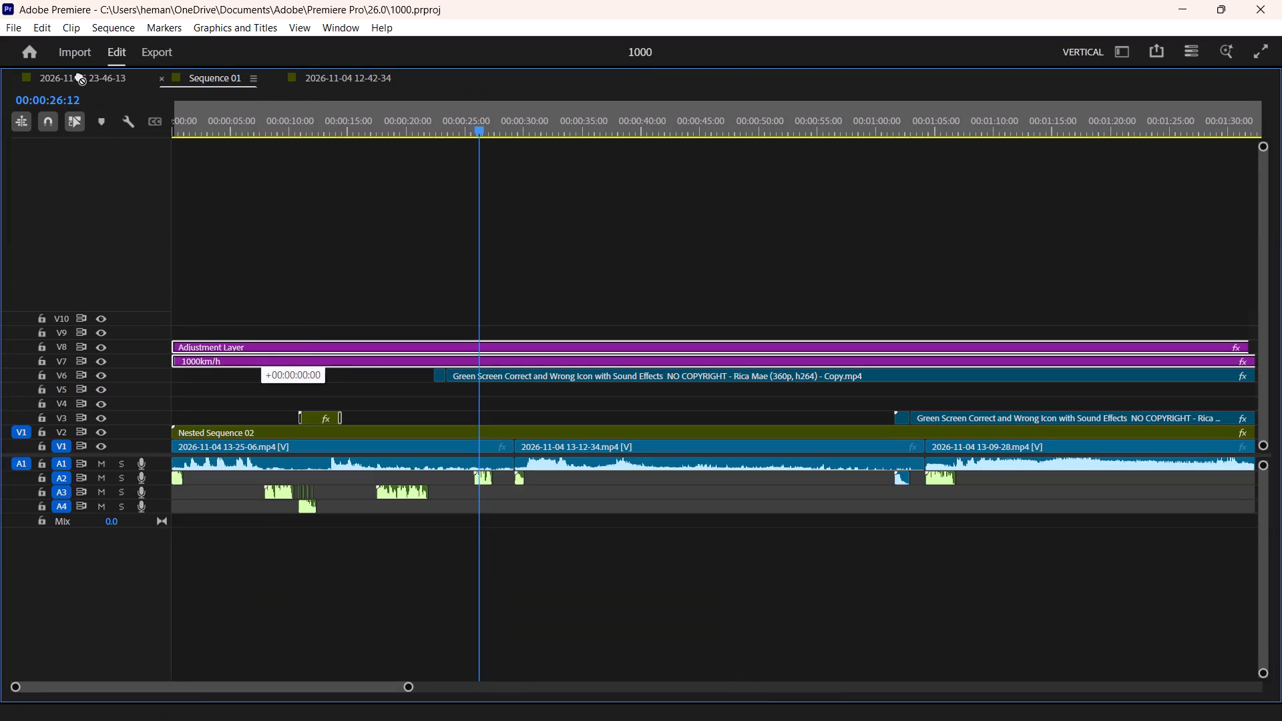
left_click_drag(79, 75, 172, 321)
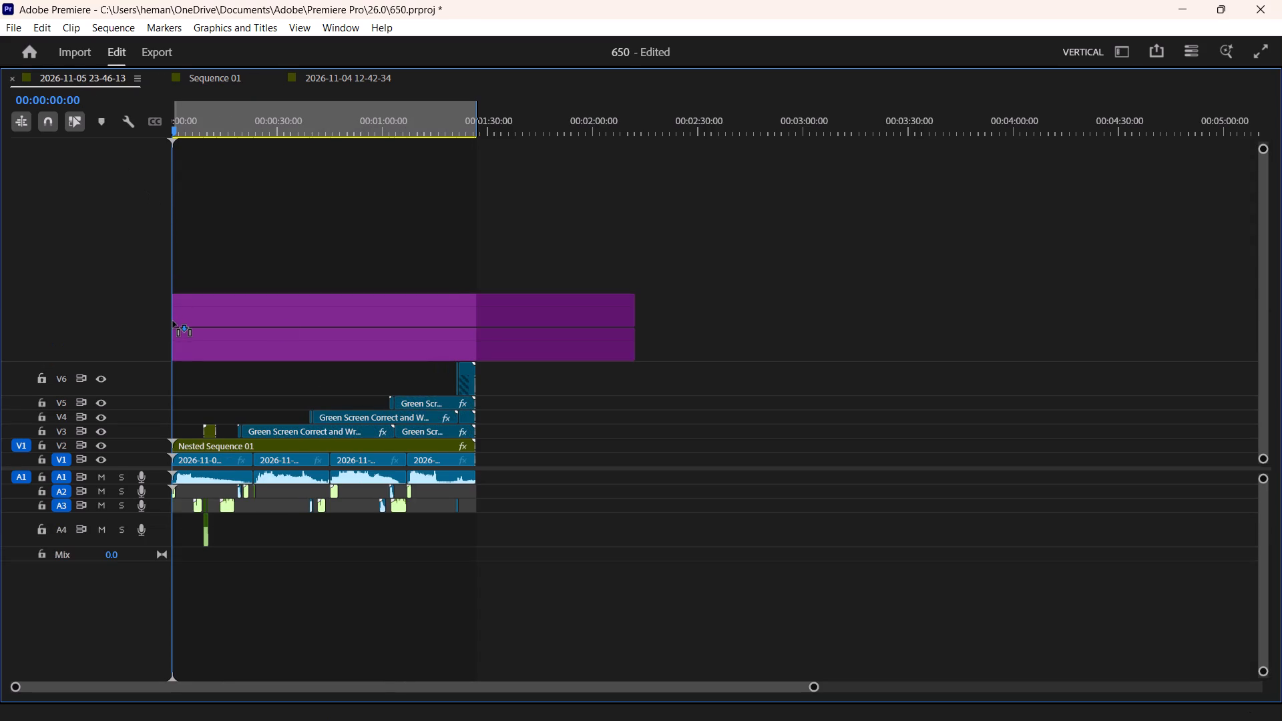
left_click_drag(559, 225, 525, 359)
Trim the ends of the Adjustment Layer and the 1000km/h title together to the end of the footage.
left_click_drag(641, 348, 612, 348)
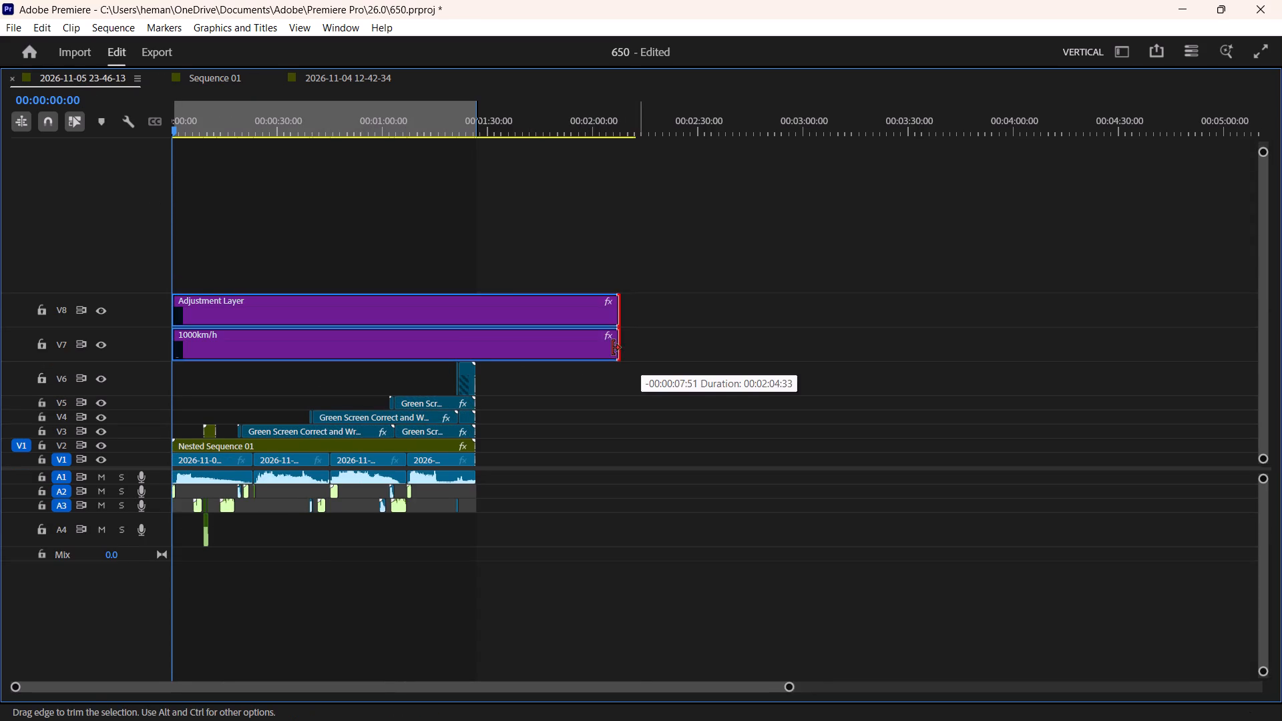
left_click_drag(612, 348, 473, 339)
left_click(556, 340)
key("grave")
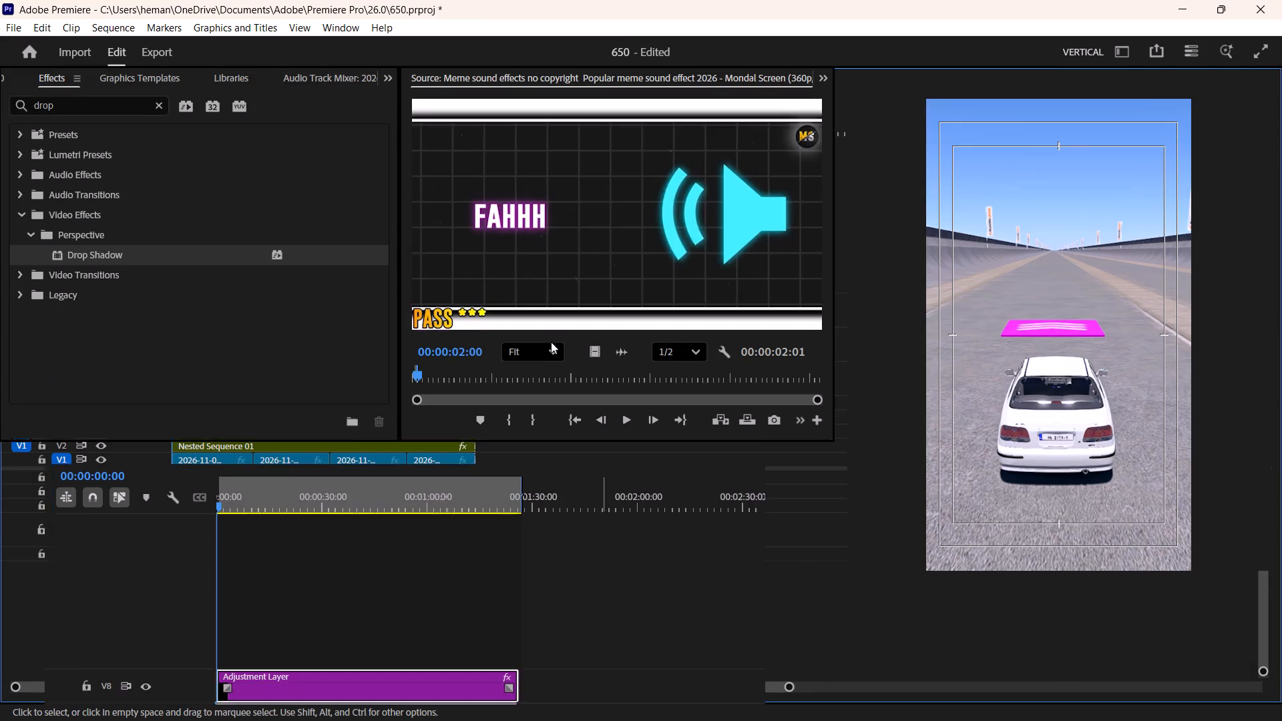
Change the text of the 1000km/h title on V7 to 650km/h.
left_click_drag(740, 523, 748, 409)
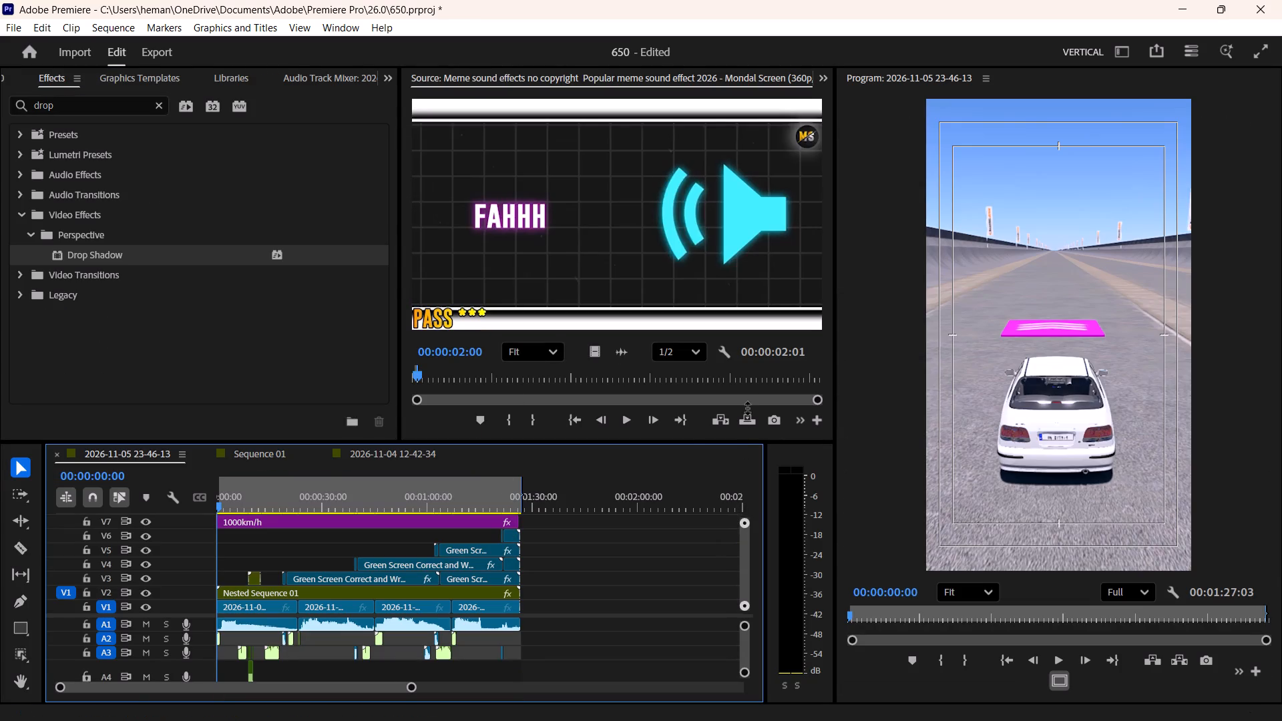
left_click_drag(748, 409, 737, 393)
left_click_drag(198, 614, 200, 650)
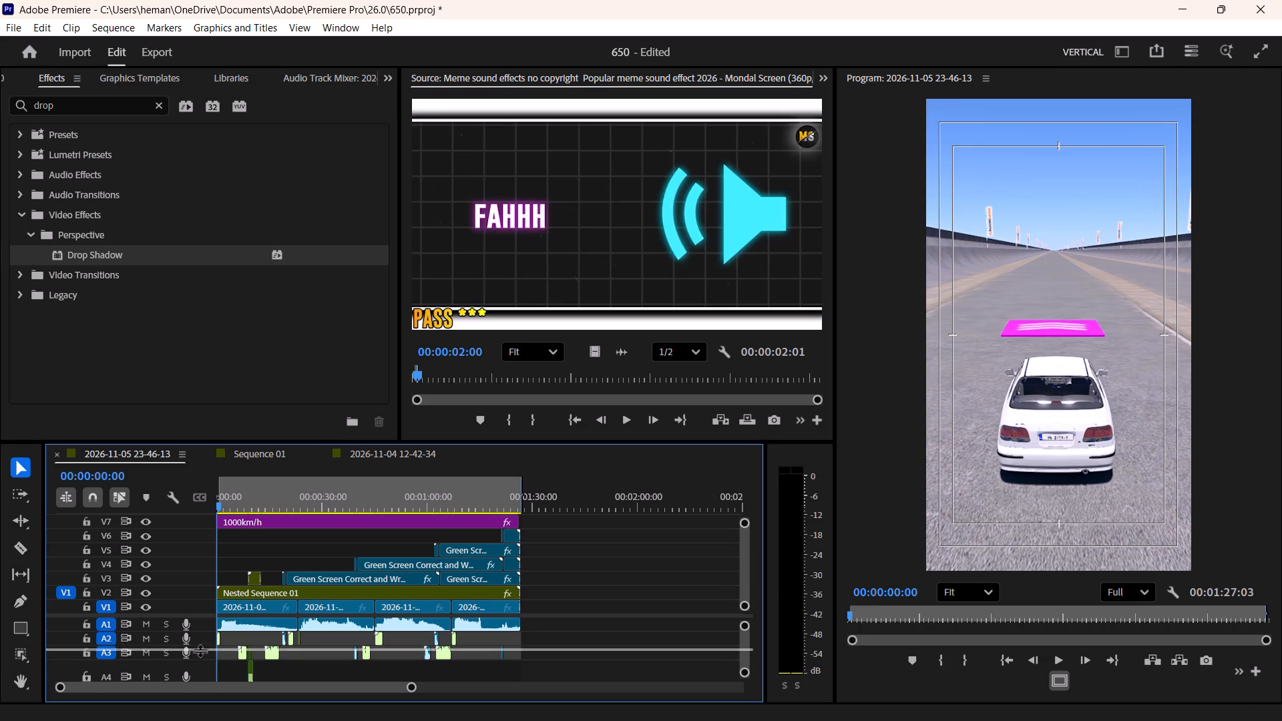
left_click_drag(200, 650, 200, 648)
left_click(260, 551)
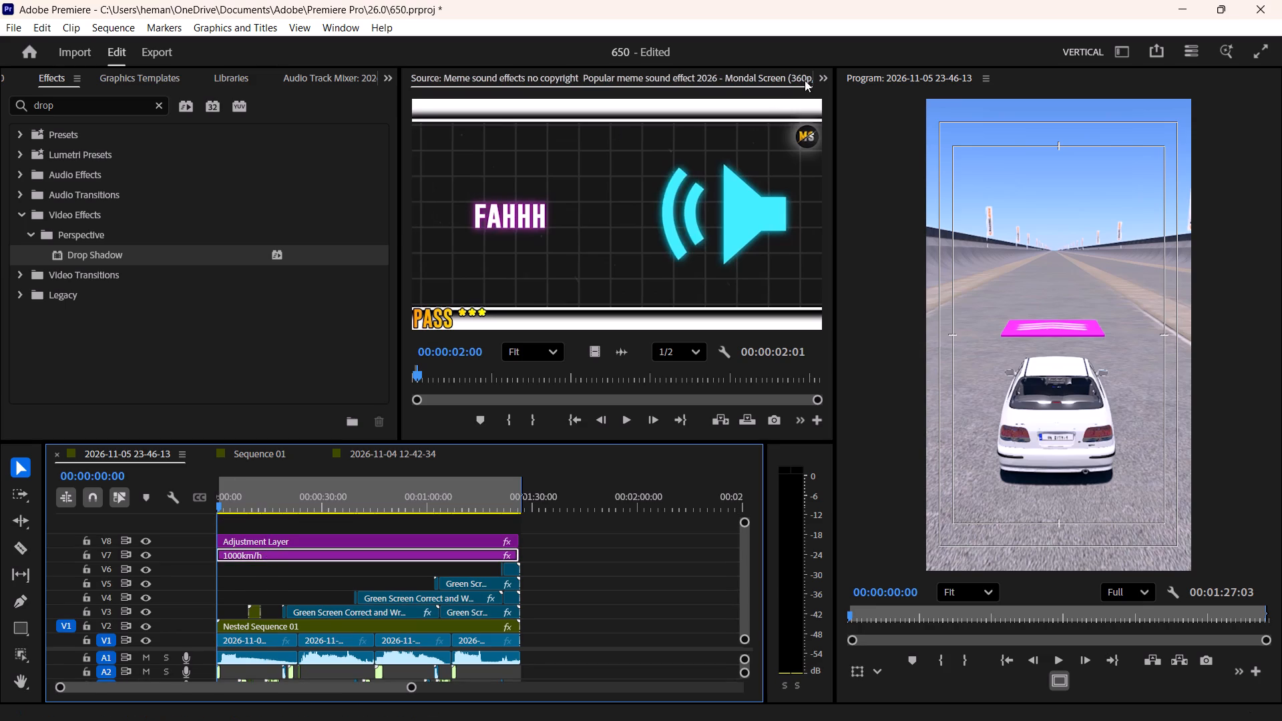
left_click(815, 80)
left_click(706, 103)
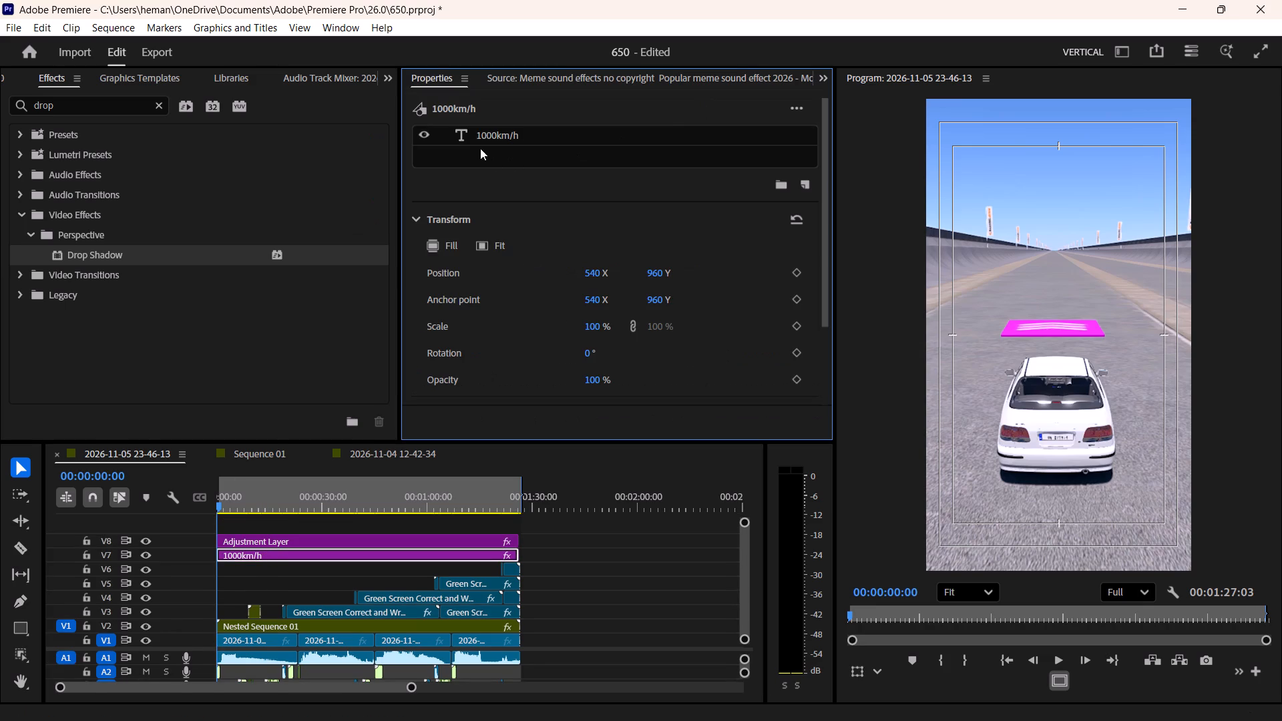
double_click(482, 131)
left_click_drag(228, 507, 252, 506)
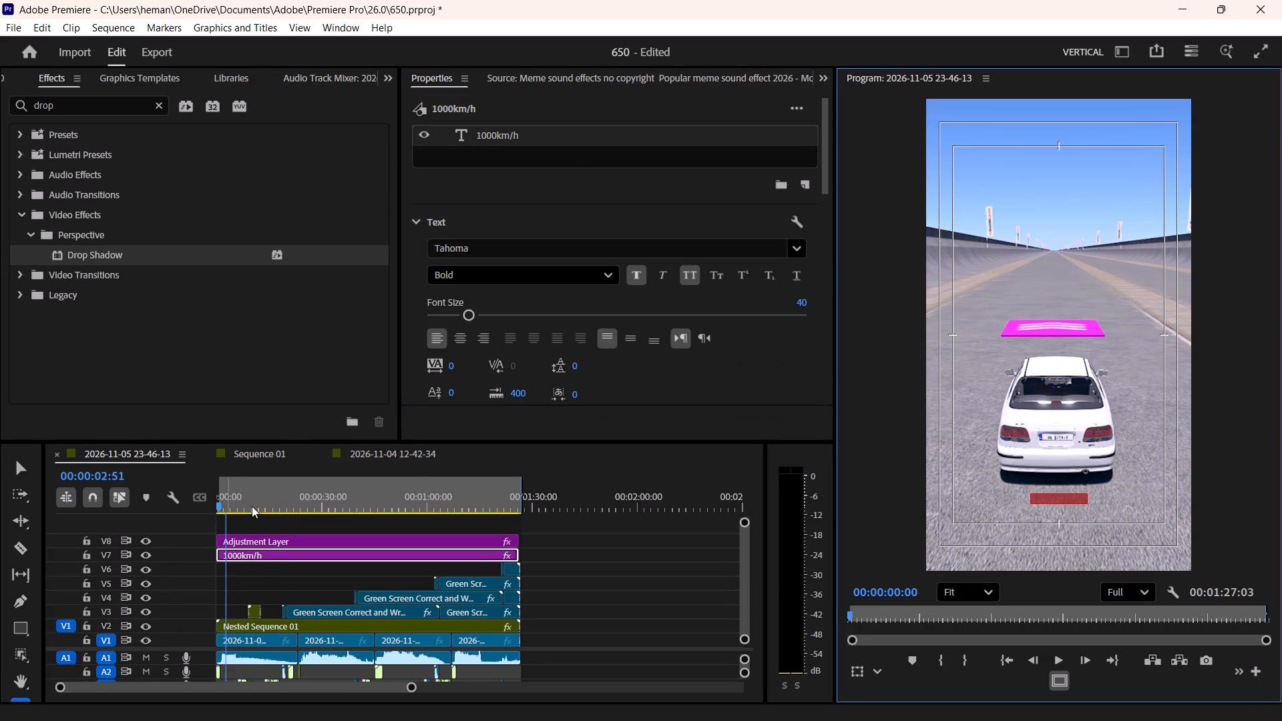
left_click_drag(252, 506, 252, 506)
left_click(1048, 497)
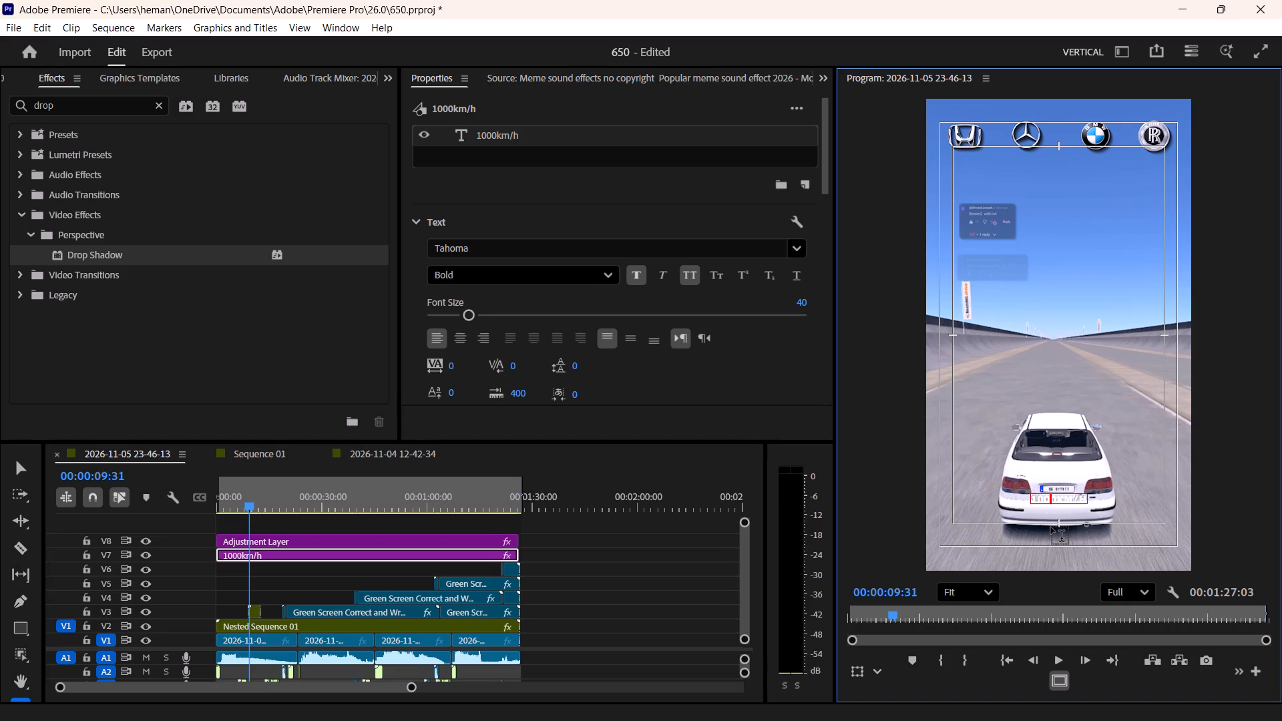
key("BackSpace")
key("BackSpace")
key("BackSpace")
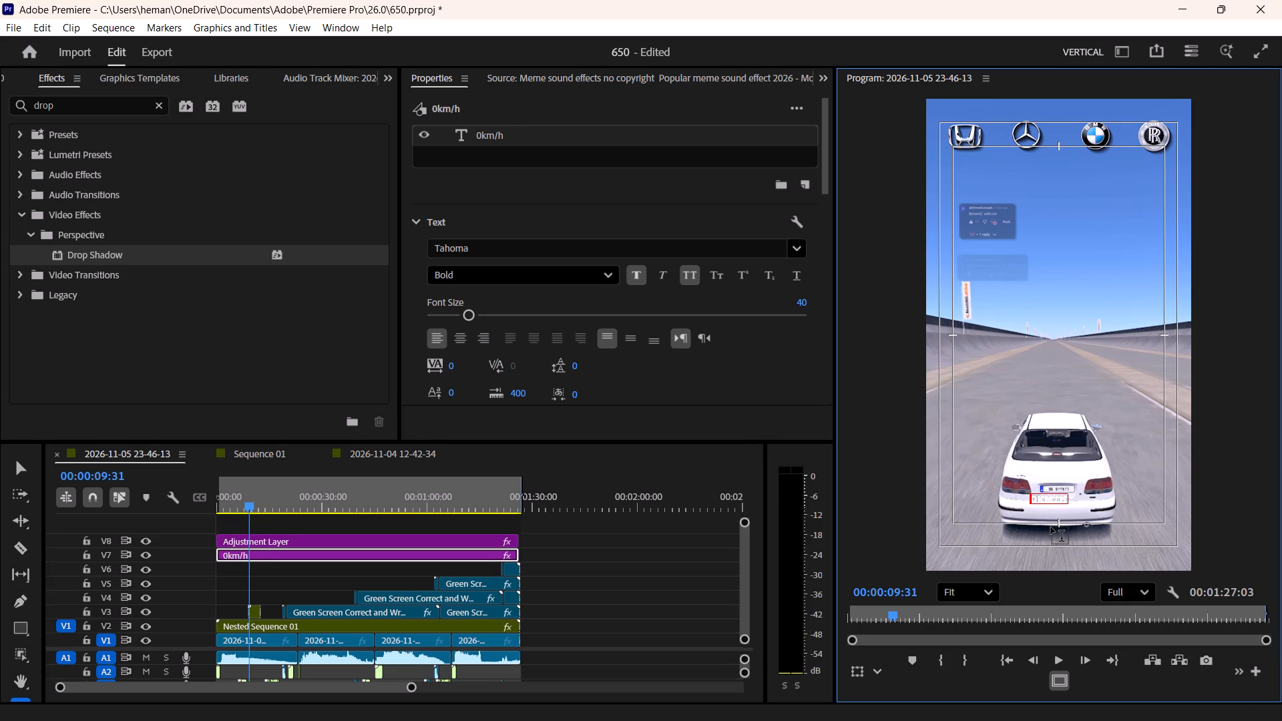
type("65")
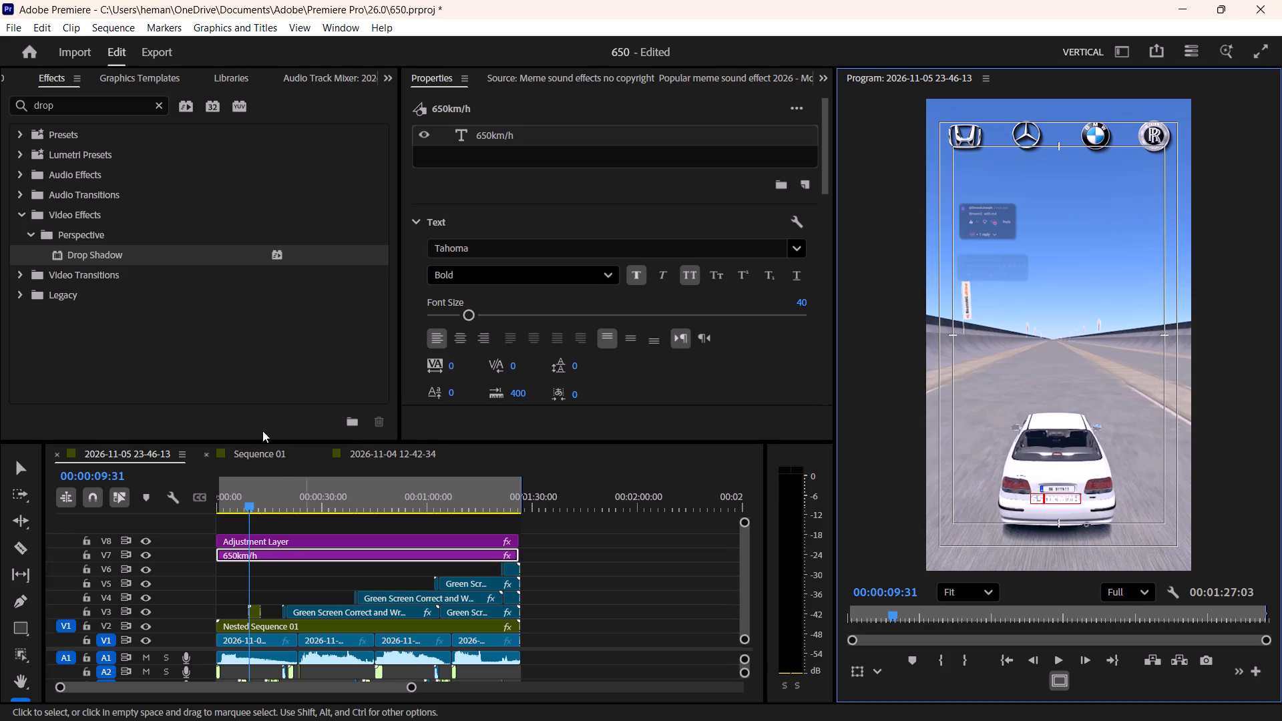
Centre the 650km/h text layer horizontally in the frame.
left_click(497, 131)
left_click(497, 131)
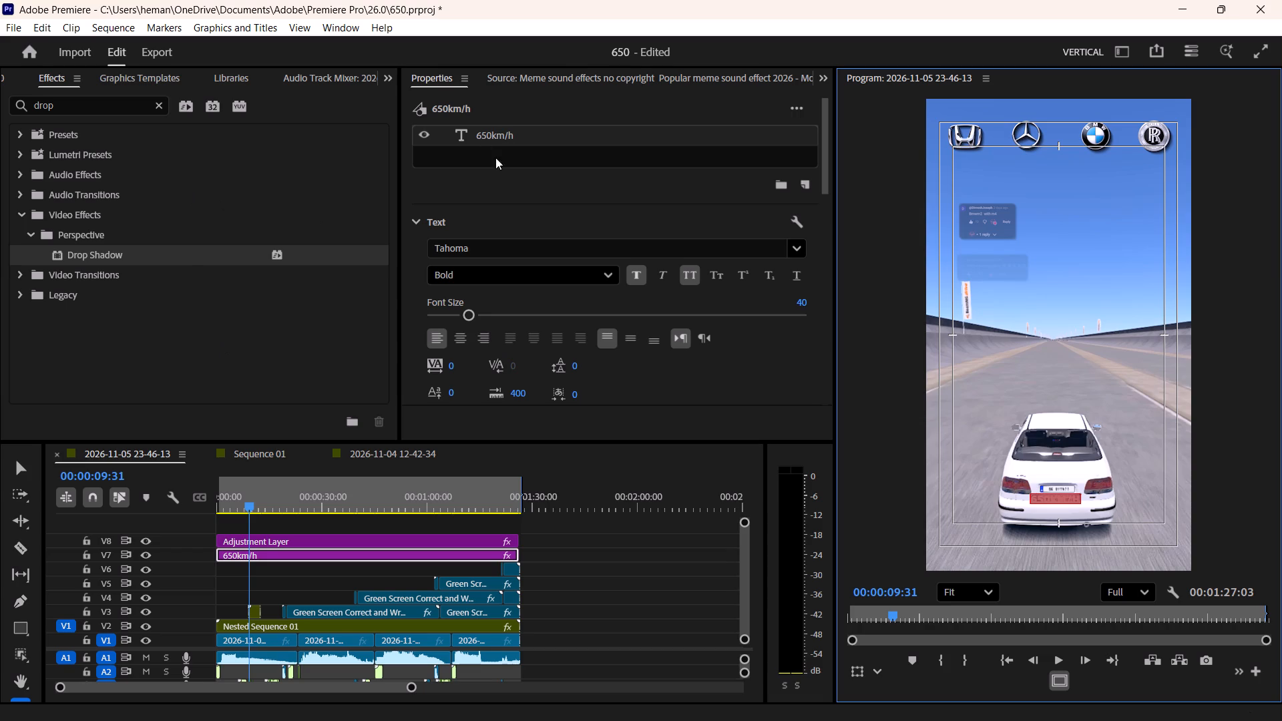
scroll(572, 204, "down", 1)
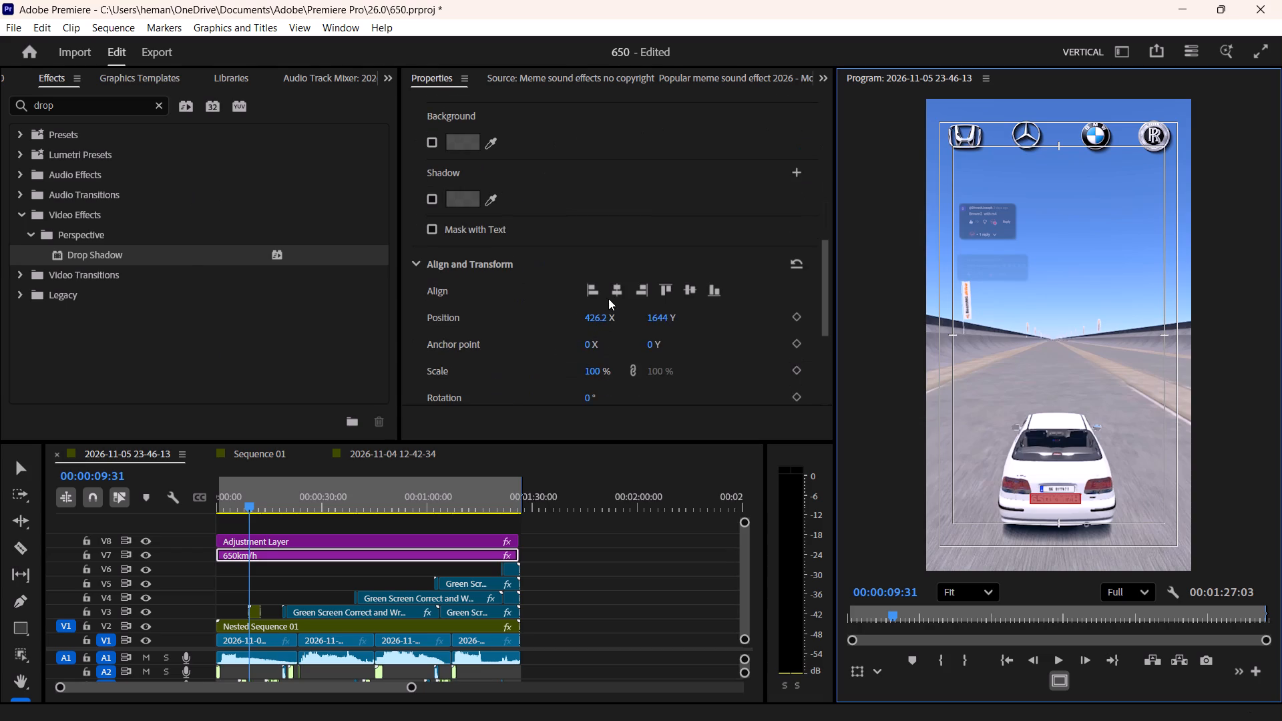
triple_click(620, 288)
left_click(620, 288)
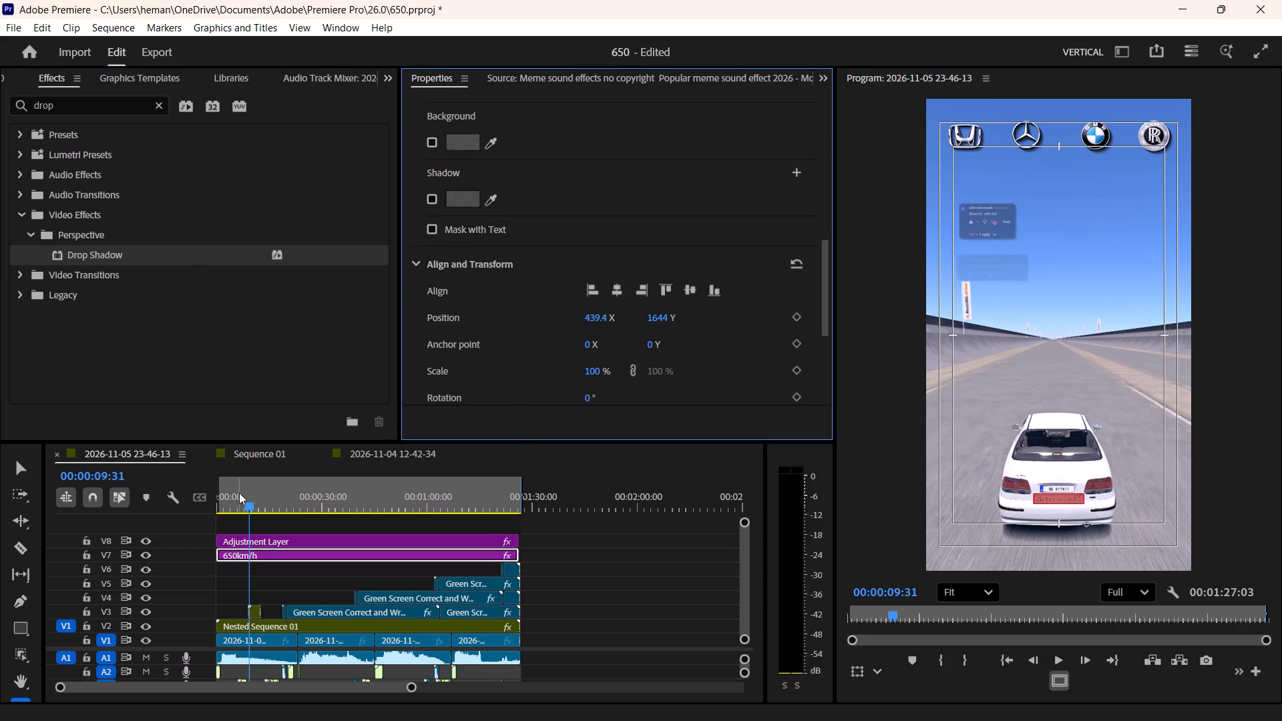
Play the sequence from 00:00:00:00 to check the speed title over the footage.
left_click_drag(239, 493, 122, 506)
left_click(610, 567)
key("space")
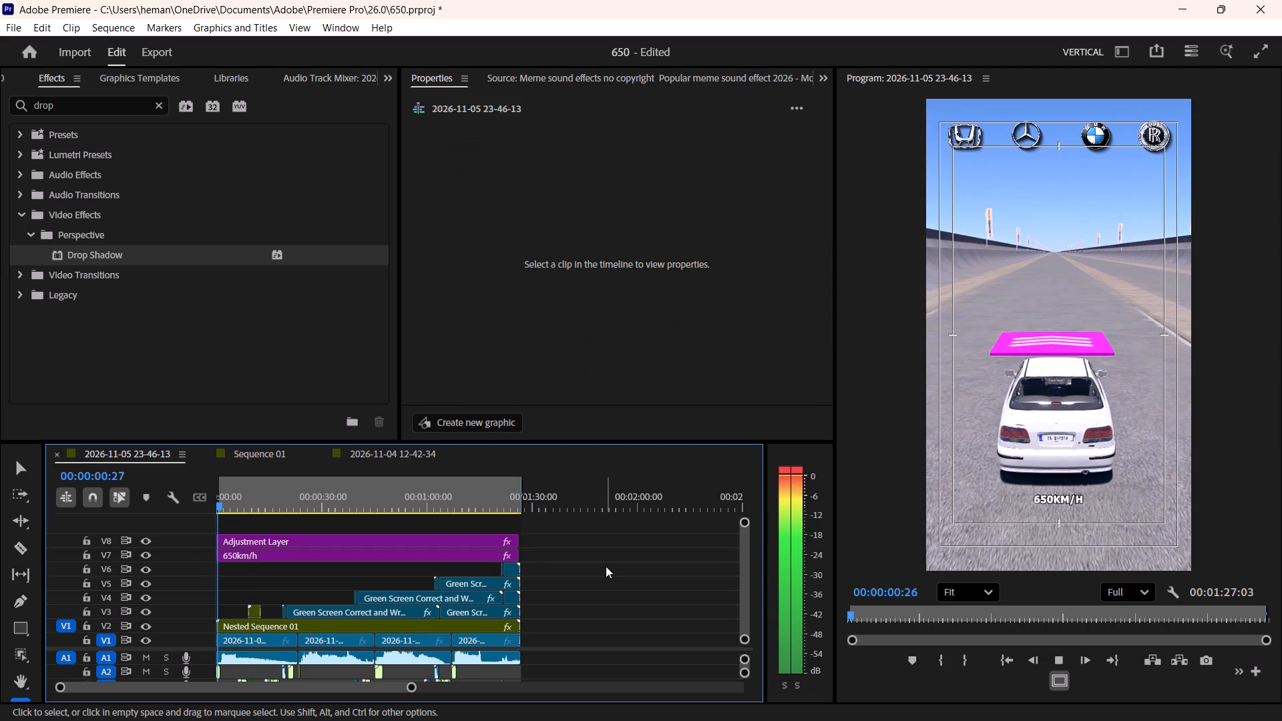
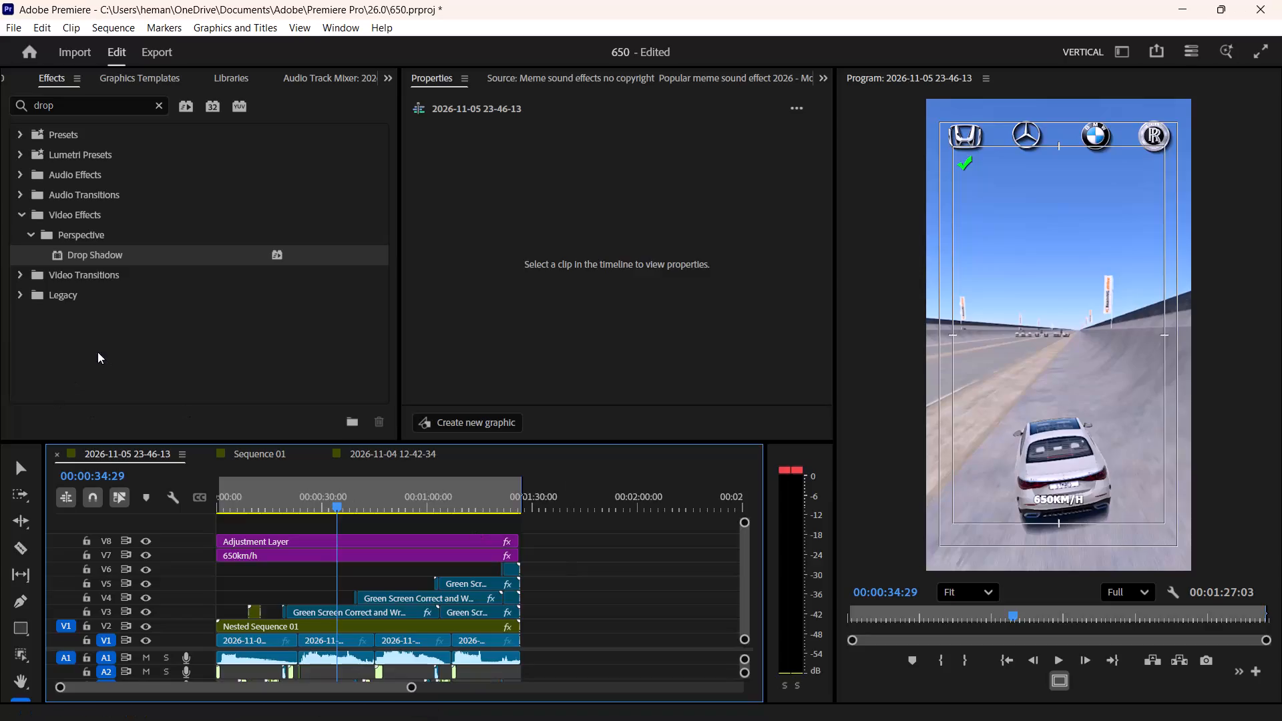
Listen through the meme sound effects source, past HA GAY, to choose a sound for the second crash.
key("shift+at")
left_click_drag(553, 221, 553, 227)
key("space")
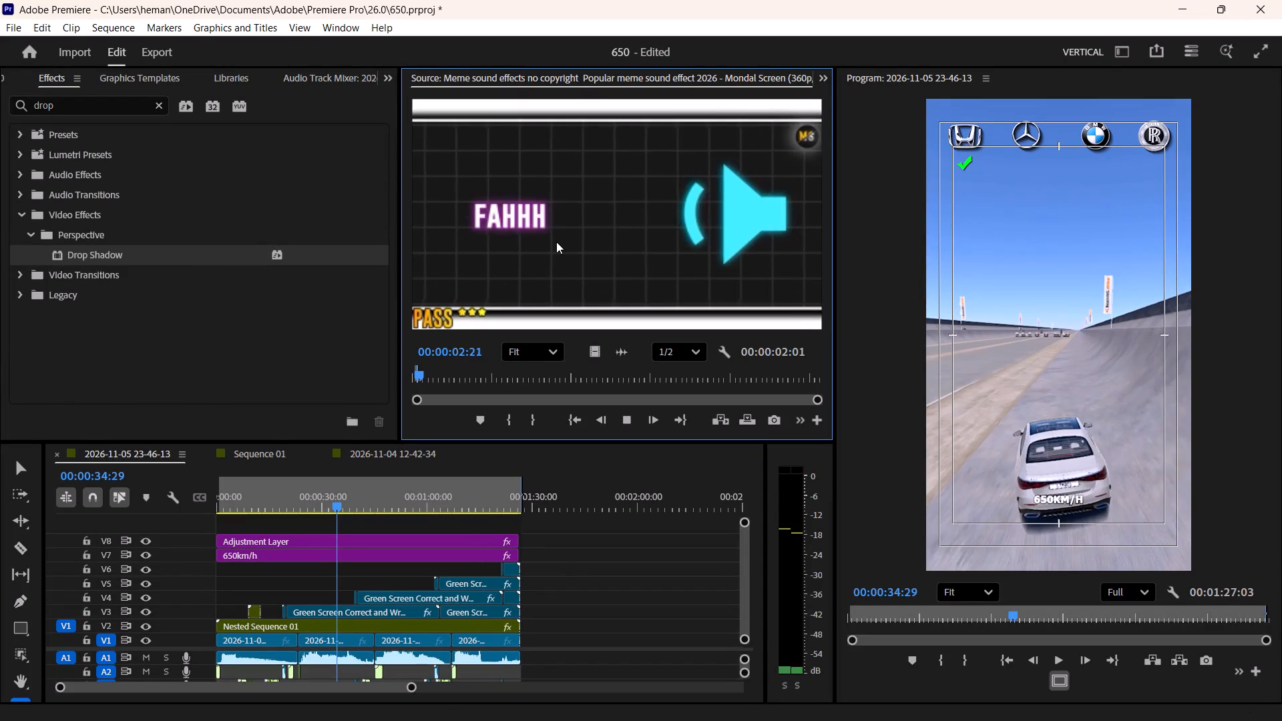
key("space")
key("space")
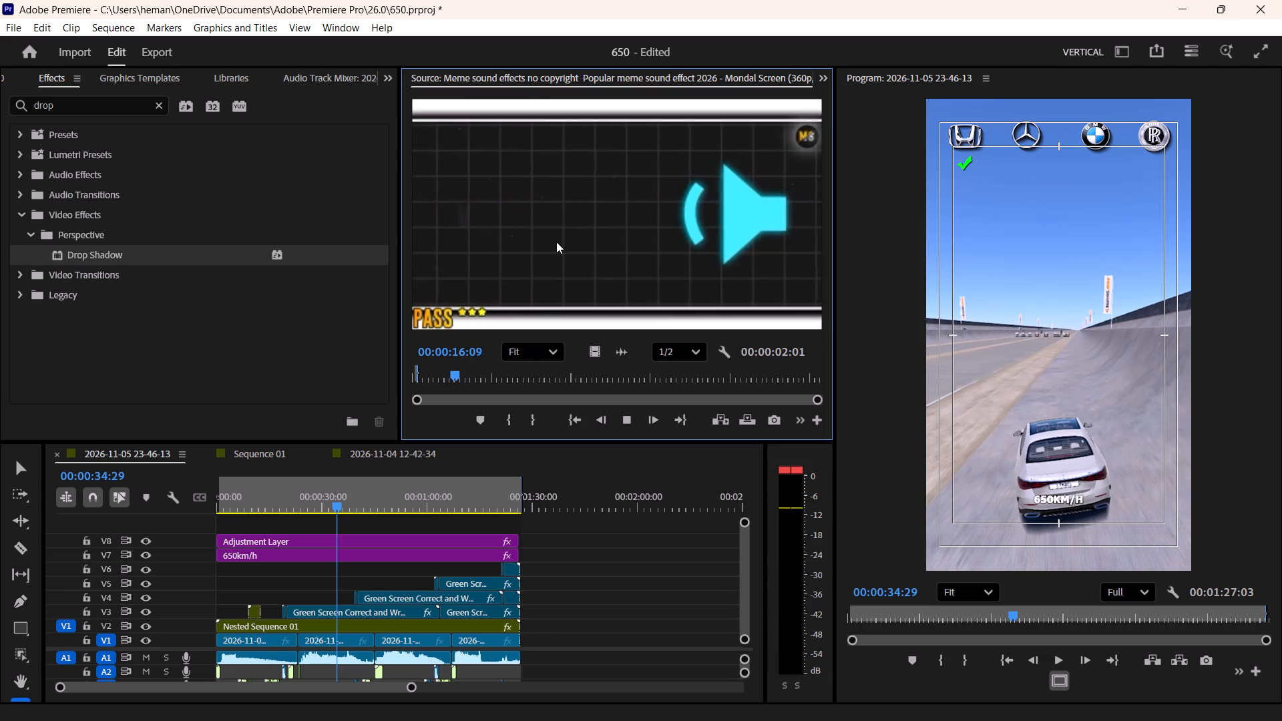
key("l")
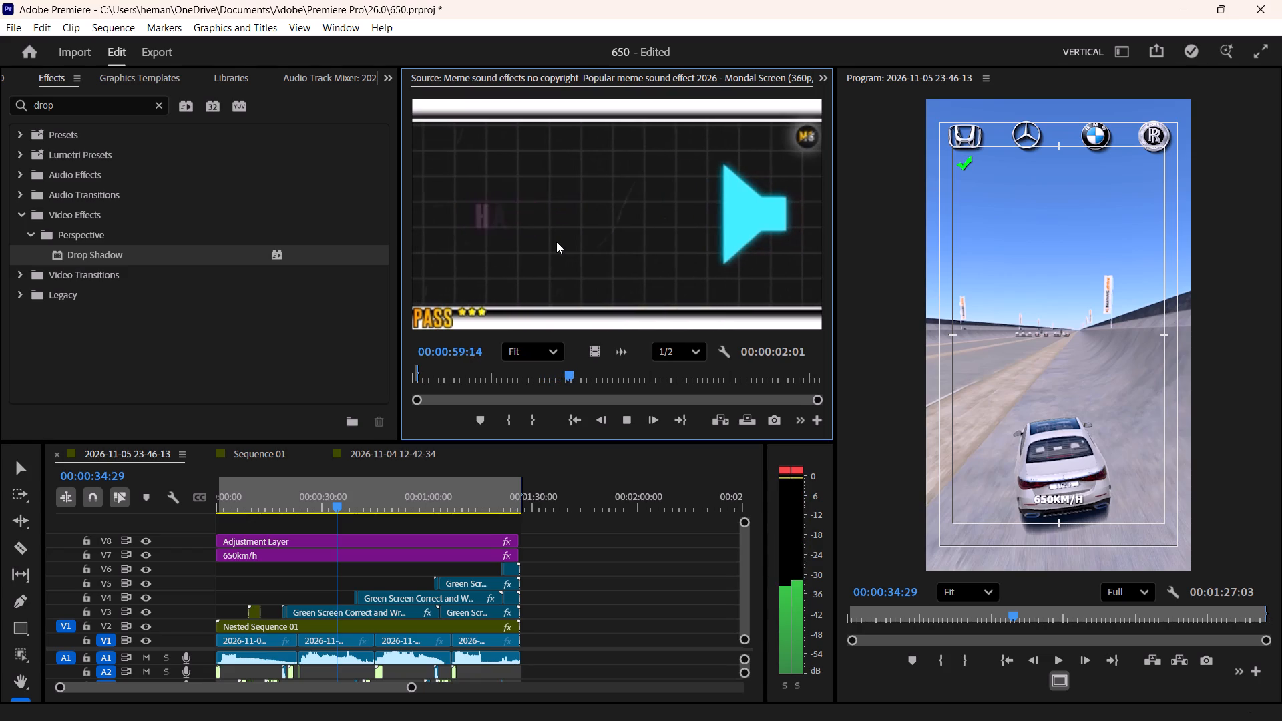
key("space")
key("space")
key("l")
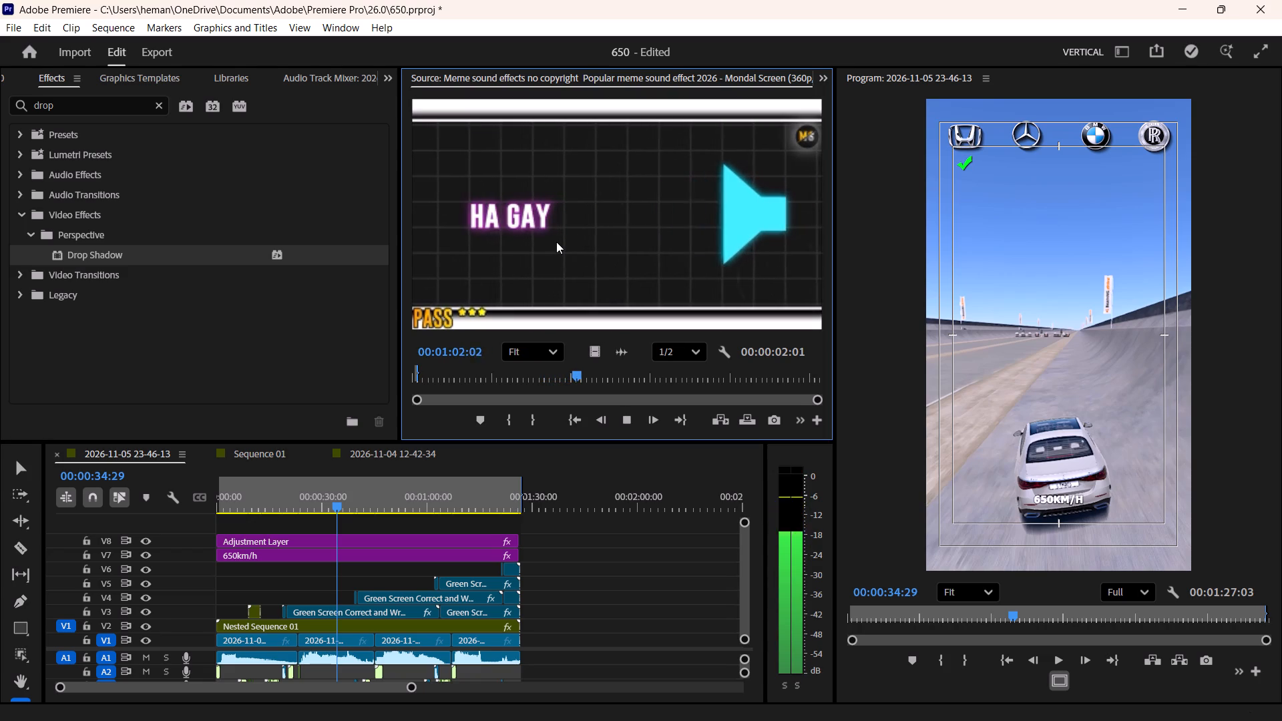
key("space")
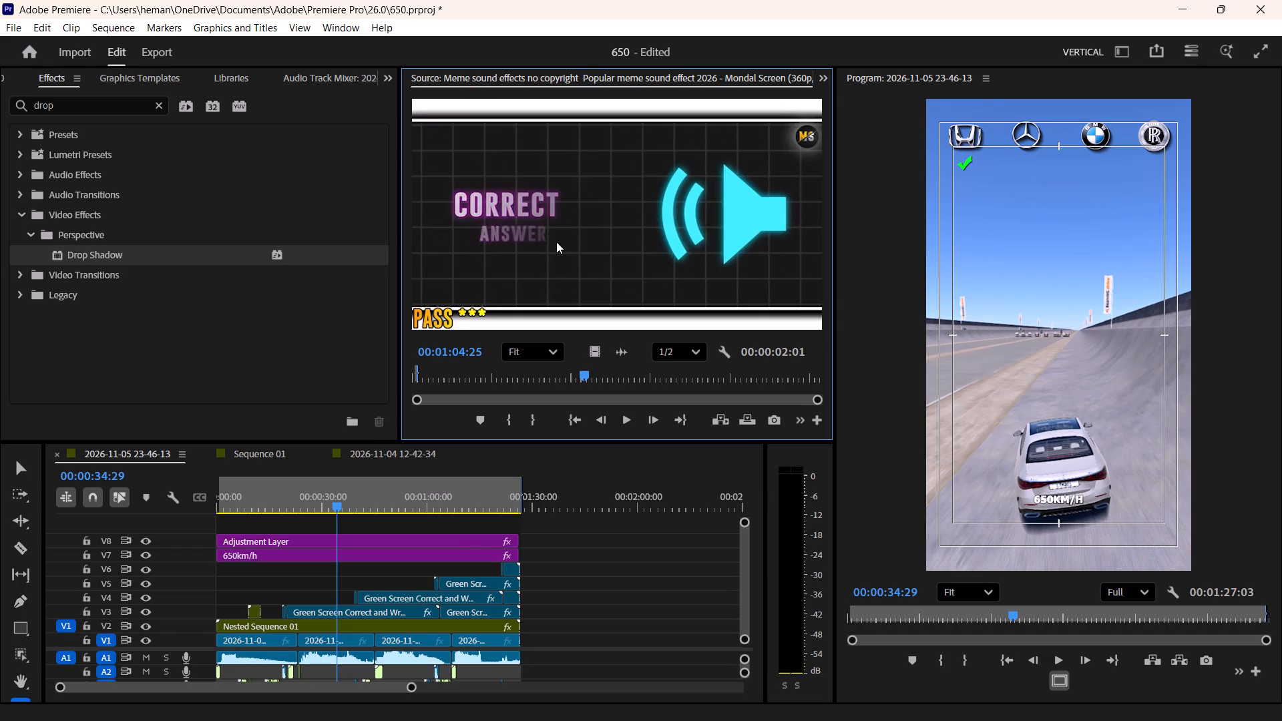
Mark the YE LEE sound in the meme source from 00:01:03:08 to 00:01:04:18.
key("Left")
key("Left")
key("Left")
key("Left")
key("Left")
key("Left")
key("Left")
key("Left")
key("Left")
key("Left")
key("Left")
key("Left")
key("Left")
key("Left")
key("Left")
key("Left")
key("Left")
key("Left")
key("Left")
key("Left")
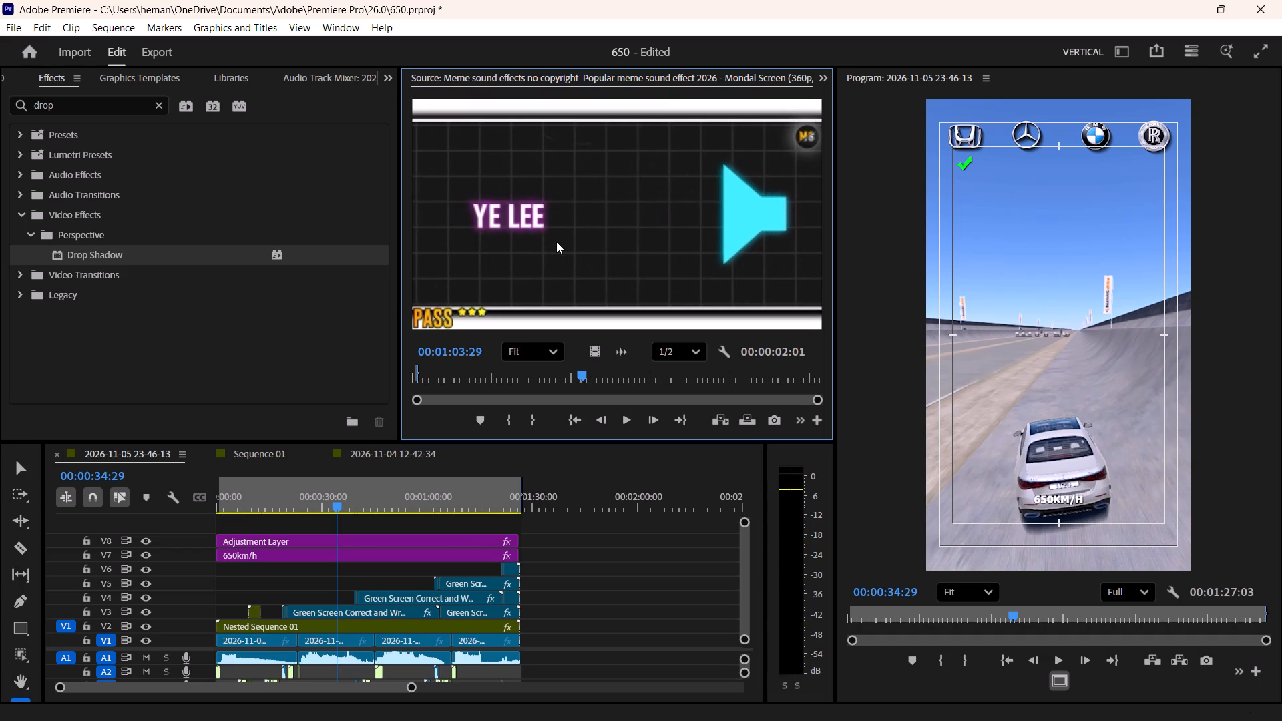
key("Left")
key("Left")
key("Left")
key("Left")
key("Left")
key("Left")
key("Left")
key("Left")
key("Left")
key("Left")
key("Left")
key("Left")
key("Left")
key("Left")
key("Left")
key("Left")
key("Left")
key("Left")
key("Left")
key("Left")
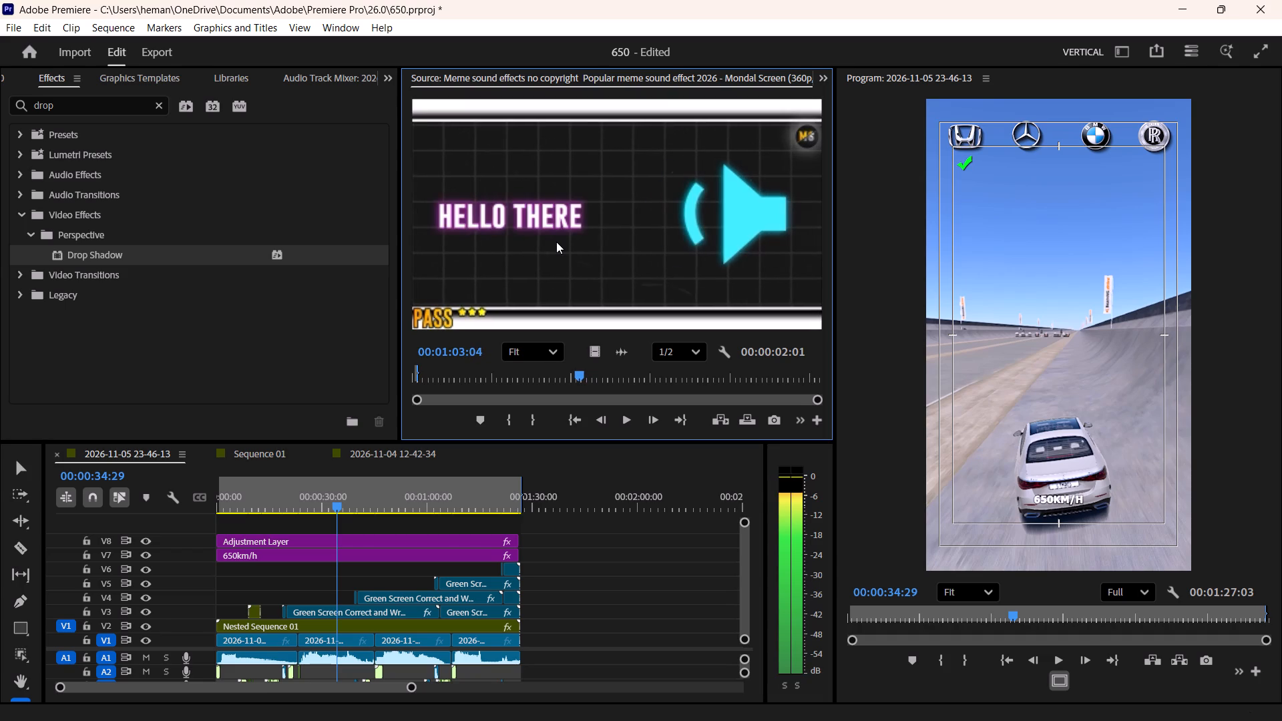
key("space")
key("space")
key("Left")
key("Left")
key("Left")
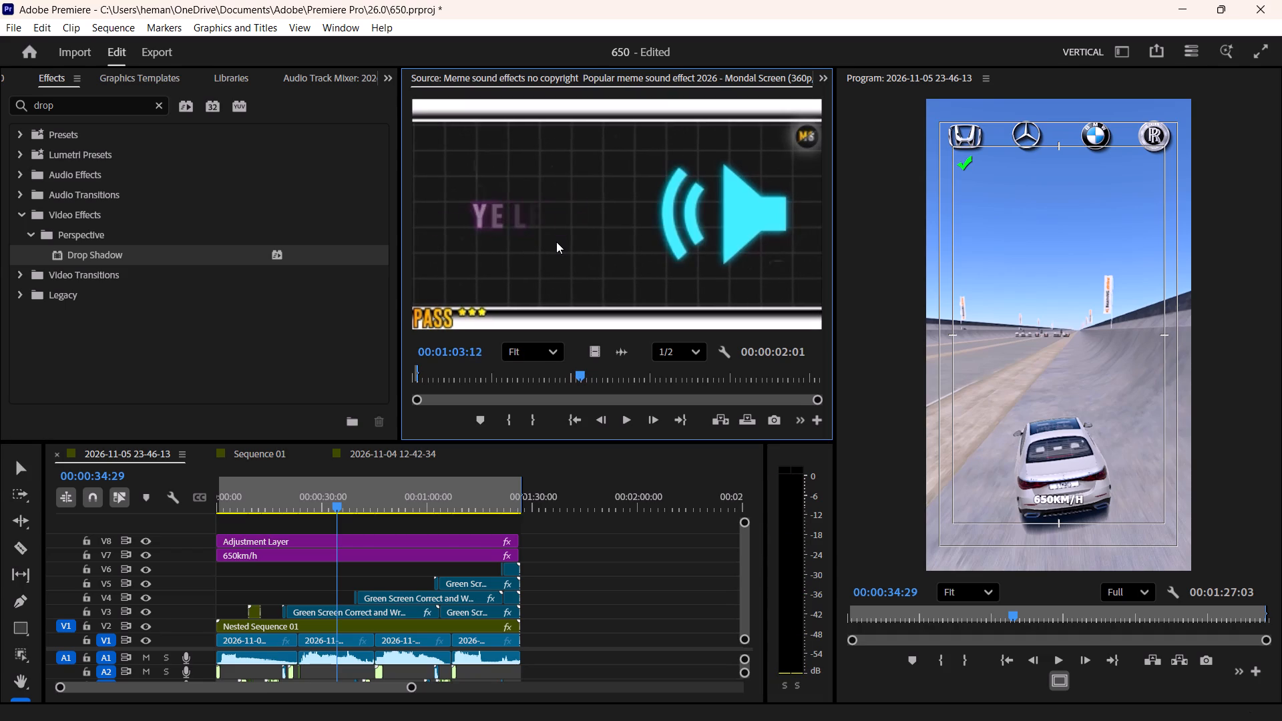
key("Left")
key("Left")
key("Left")
key("Left")
type("i")
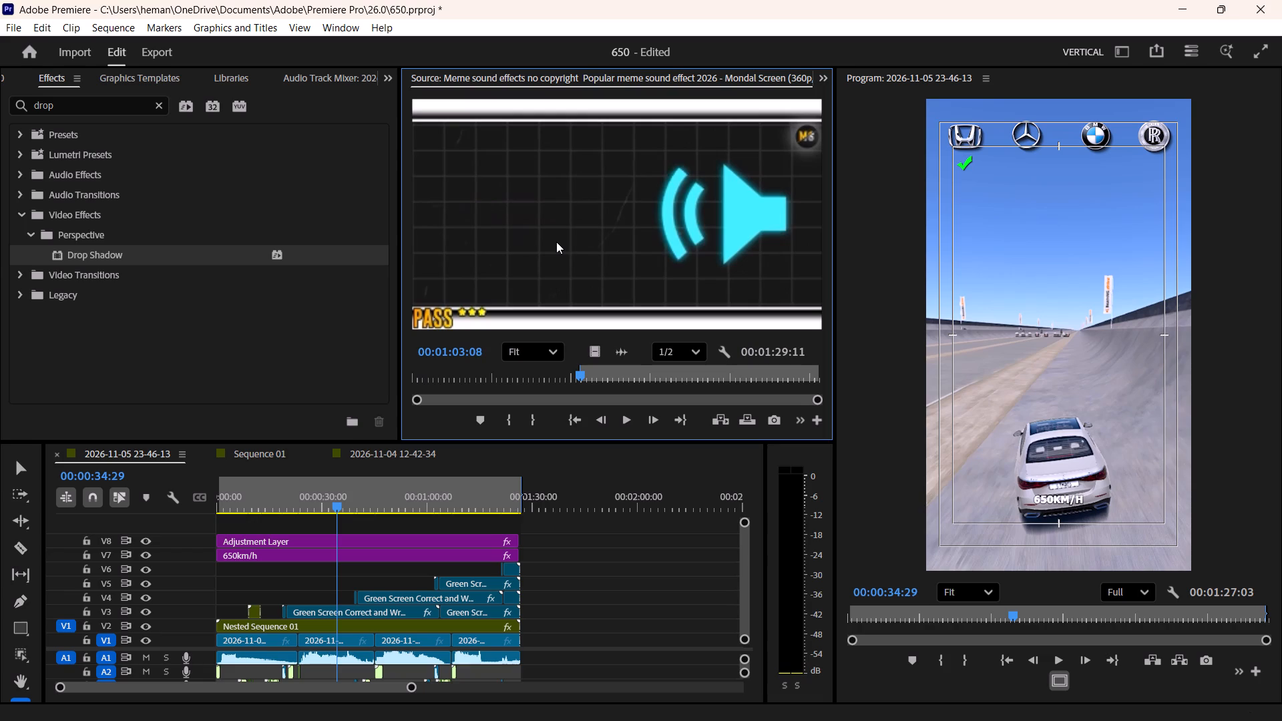
key("space")
key("space")
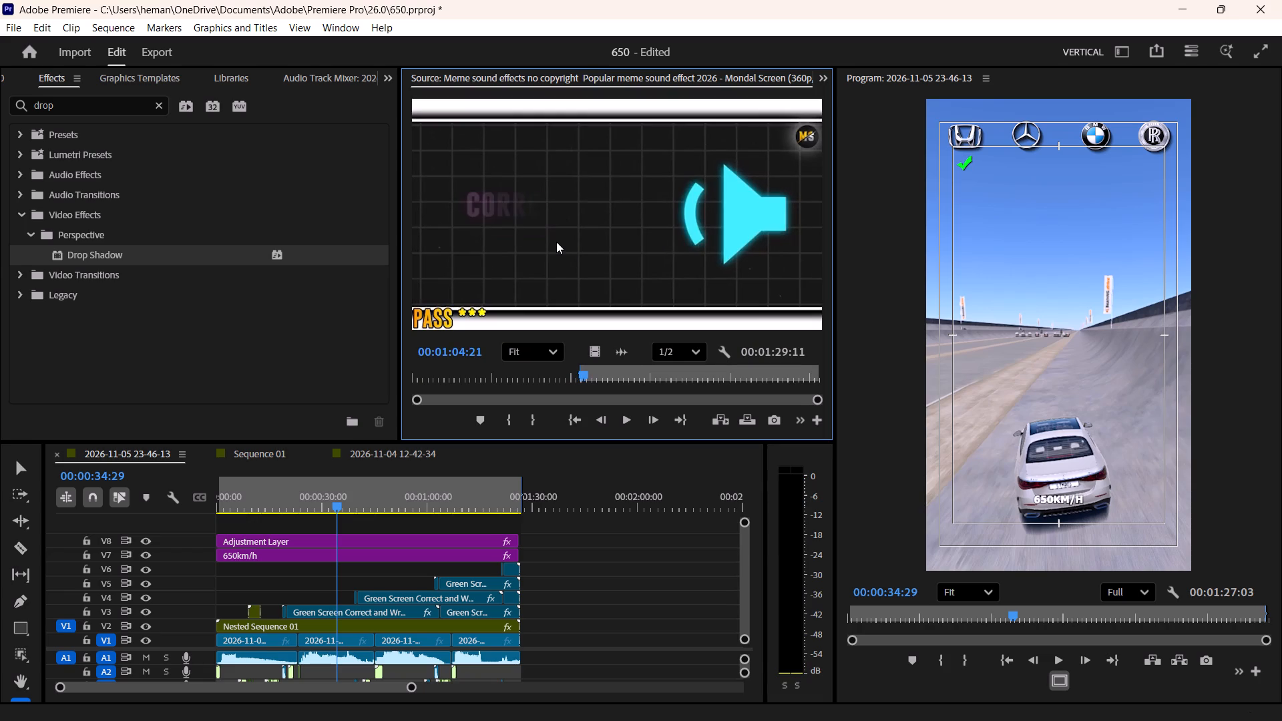
key("Left")
key("Left")
key("Left")
key("o")
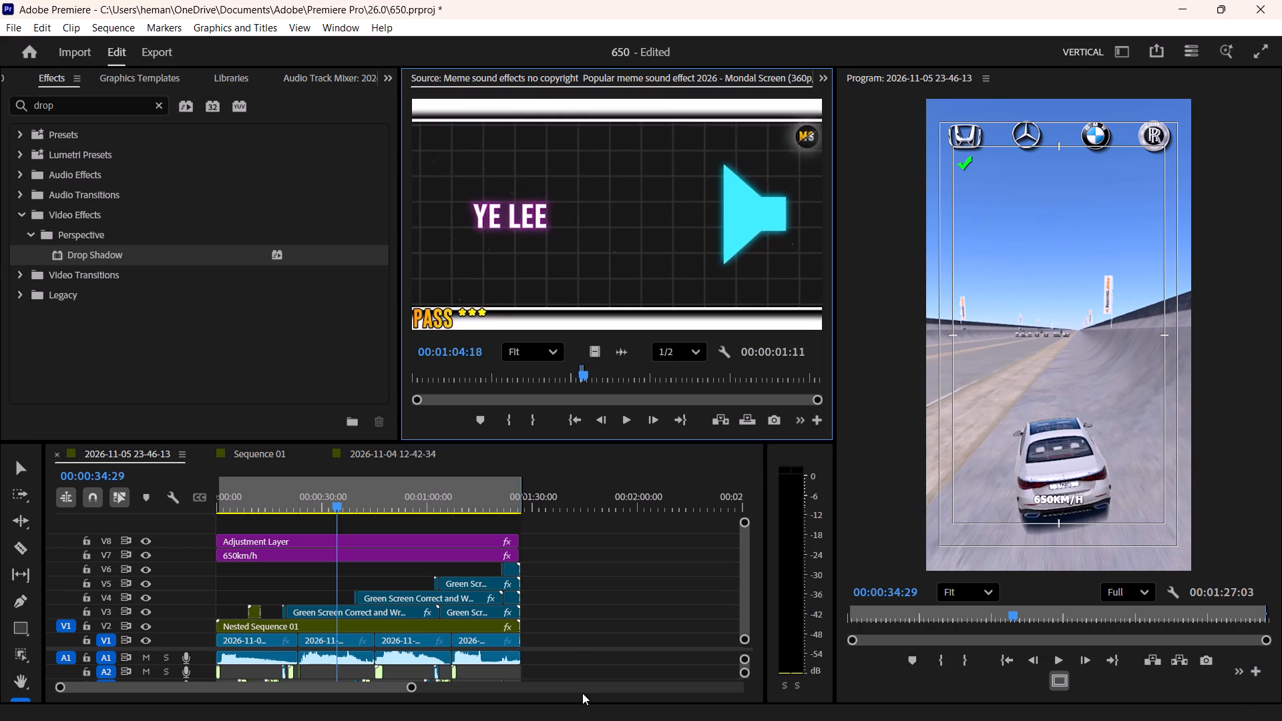
Place only the audio of the marked YE LEE range on A4 at 00:00:38:24, after the second crash, and play it back.
left_click(589, 639)
type("==")
key("space")
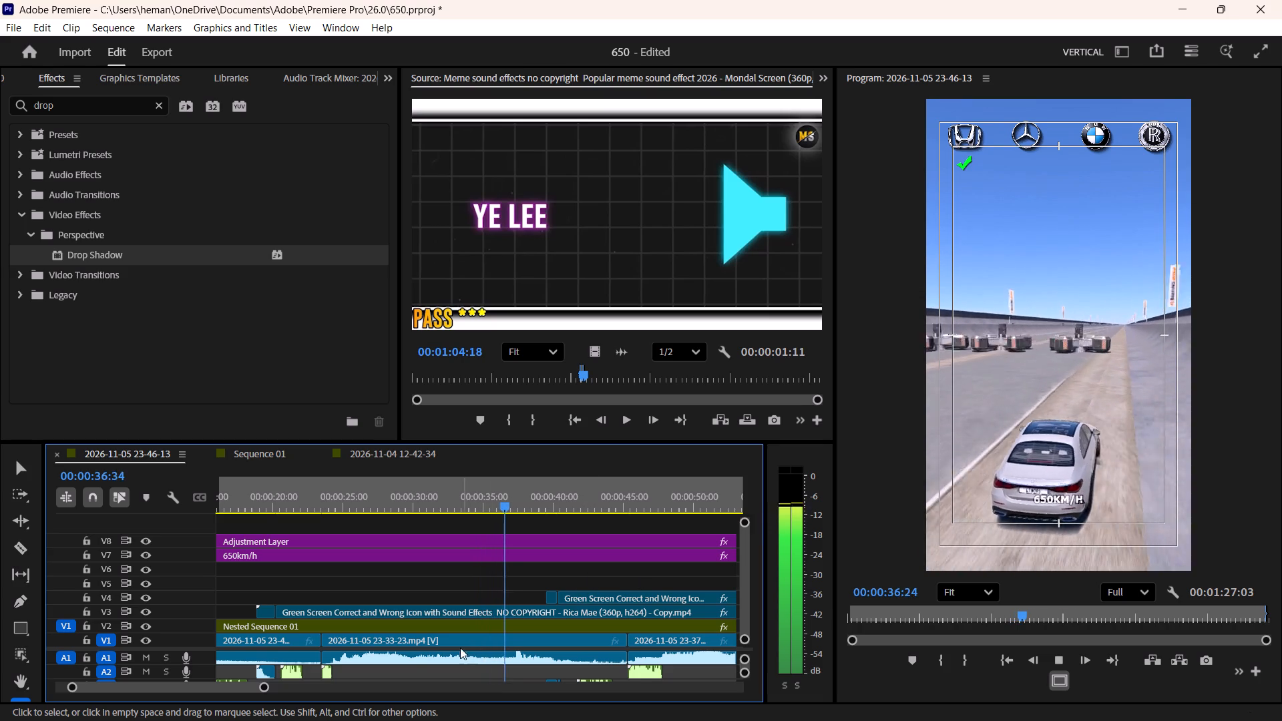
key("space")
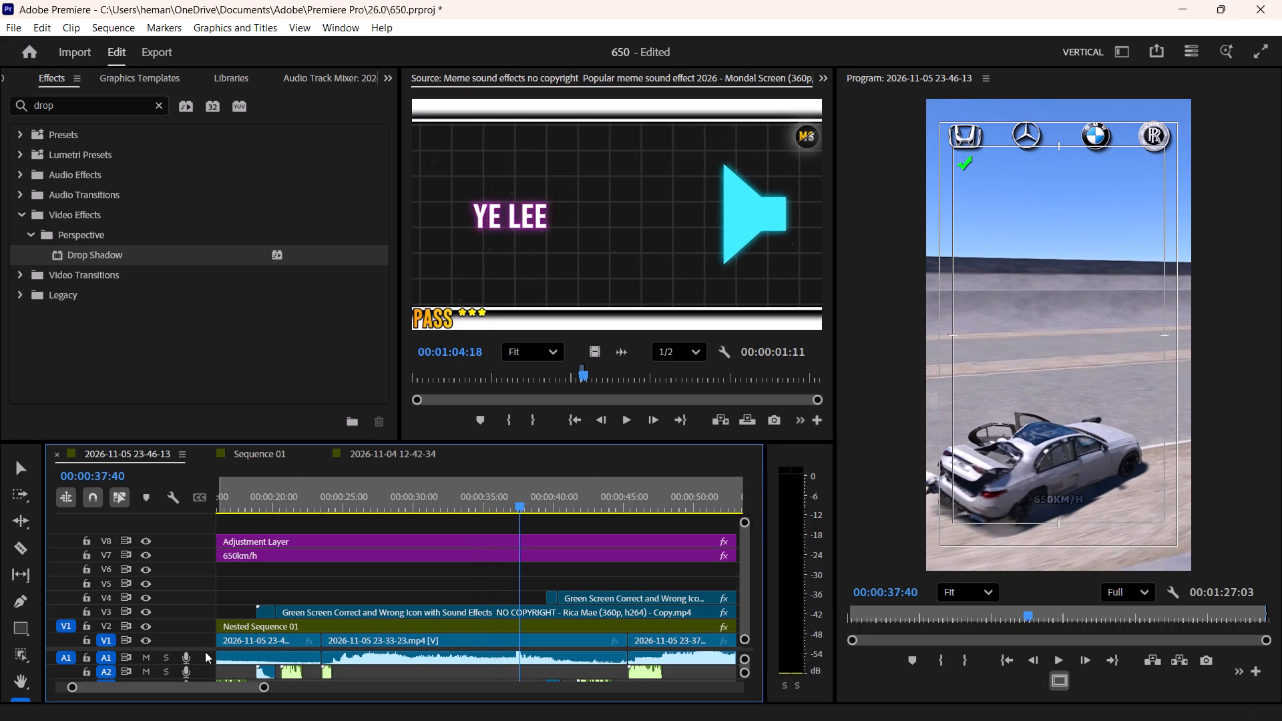
left_click_drag(205, 648, 211, 602)
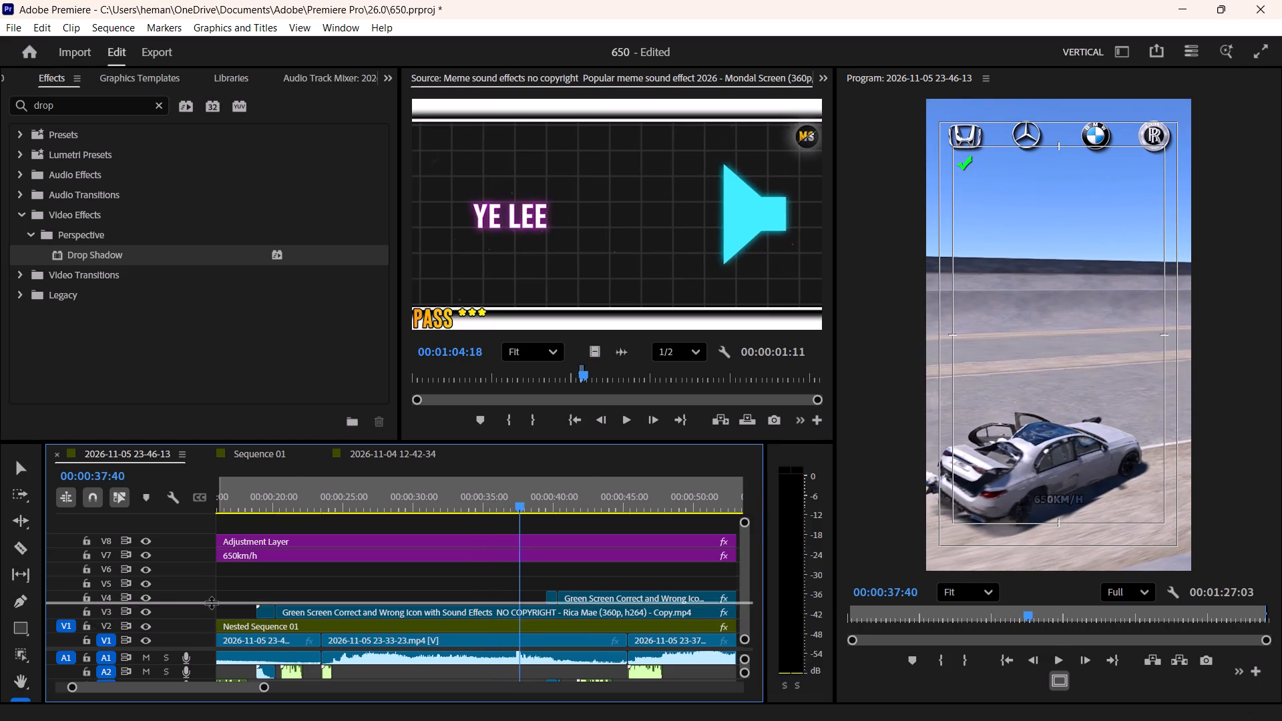
left_click_drag(211, 602, 211, 597)
key("space")
key("space")
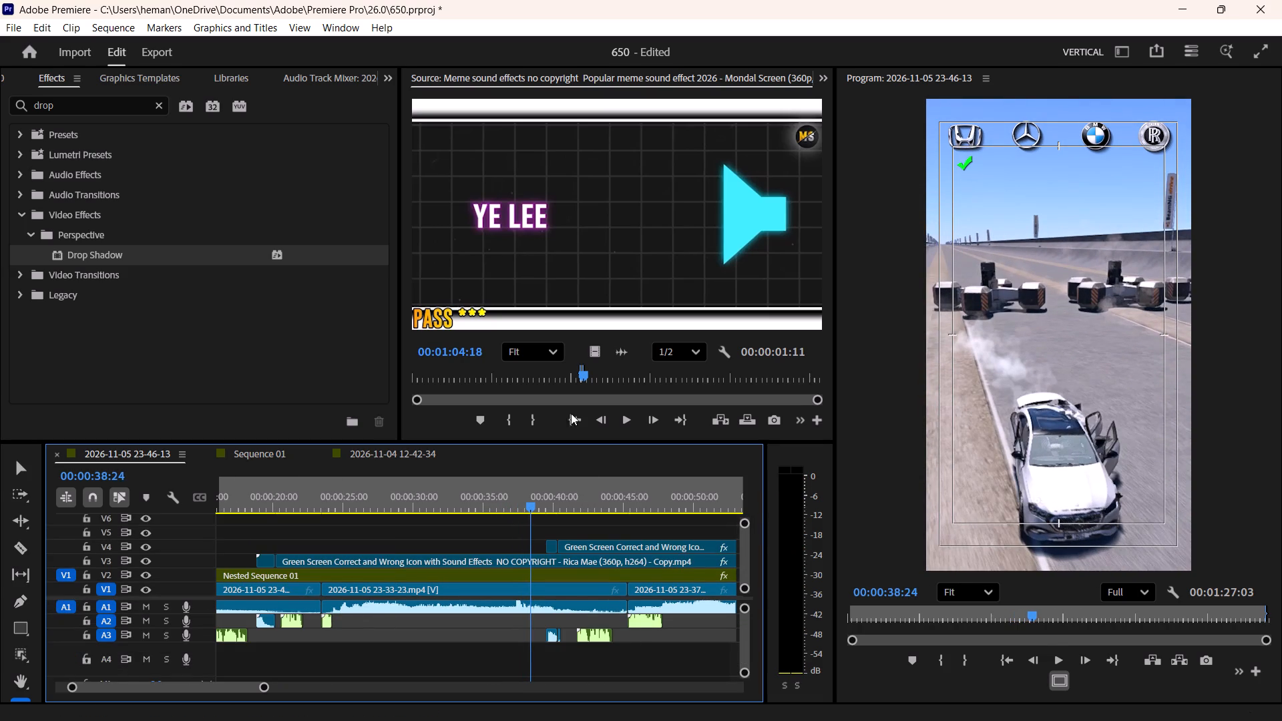
left_click_drag(626, 358, 532, 653)
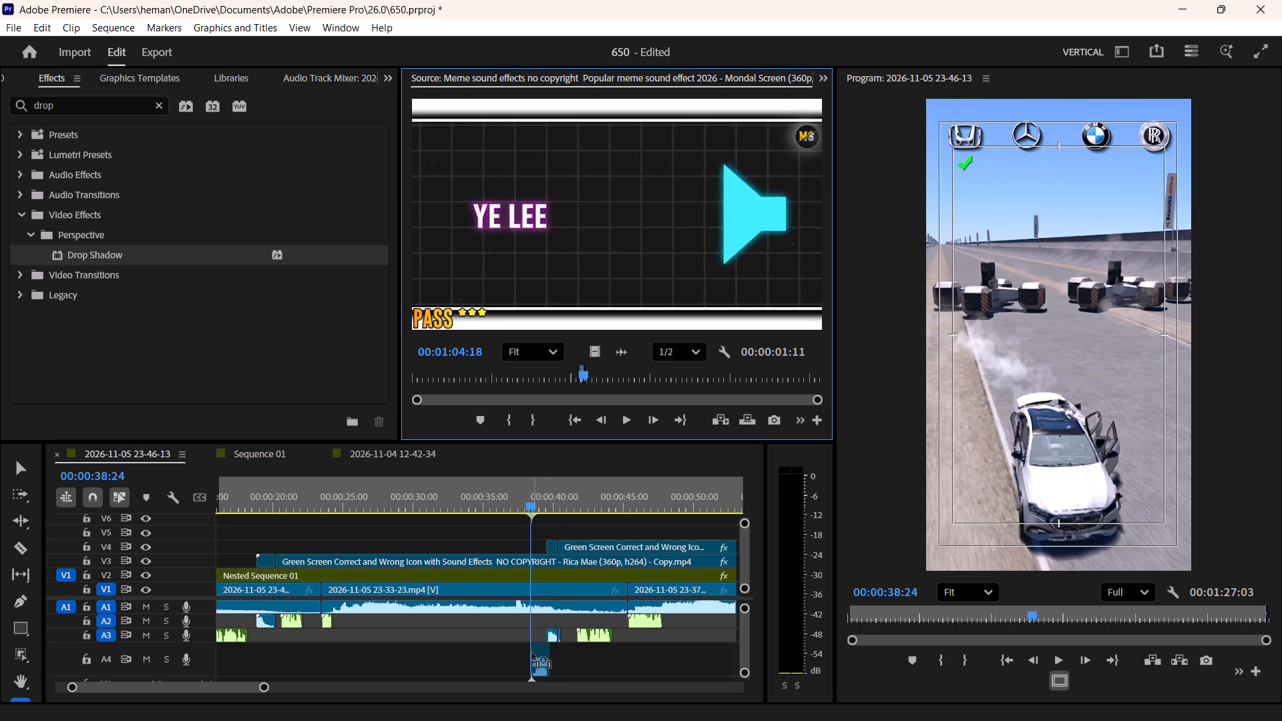
left_click_drag(532, 653, 530, 654)
left_click(588, 659)
key("space")
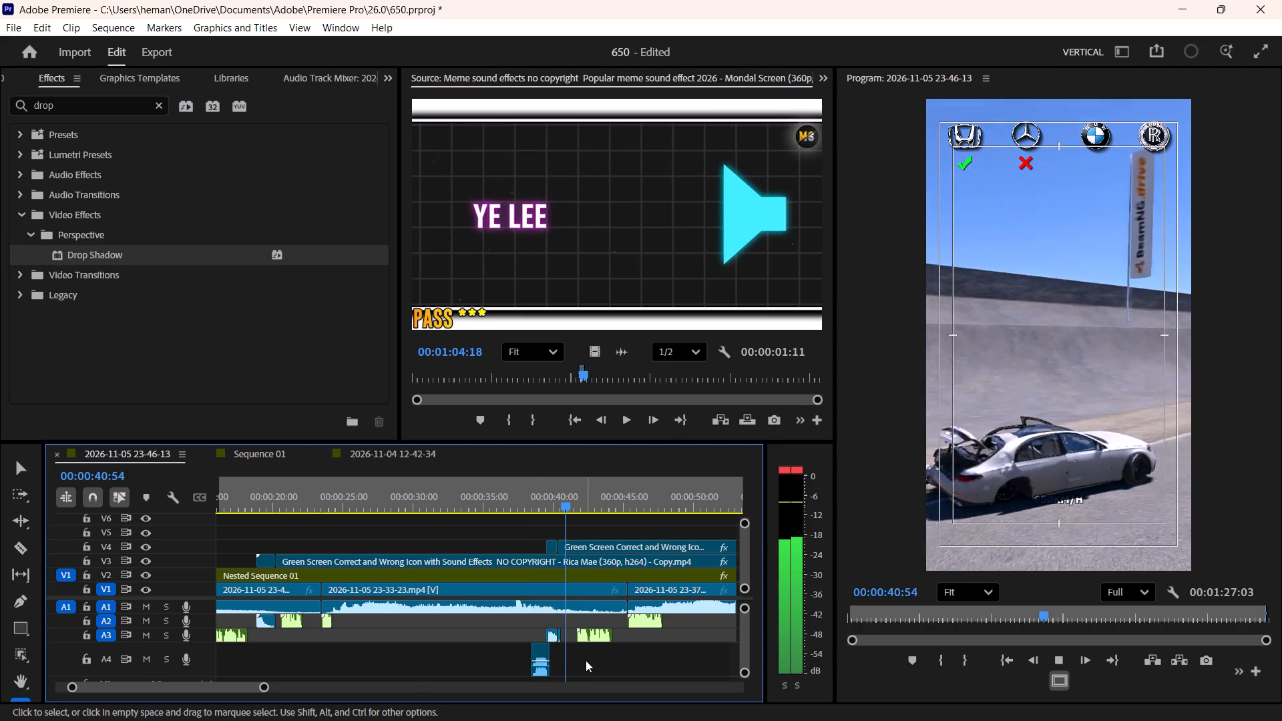
key("minus")
key("minus")
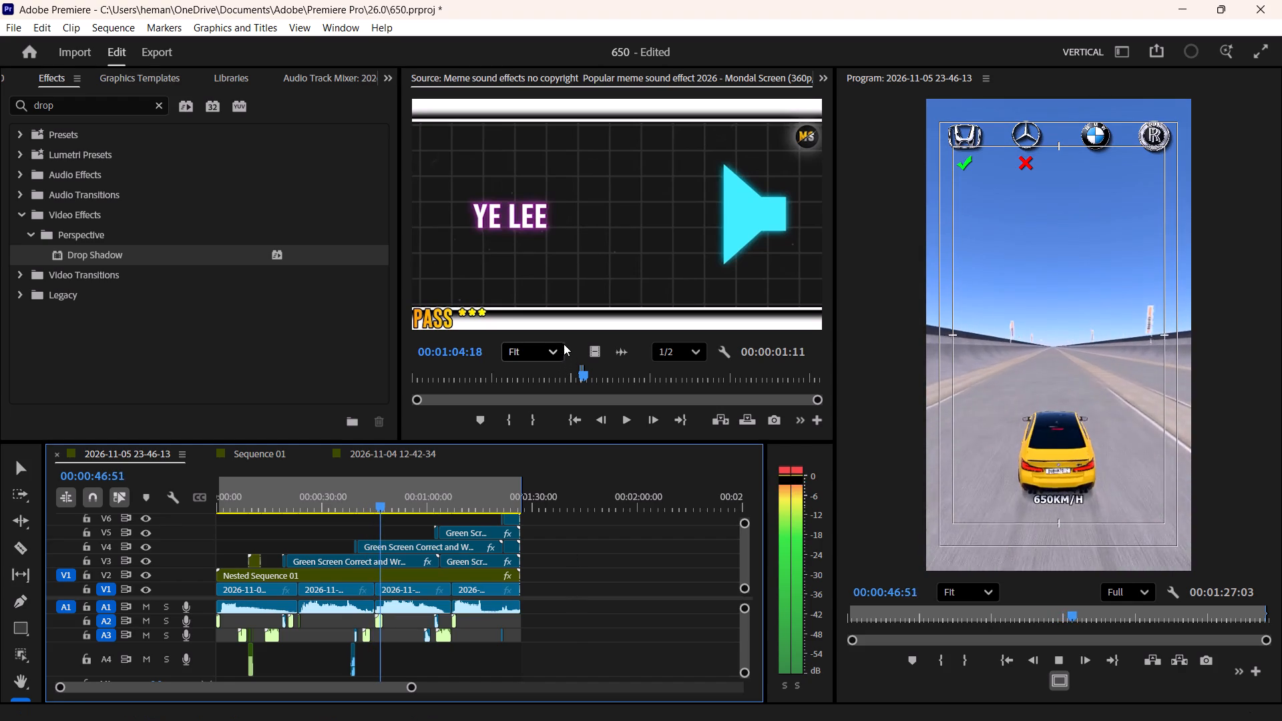
Mark the WOW sound in the meme source as a 00:00:02:29 range ending at 00:00:23:00.
left_click_drag(572, 377, 525, 378)
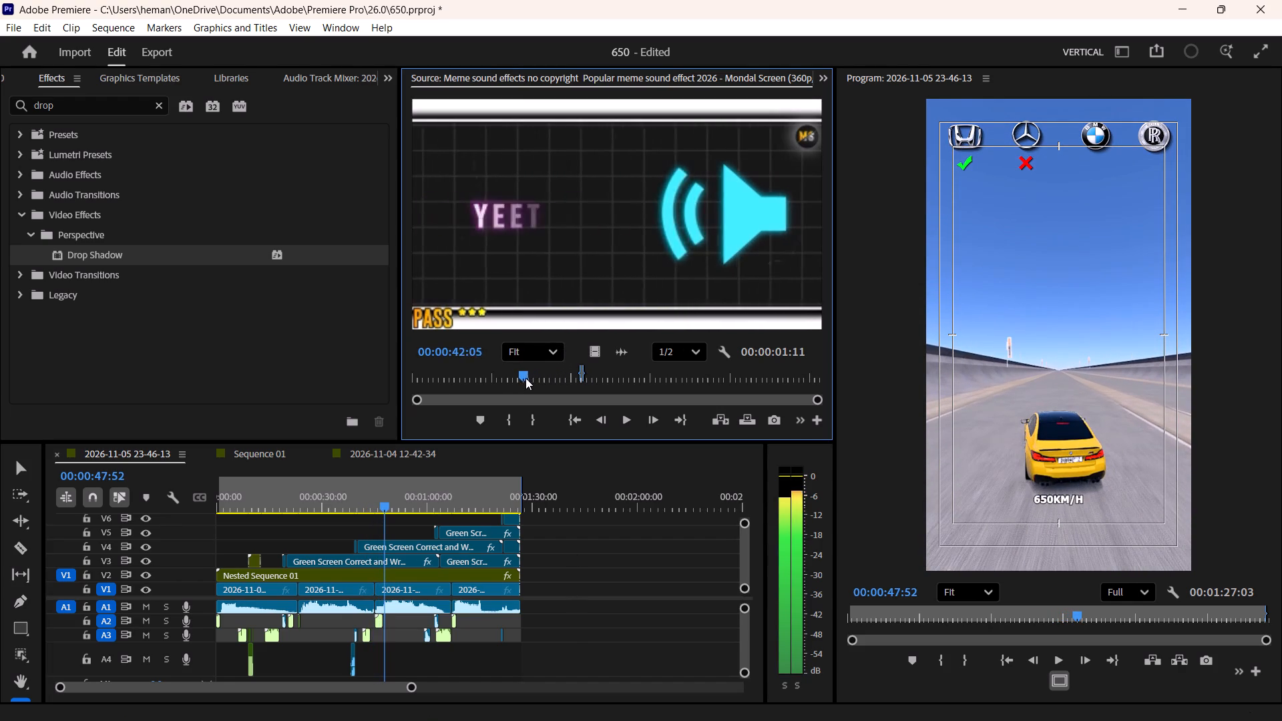
left_click_drag(525, 378, 459, 378)
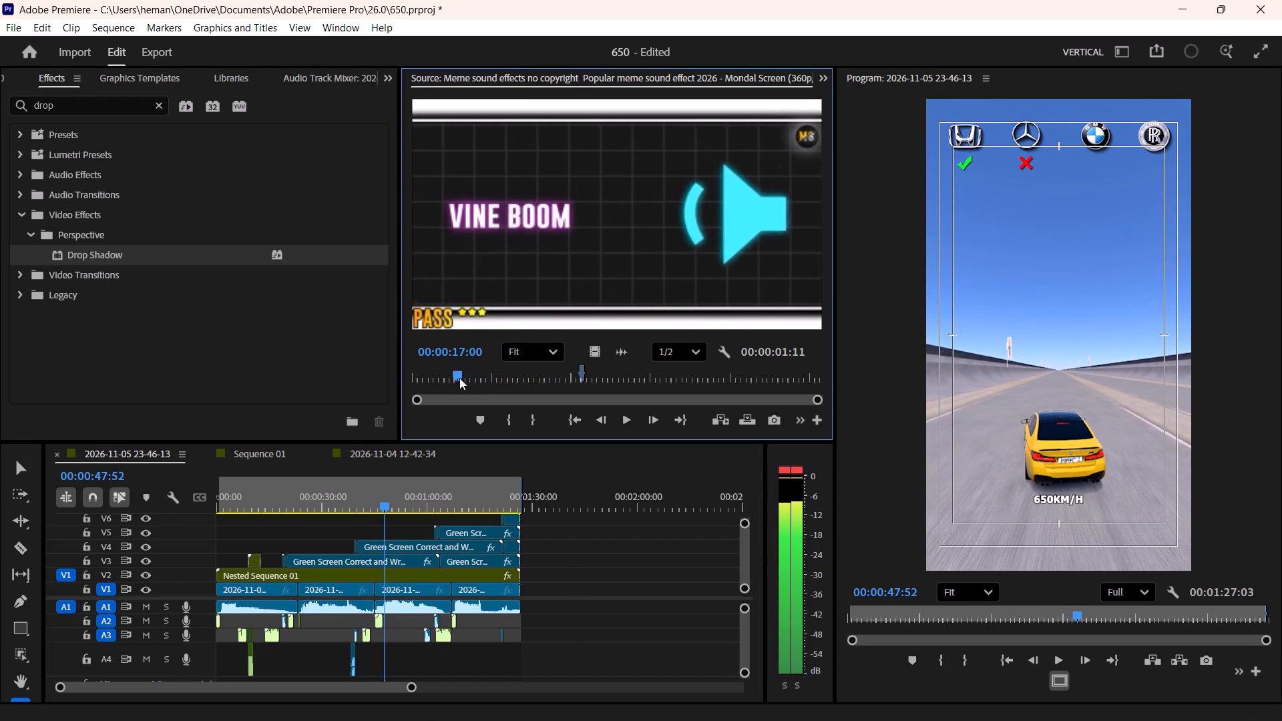
left_click_drag(459, 378, 466, 378)
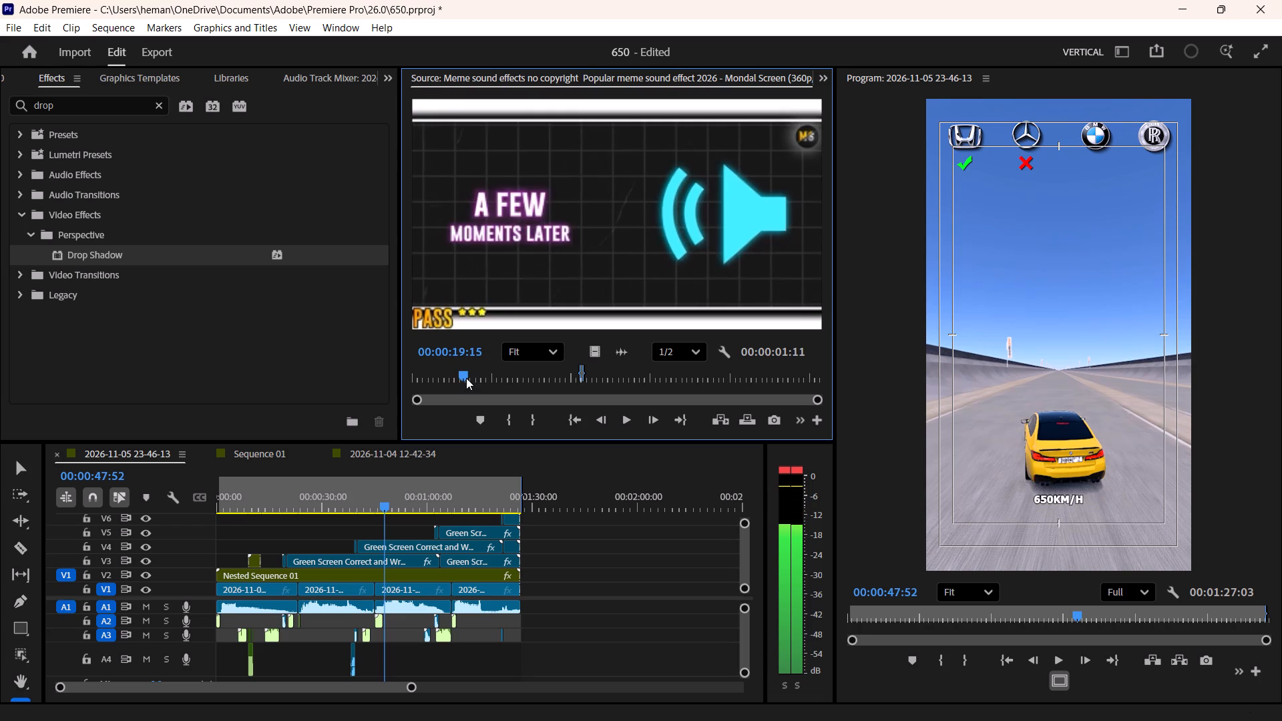
key("space")
key("space")
key("Left")
key("Left")
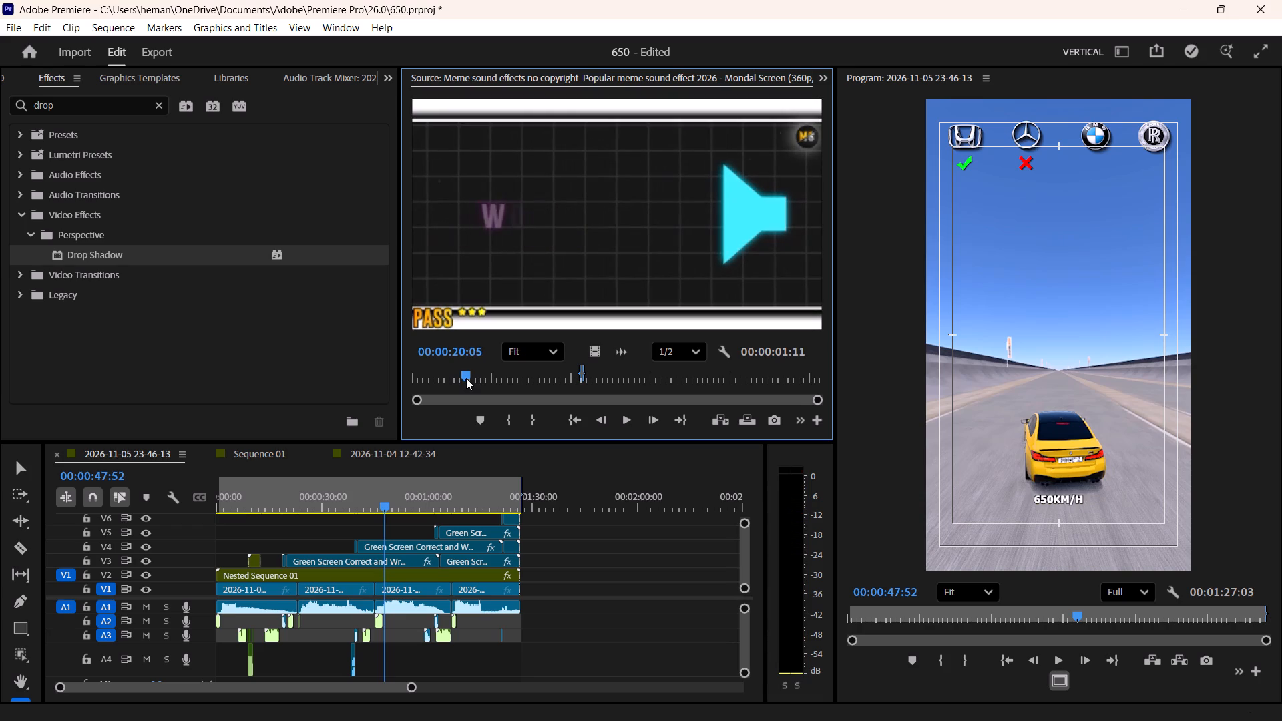
key("Left")
key("Left")
key("Left")
key("i")
key("space")
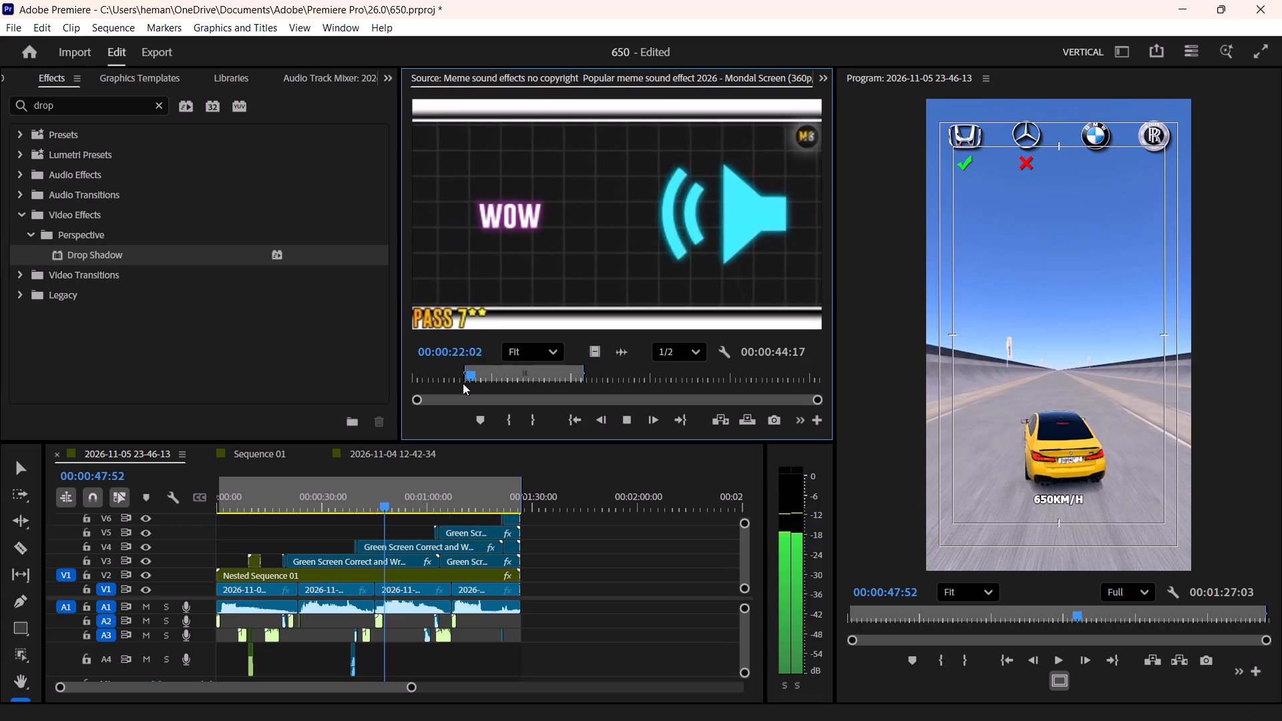
key("space")
key("space")
key("space")
type("o")
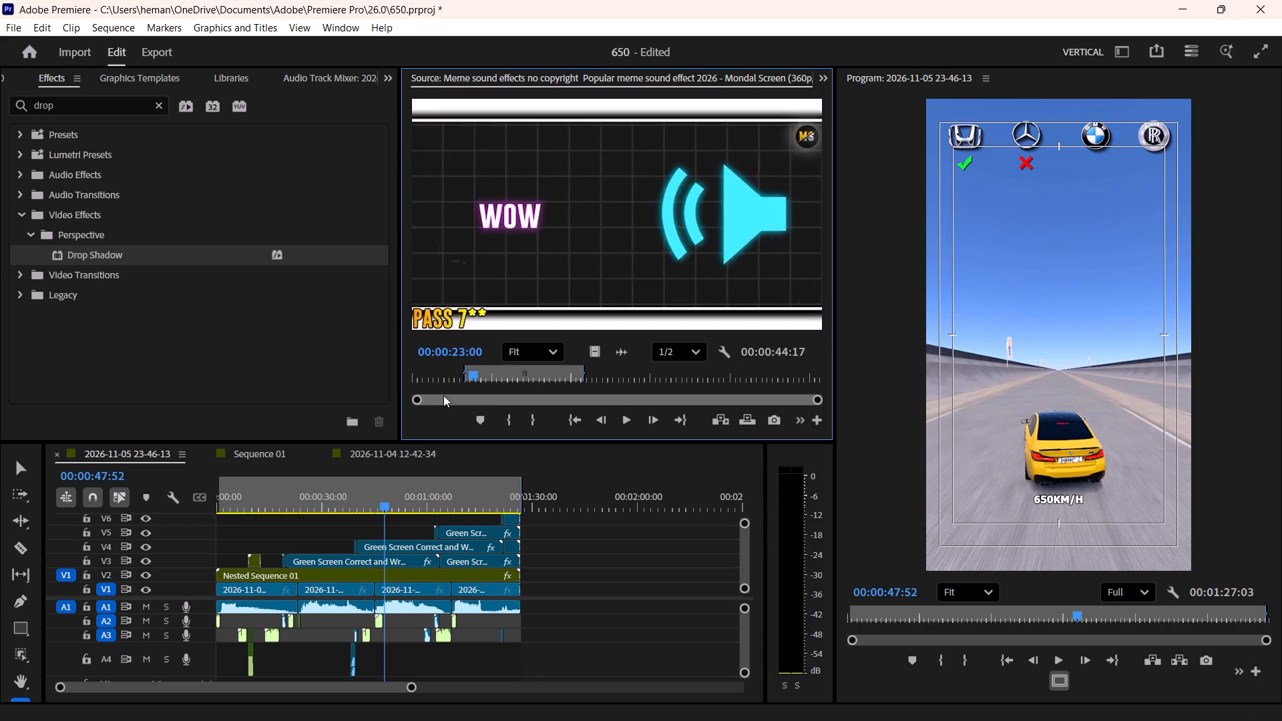
Place only the WOW audio on A4 about midway through the third footage clip and play the sequence to check it.
left_click_drag(620, 350, 399, 646)
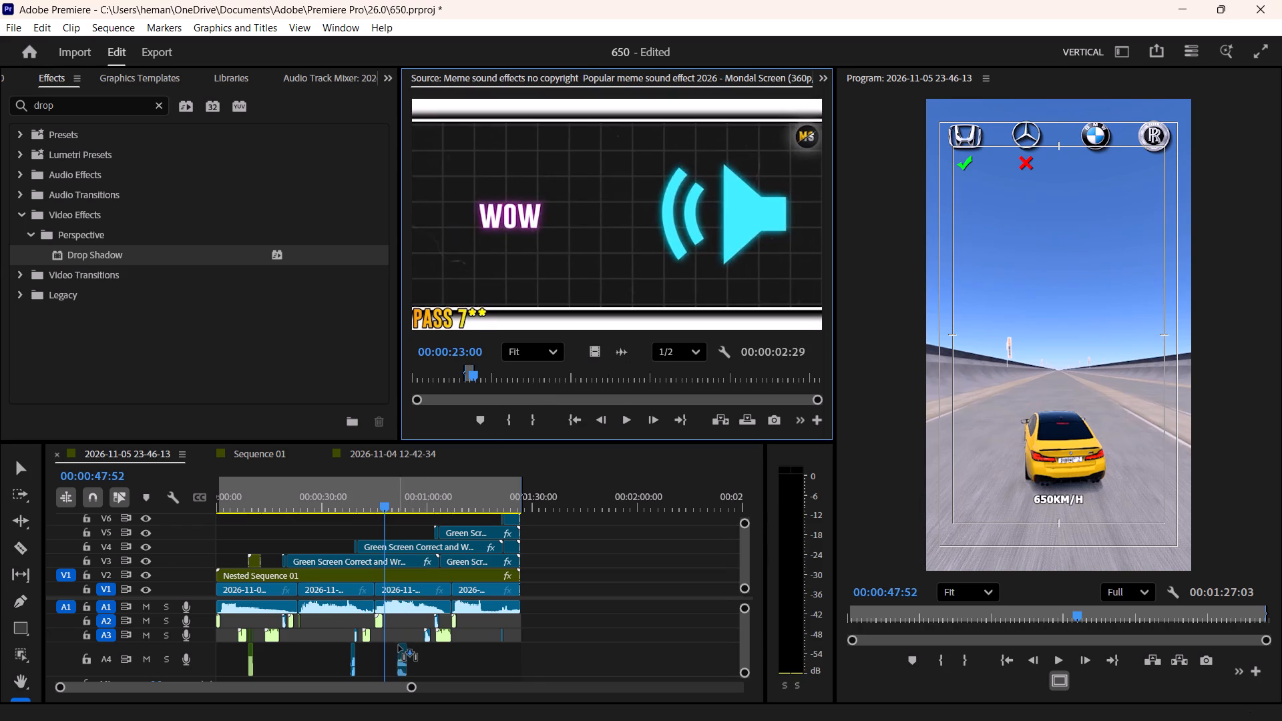
left_click_drag(399, 646, 411, 645)
key("space")
left_click(609, 635)
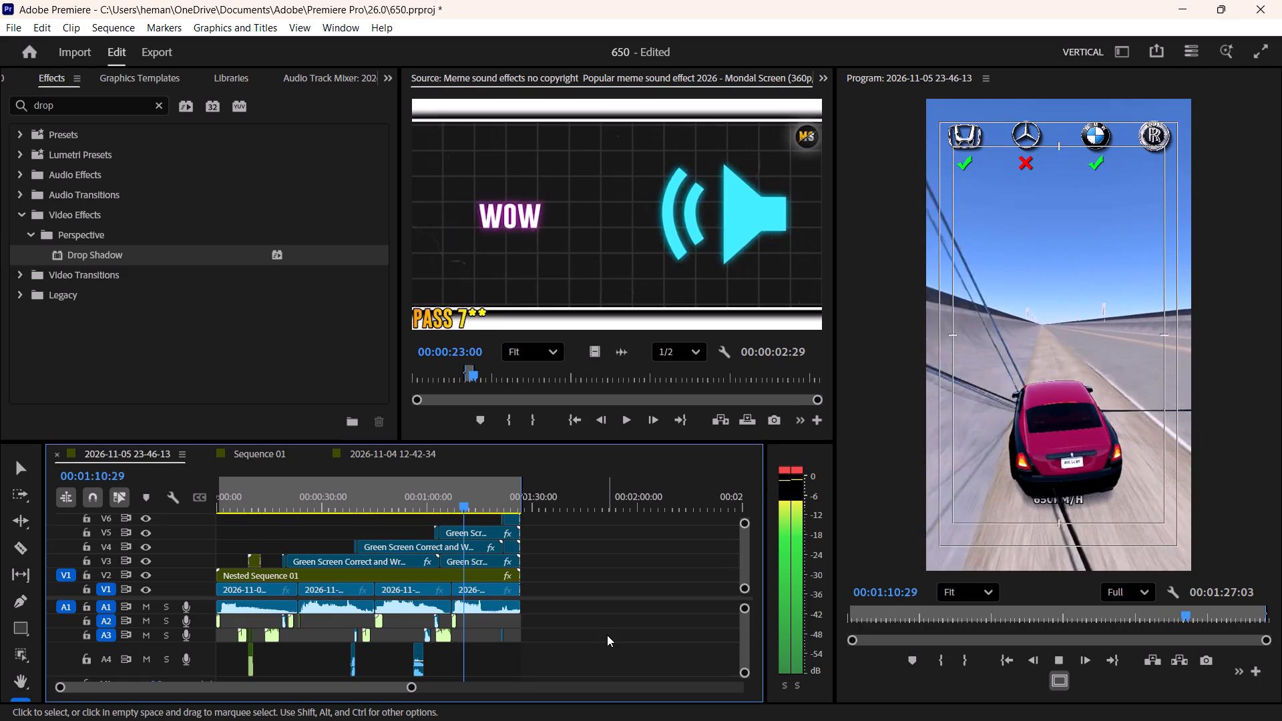
left_click_drag(307, 495, 197, 522)
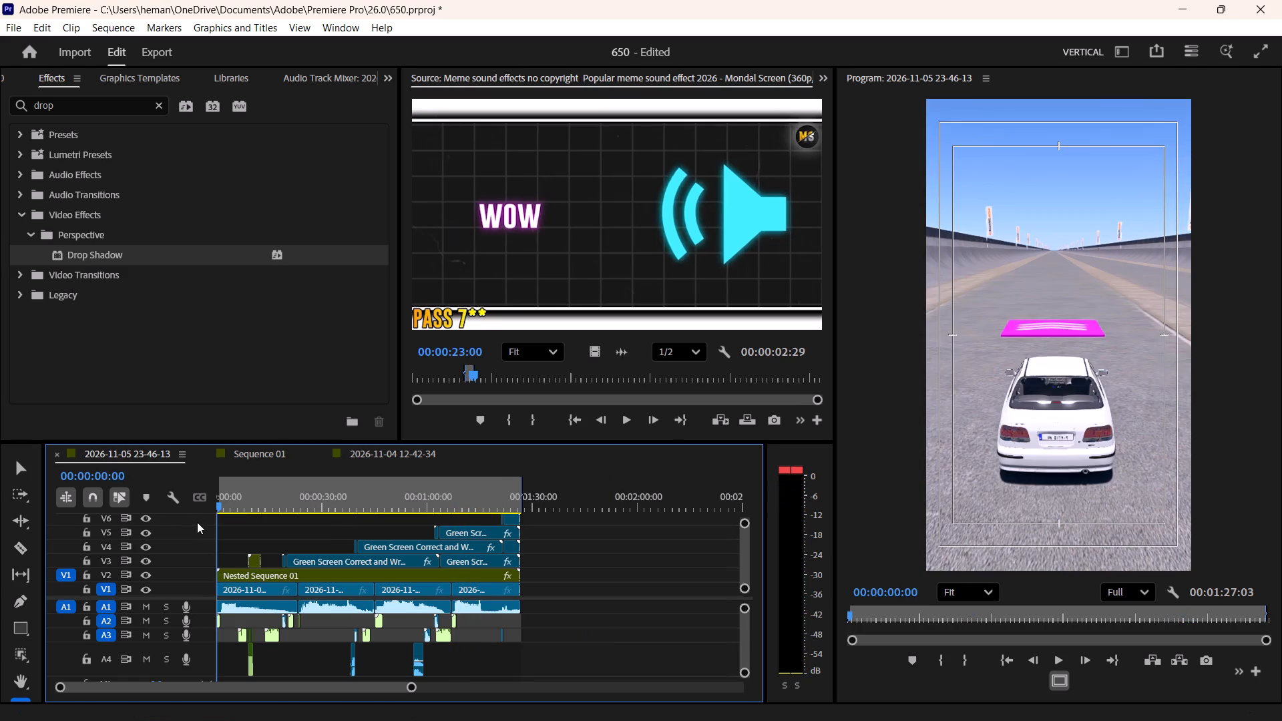
left_click_drag(197, 522, 231, 523)
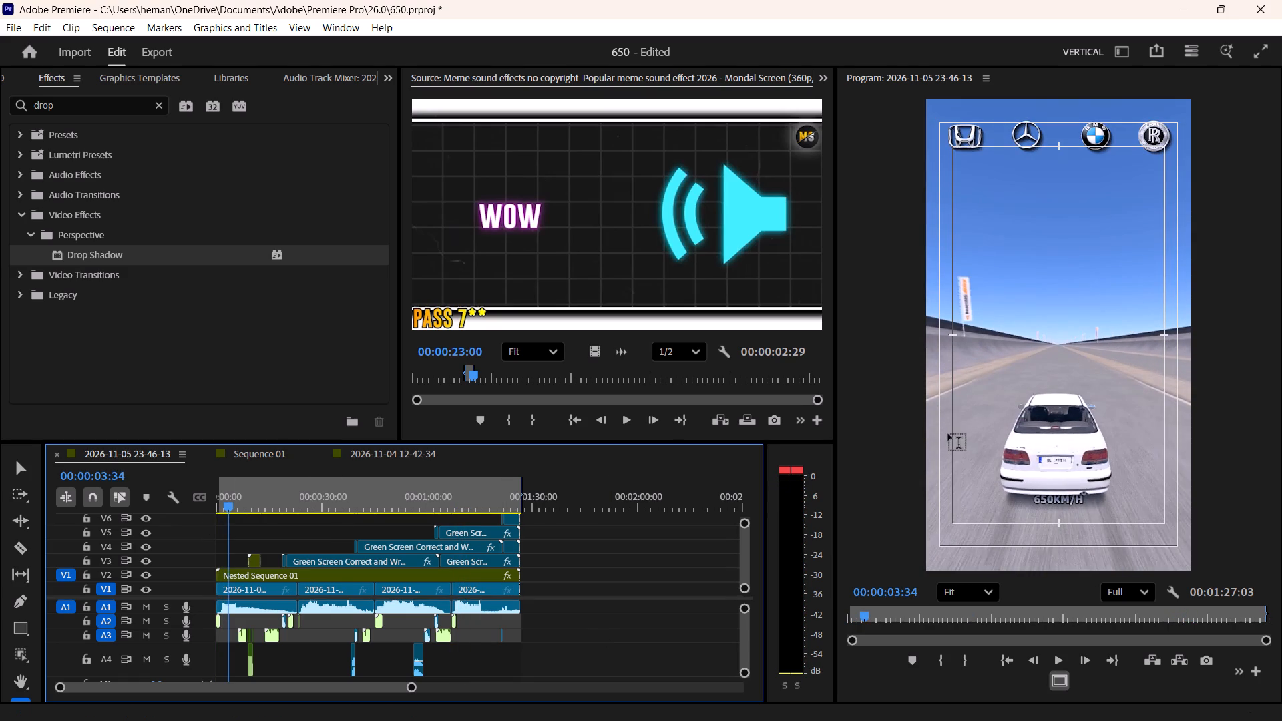